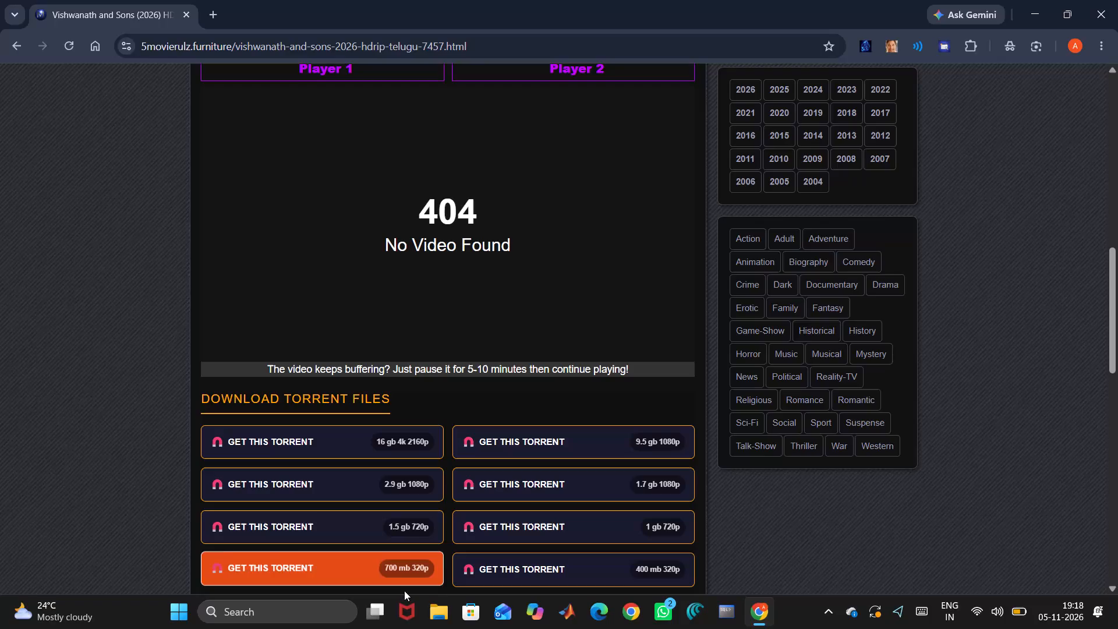
Open Software Engineering (1).pdf from the recent files in File Explorer and dismiss the Text Annotations tip.
{"action": "left_click", "coordinate": [440, 619]}
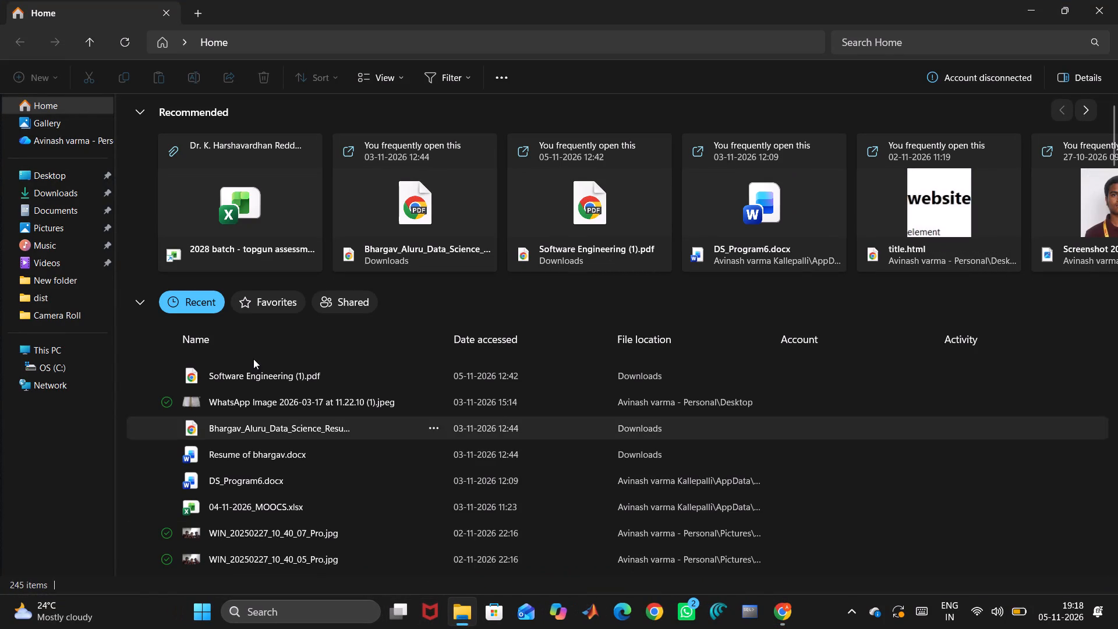
{"action": "double_click", "coordinate": [292, 377]}
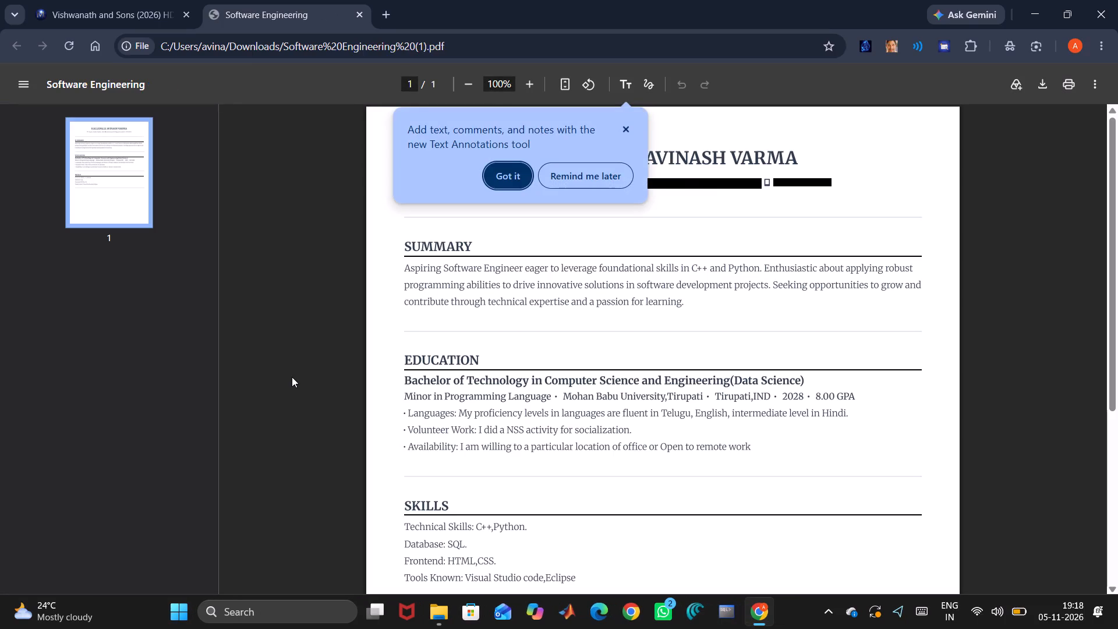
{"action": "left_click", "coordinate": [822, 266]}
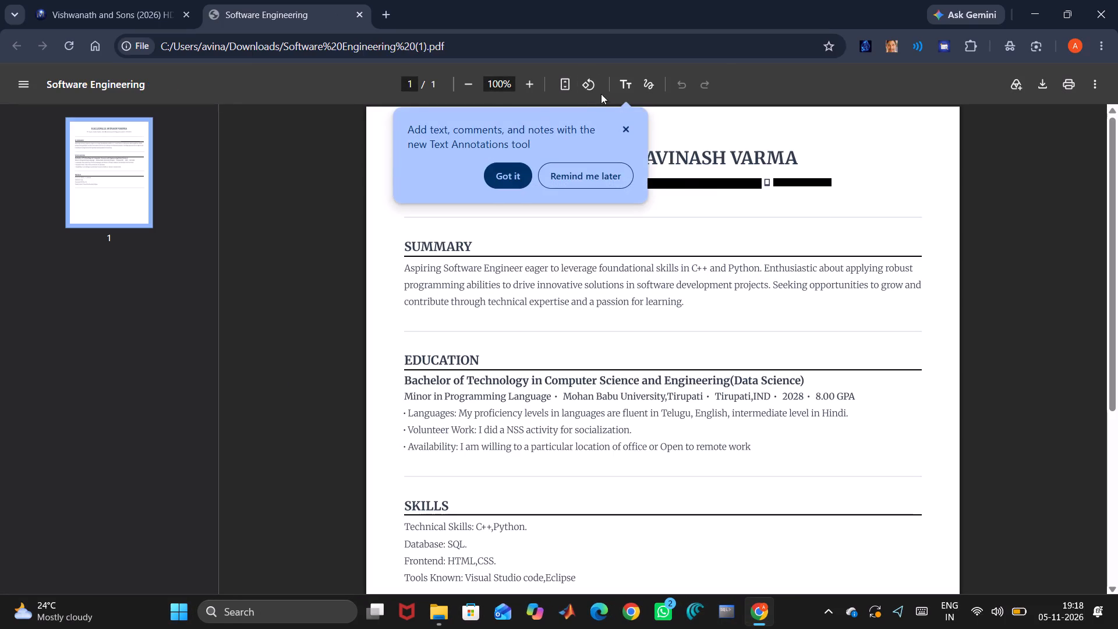
{"action": "left_click", "coordinate": [625, 132]}
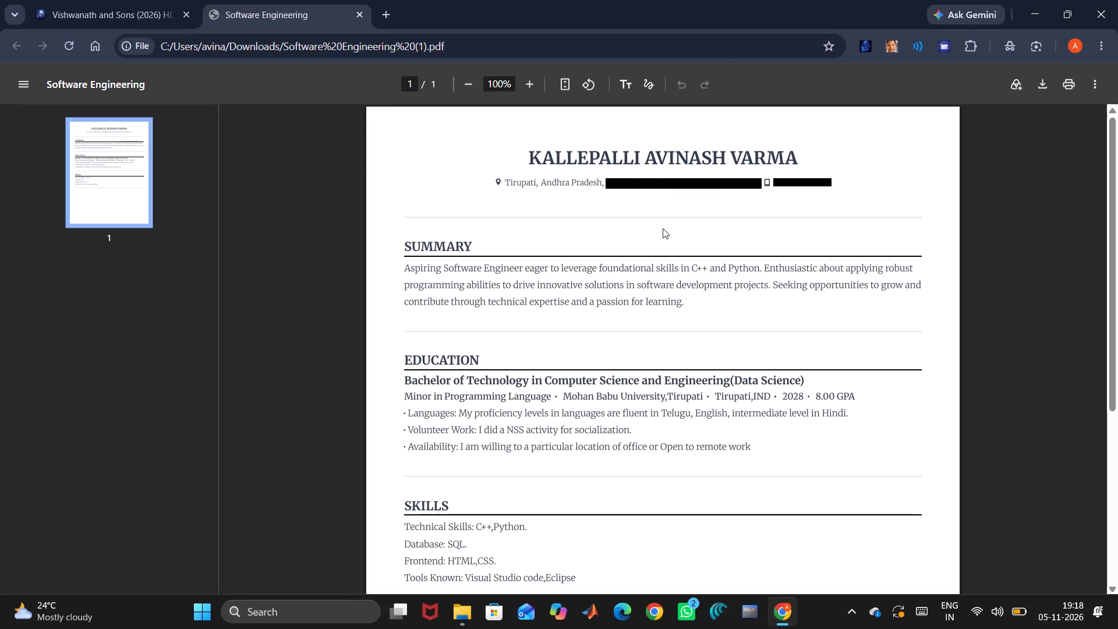
Review the resume's summary, education and skills sections in the PDF.
{"action": "scroll", "coordinate": [663, 228], "scroll_direction": "down", "scroll_amount": 5}
{"action": "scroll", "coordinate": [663, 228], "scroll_direction": "up", "scroll_amount": 1}
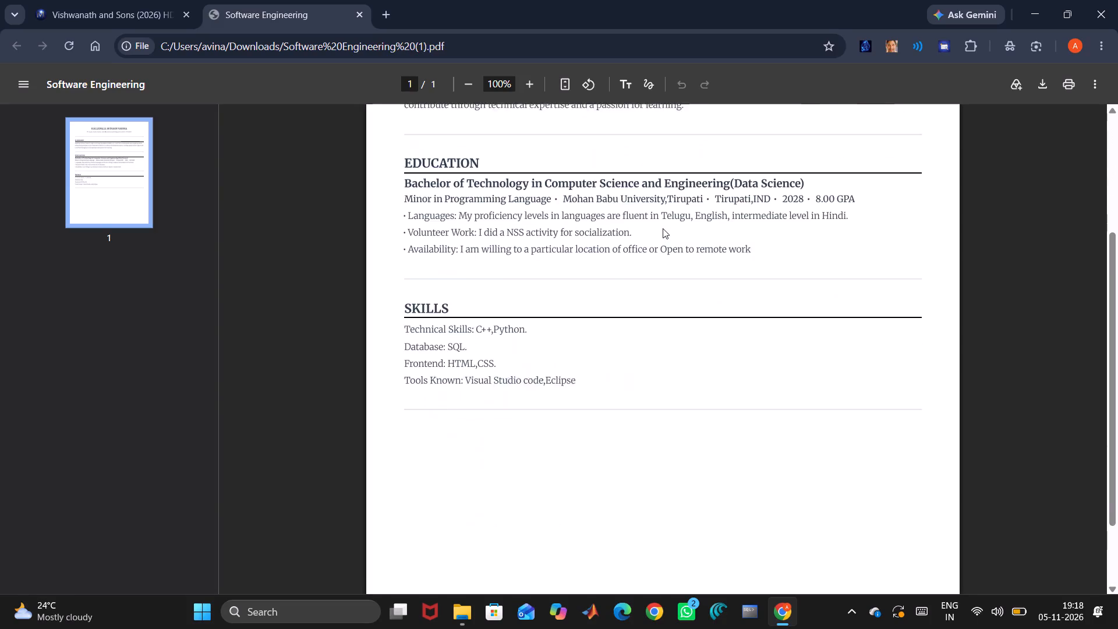
{"action": "scroll", "coordinate": [663, 228], "scroll_direction": "up", "scroll_amount": 2}
{"action": "scroll", "coordinate": [663, 228], "scroll_direction": "down", "scroll_amount": 1}
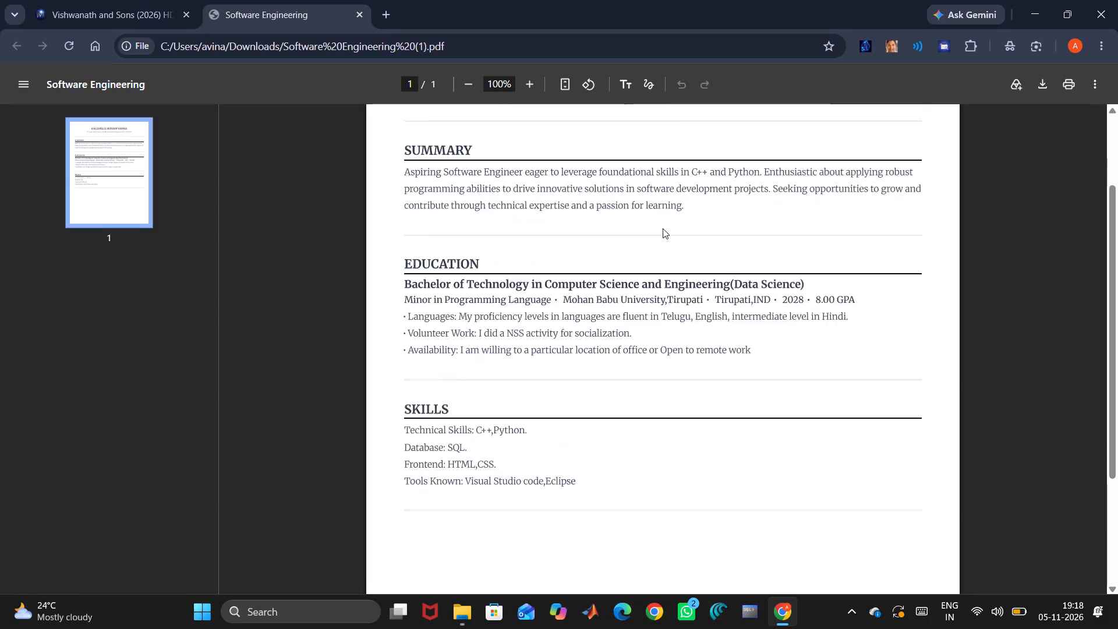
{"action": "scroll", "coordinate": [663, 228], "scroll_direction": "down", "scroll_amount": 1}
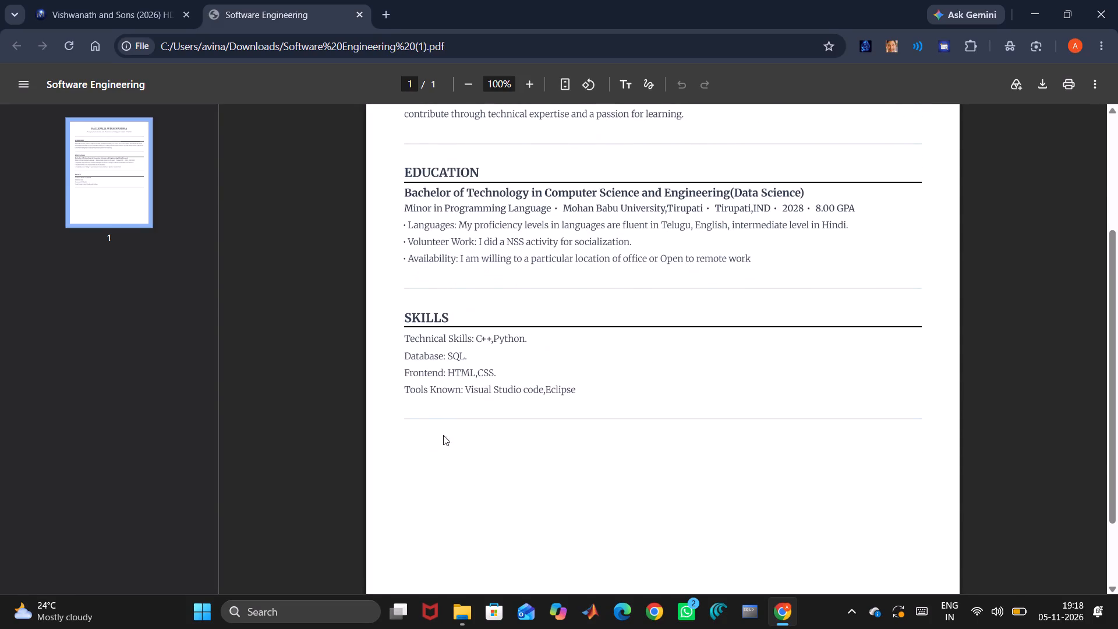
{"action": "left_click", "coordinate": [442, 425]}
{"action": "scroll", "coordinate": [528, 337], "scroll_direction": "up", "scroll_amount": 5}
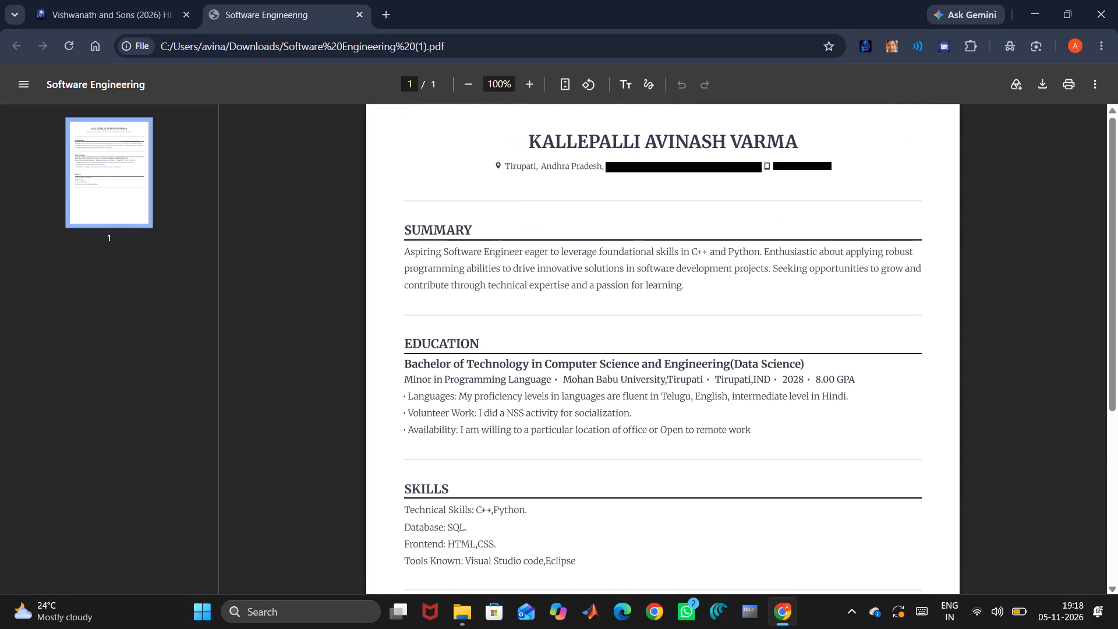
{"action": "scroll", "coordinate": [528, 337], "scroll_direction": "up", "scroll_amount": 1}
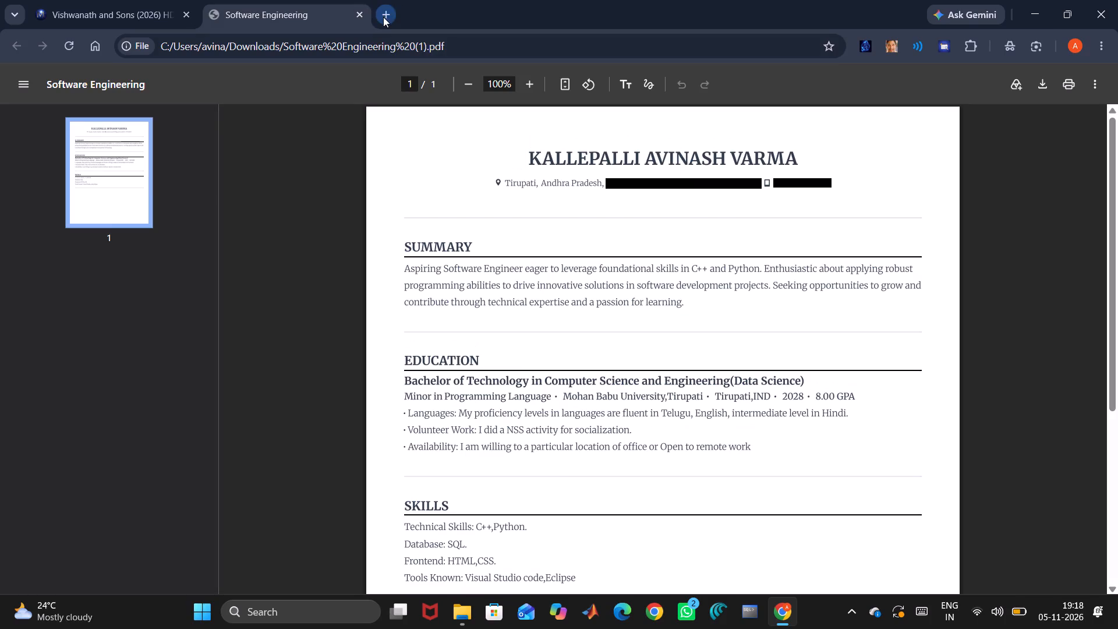
Search Google for canva in a new browser tab and open the Canva India website.
{"action": "left_click", "coordinate": [383, 17]}
{"action": "left_click", "coordinate": [379, 264]}
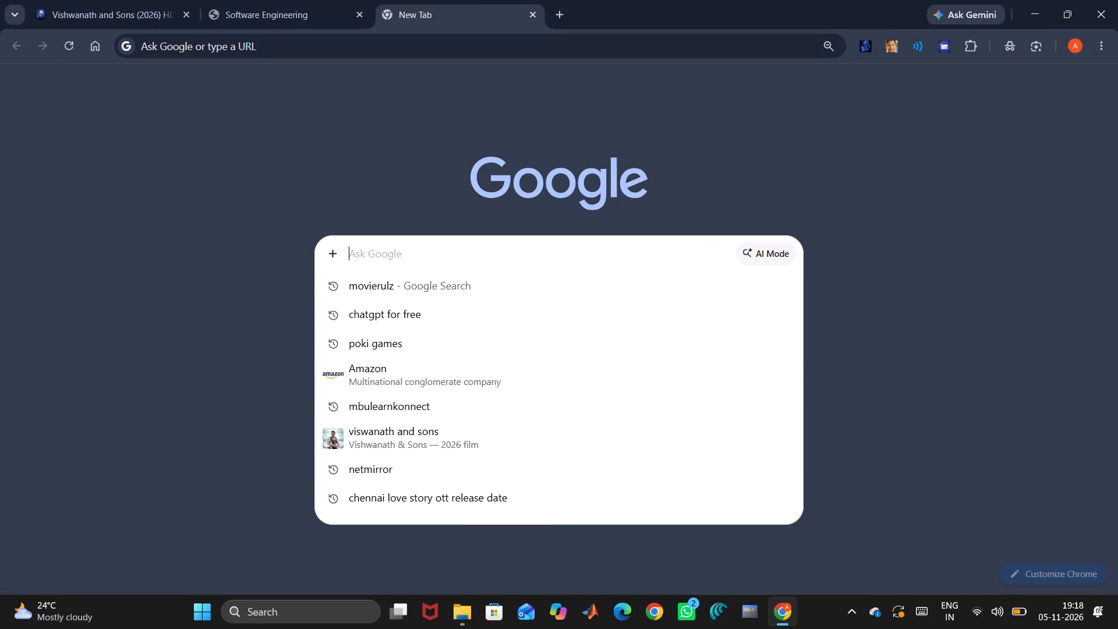
{"action": "type", "text": "canva"}
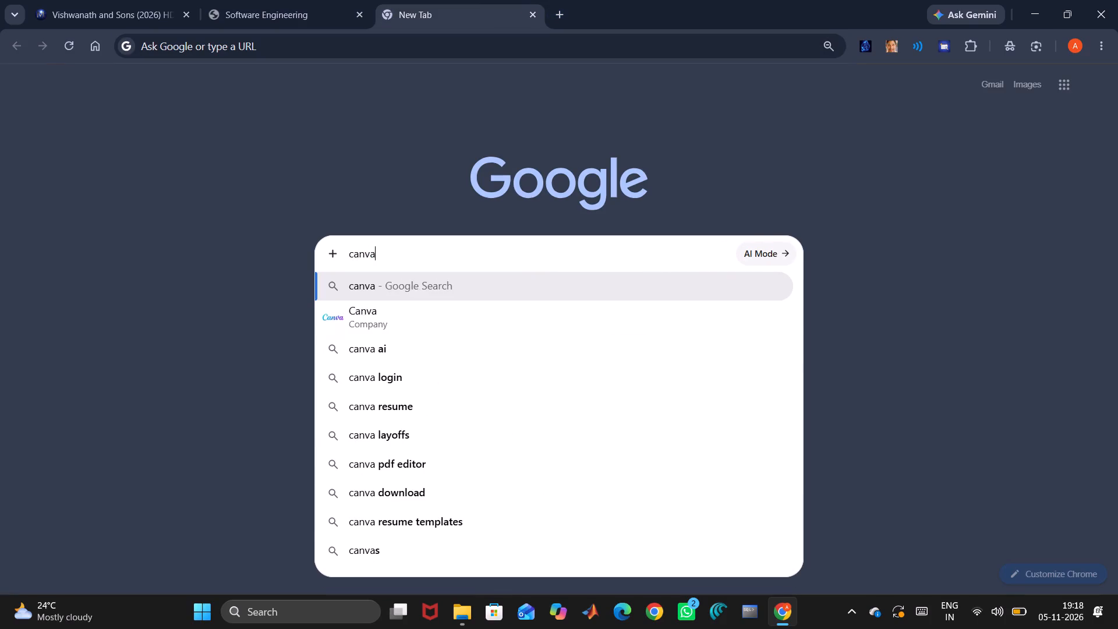
{"action": "key", "text": "Return"}
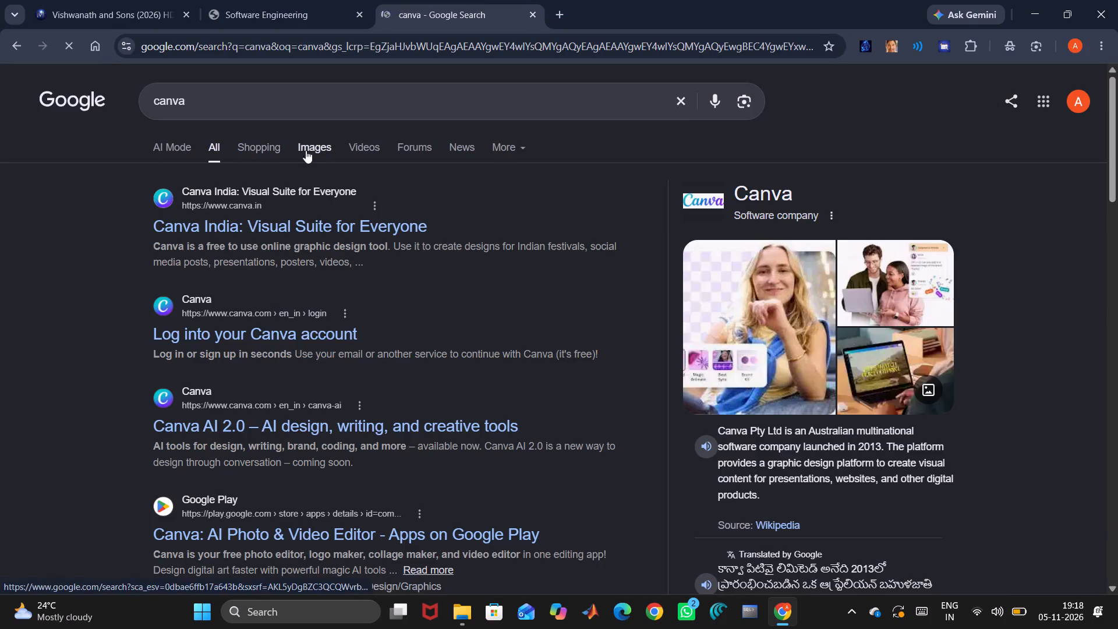
{"action": "left_click", "coordinate": [246, 232]}
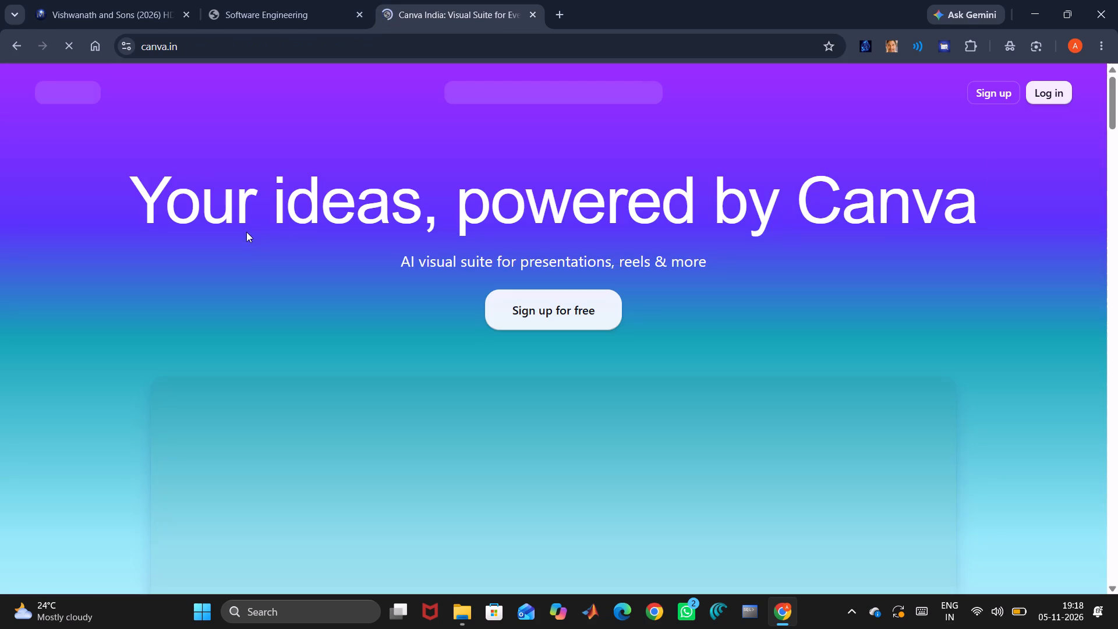
Open the login page for Canva.
{"action": "left_click", "coordinate": [1050, 89]}
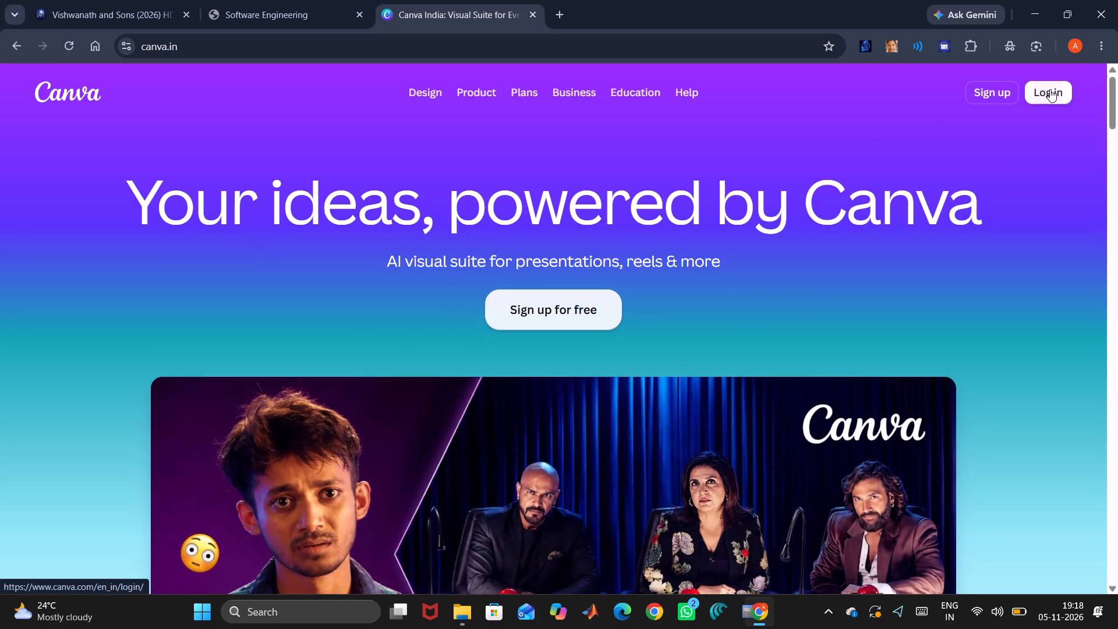
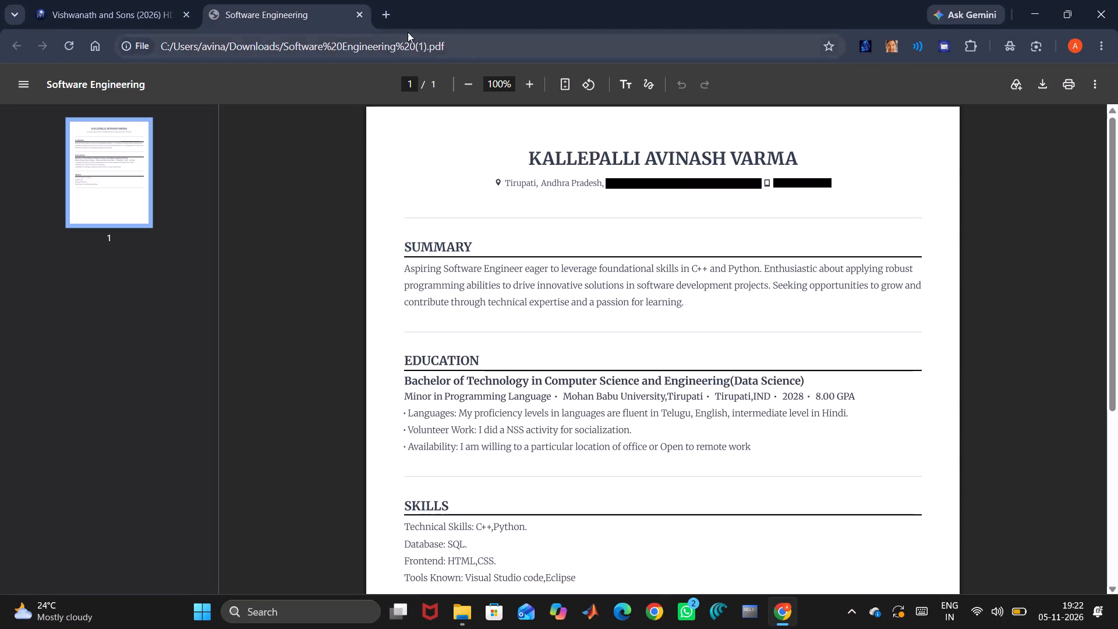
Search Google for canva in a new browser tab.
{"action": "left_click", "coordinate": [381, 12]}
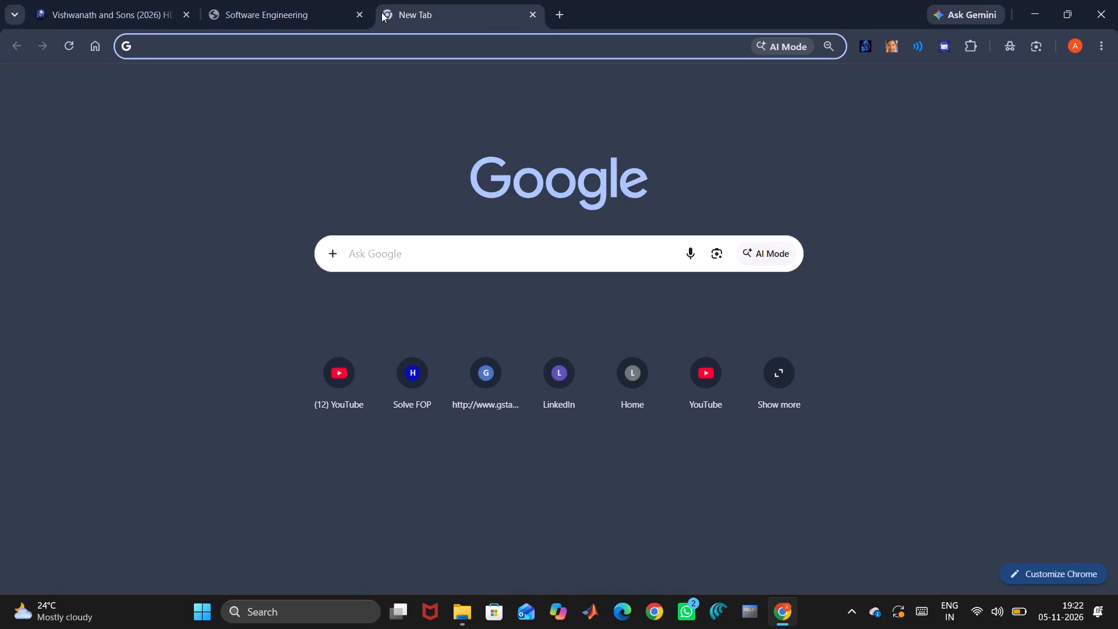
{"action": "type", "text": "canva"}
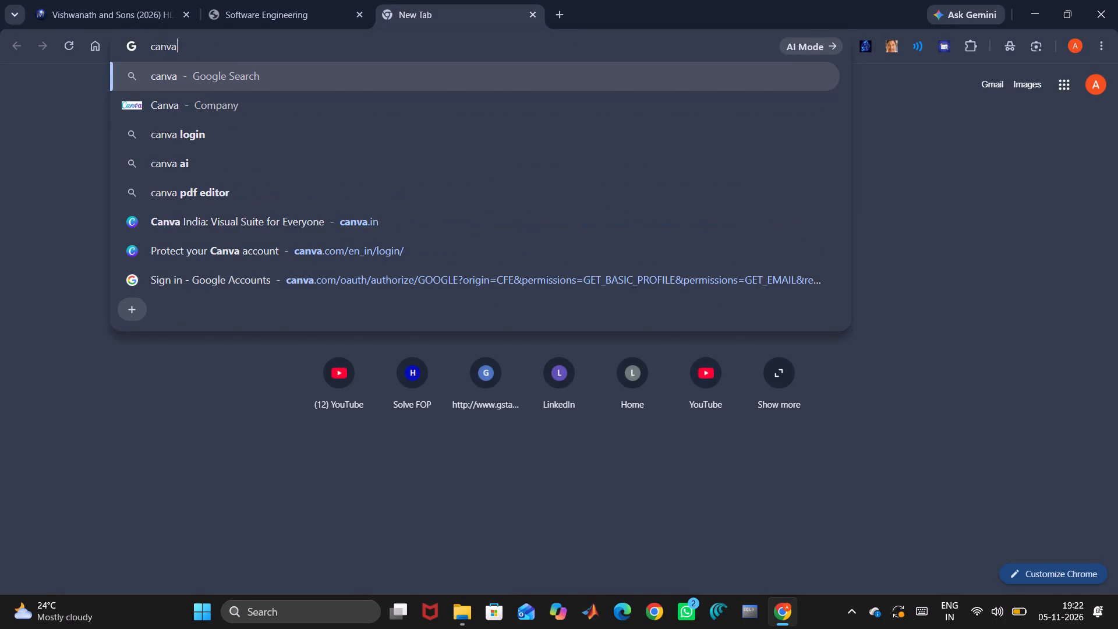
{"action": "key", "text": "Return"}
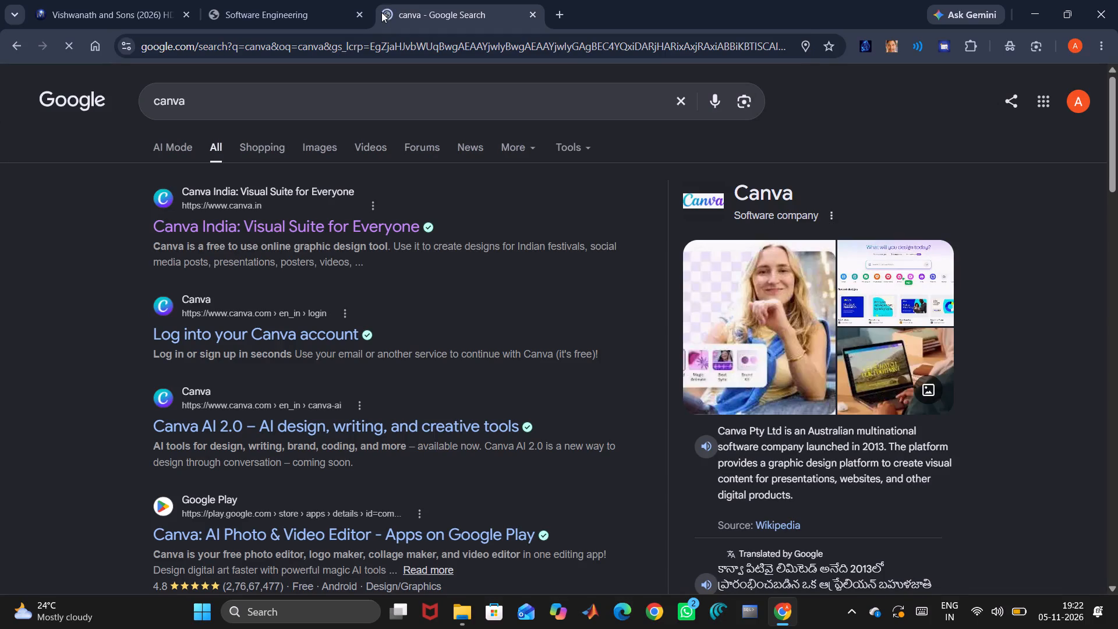
Open a separate Chrome window under a different browser profile.
{"action": "left_click", "coordinate": [662, 624]}
{"action": "left_click", "coordinate": [359, 412]}
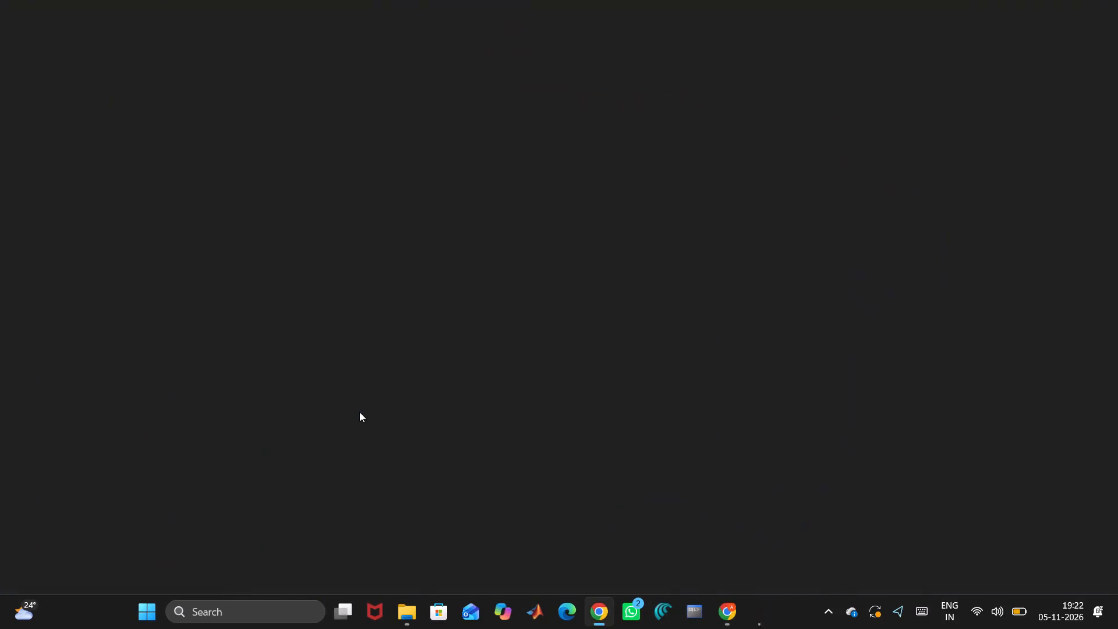
Search Google for canva in the new profile's window and open the Canva India website.
{"action": "type", "text": "ca"}
{"action": "type", "text": "nva"}
{"action": "key", "text": "Return"}
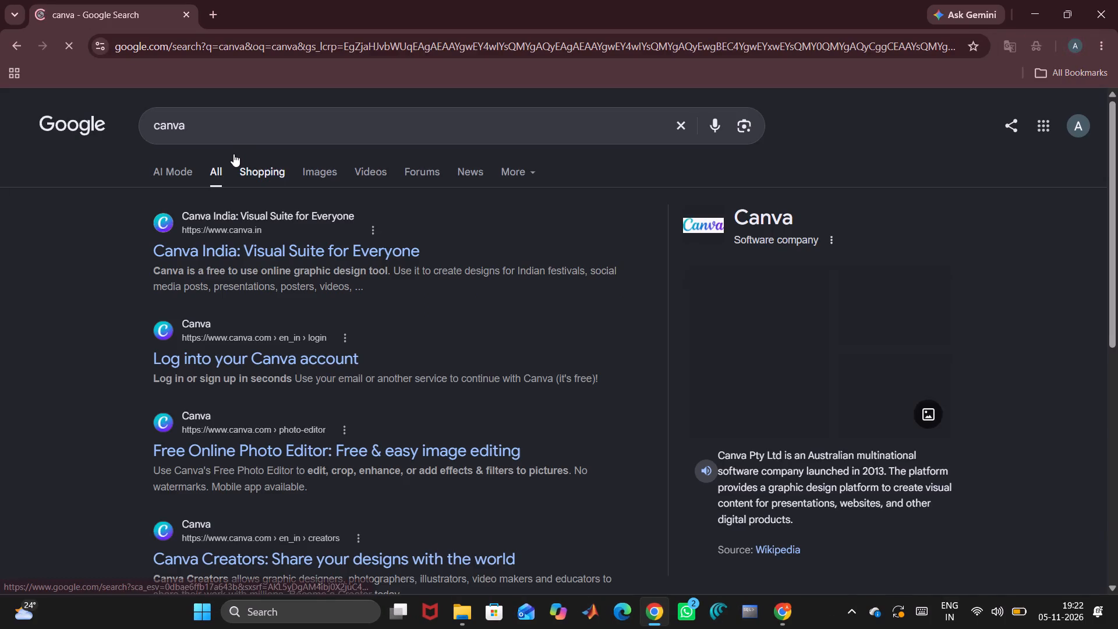
{"action": "left_click", "coordinate": [236, 254]}
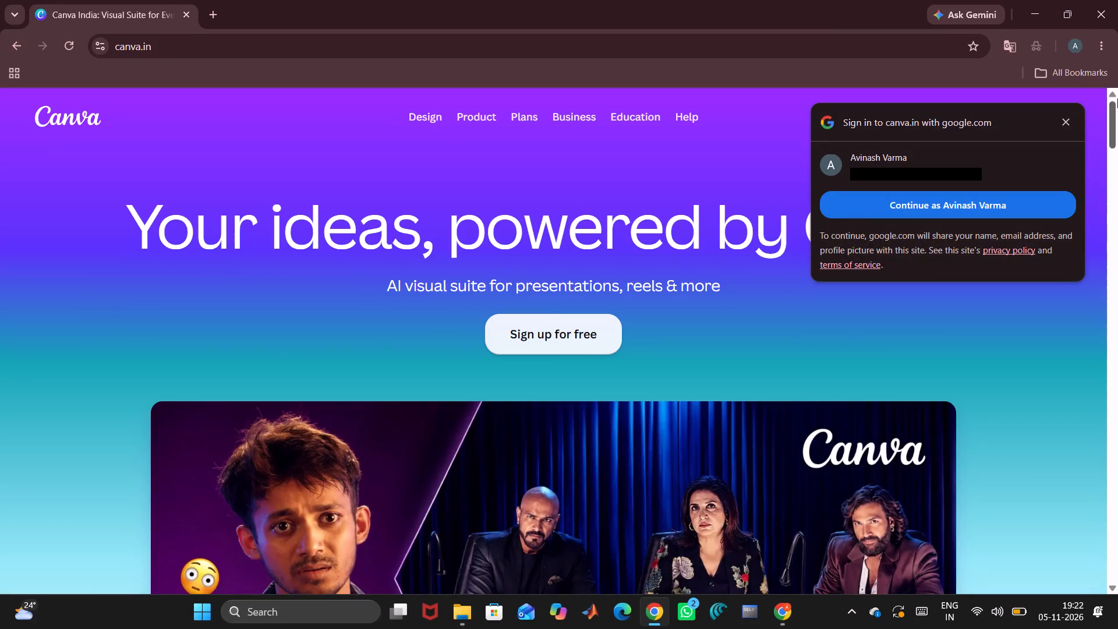
Dismiss the Google sign-in prompt on the Canva site and open the Canva login page.
{"action": "left_click", "coordinate": [1067, 125]}
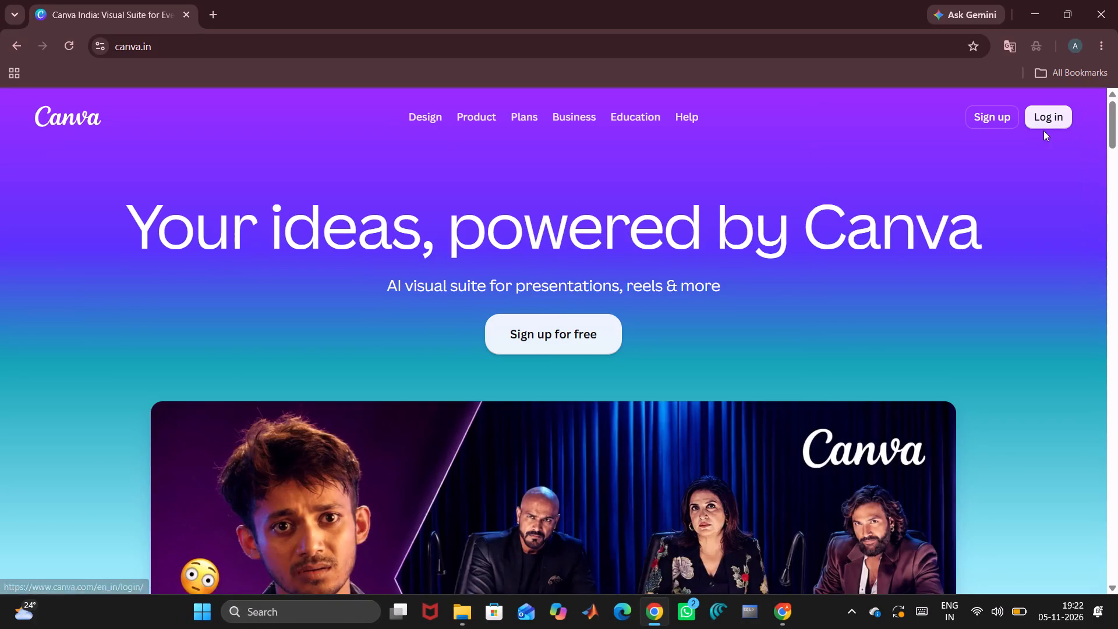
{"action": "left_click", "coordinate": [1048, 126]}
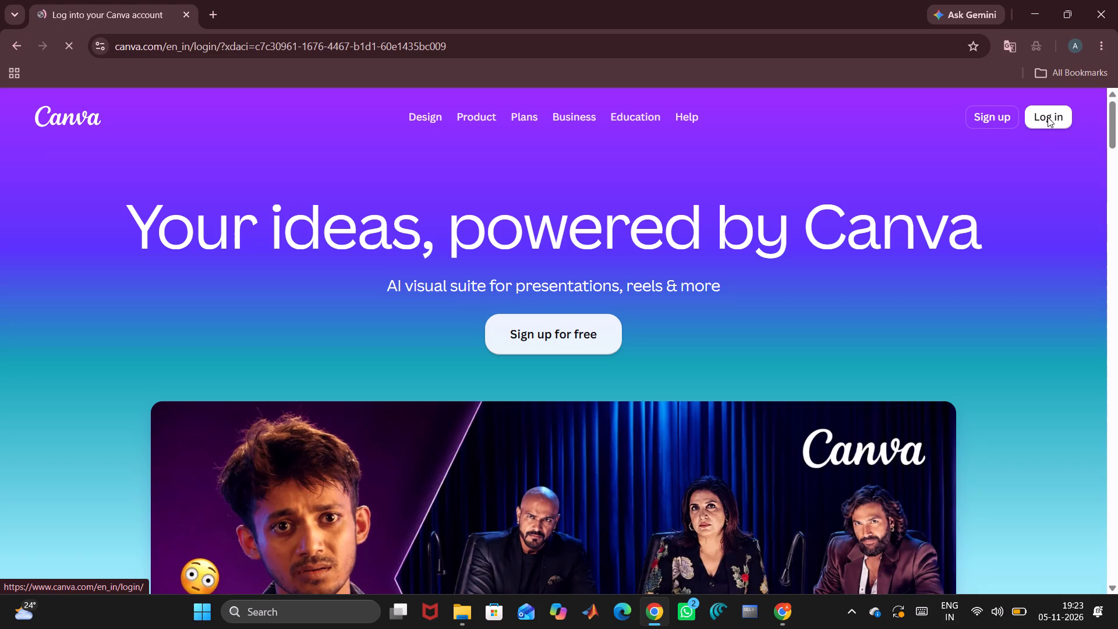
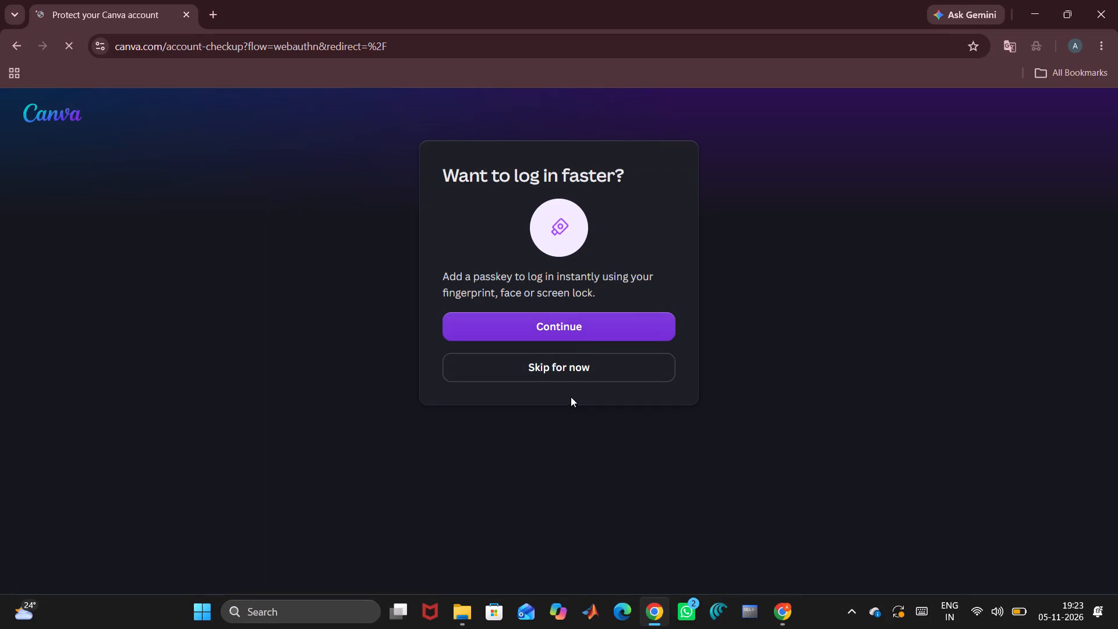
Skip the passkey setup and close the student discount offer to reach the Canva home page.
{"action": "left_click", "coordinate": [565, 359]}
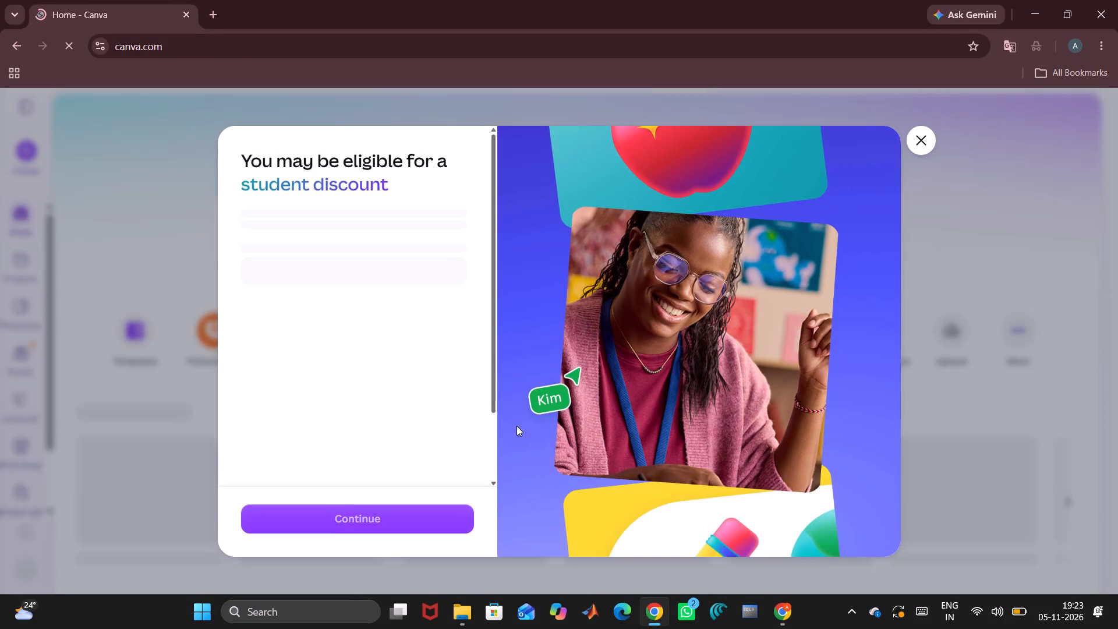
{"action": "left_click", "coordinate": [924, 141]}
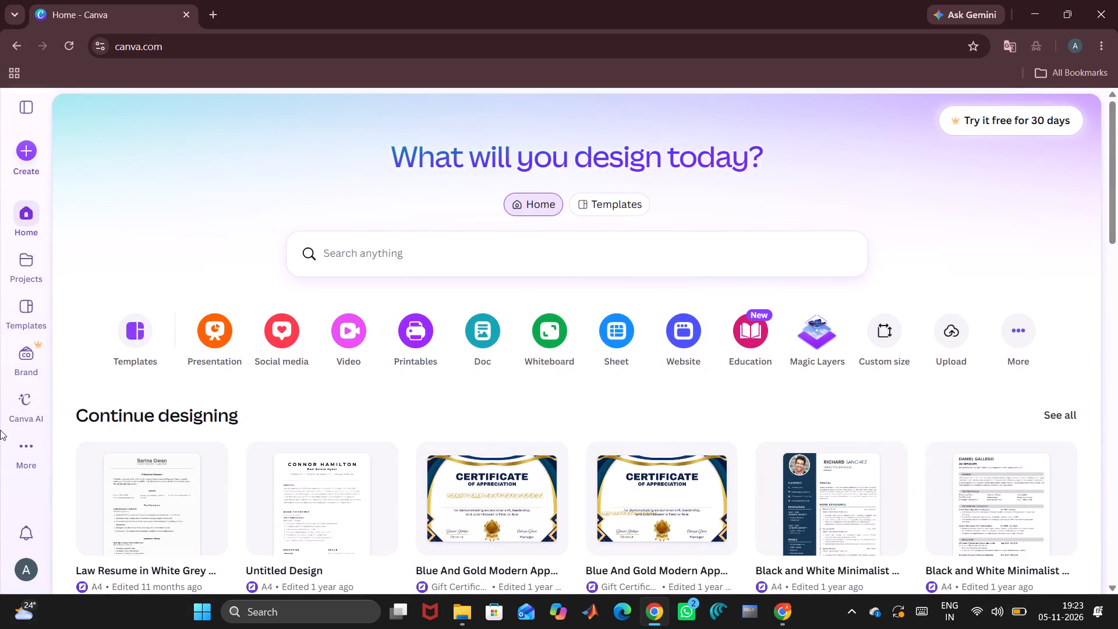
Browse the recent designs on the home page and open the Projects page.
{"action": "left_click", "coordinate": [23, 257]}
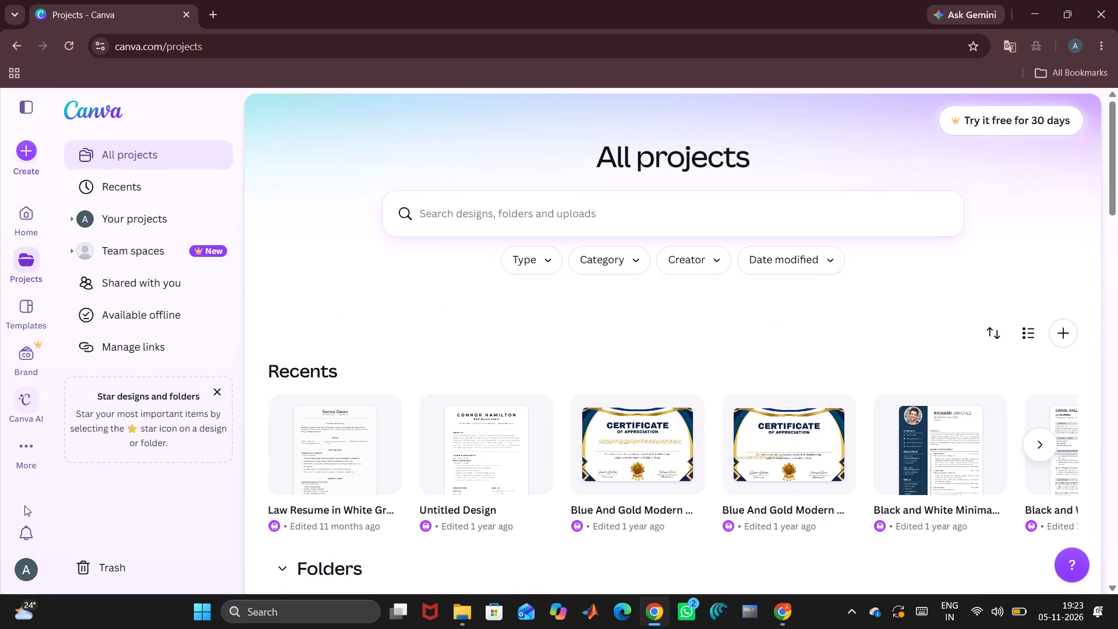
{"action": "left_click", "coordinate": [27, 201]}
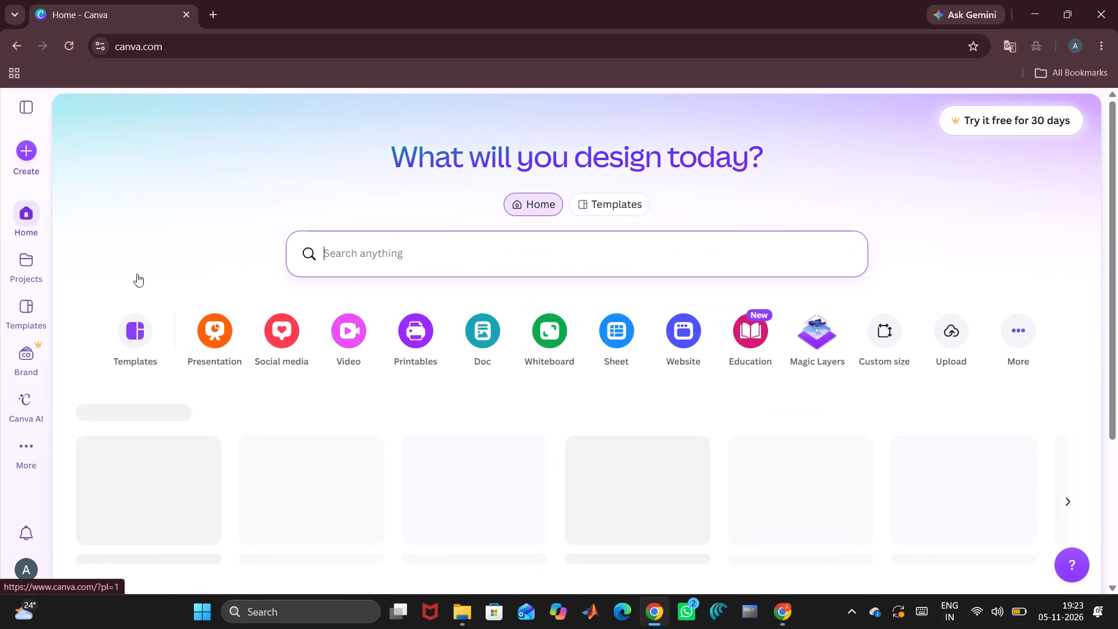
{"action": "scroll", "coordinate": [112, 440], "scroll_direction": "down", "scroll_amount": 1}
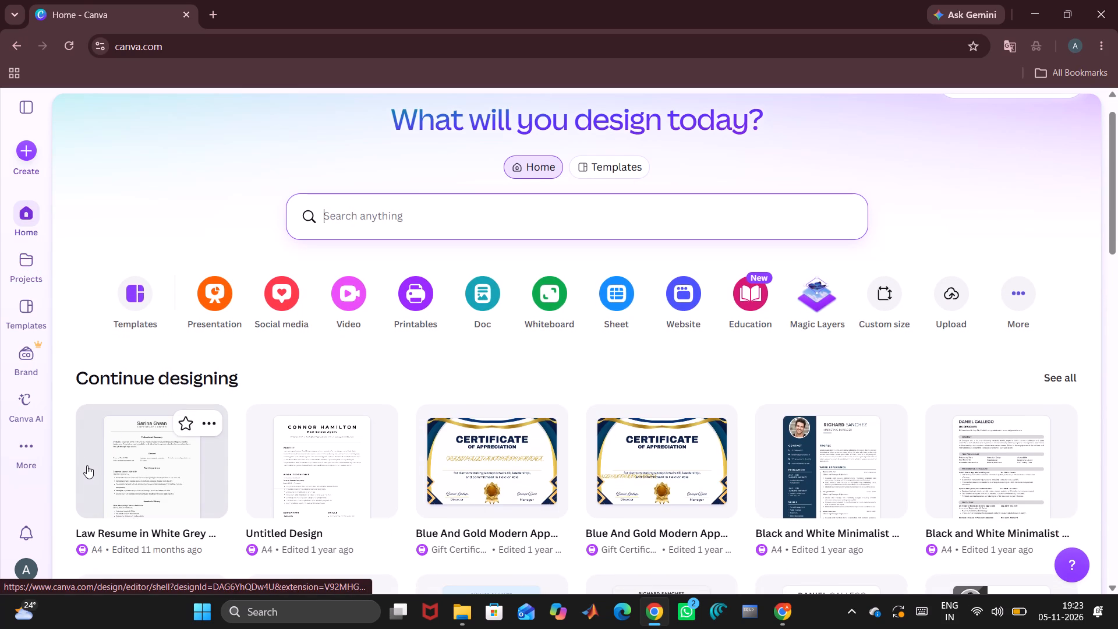
{"action": "left_click", "coordinate": [17, 453]}
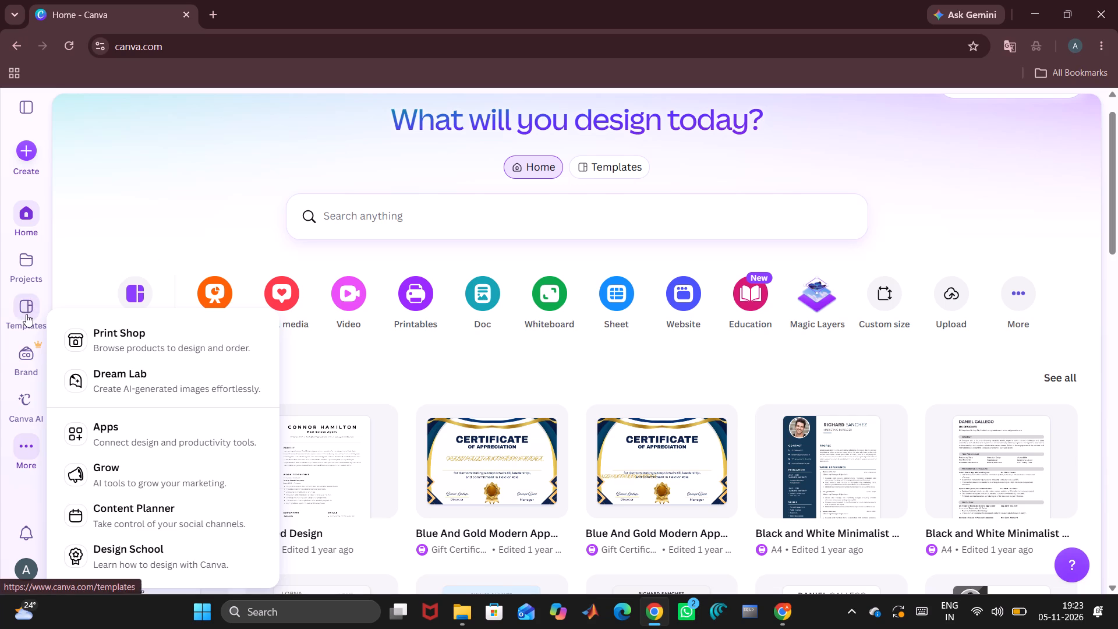
{"action": "left_click", "coordinate": [28, 252]}
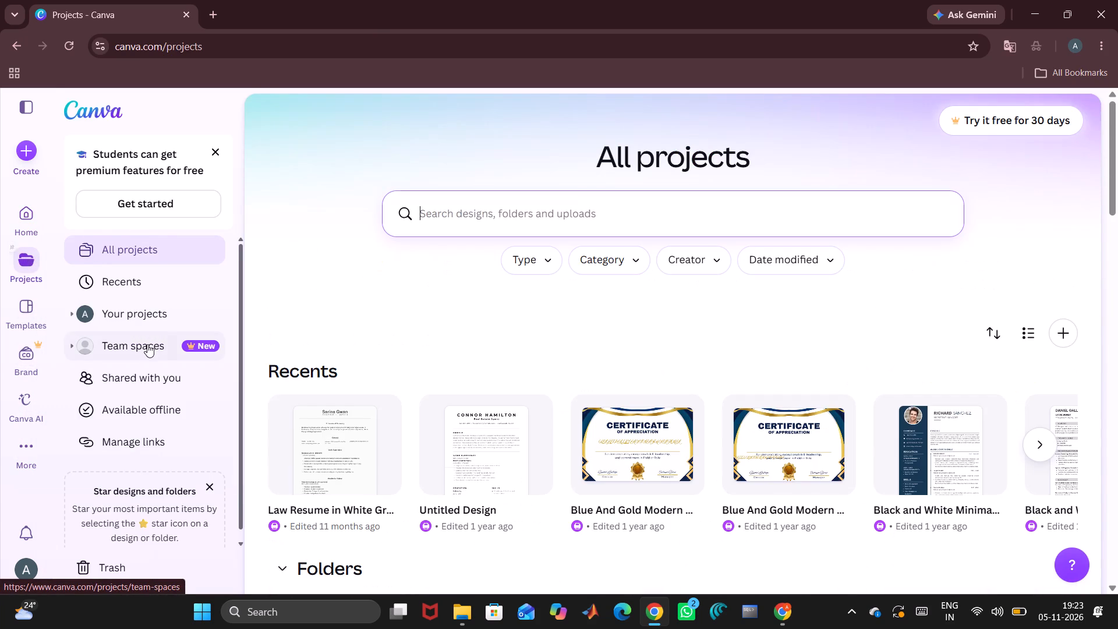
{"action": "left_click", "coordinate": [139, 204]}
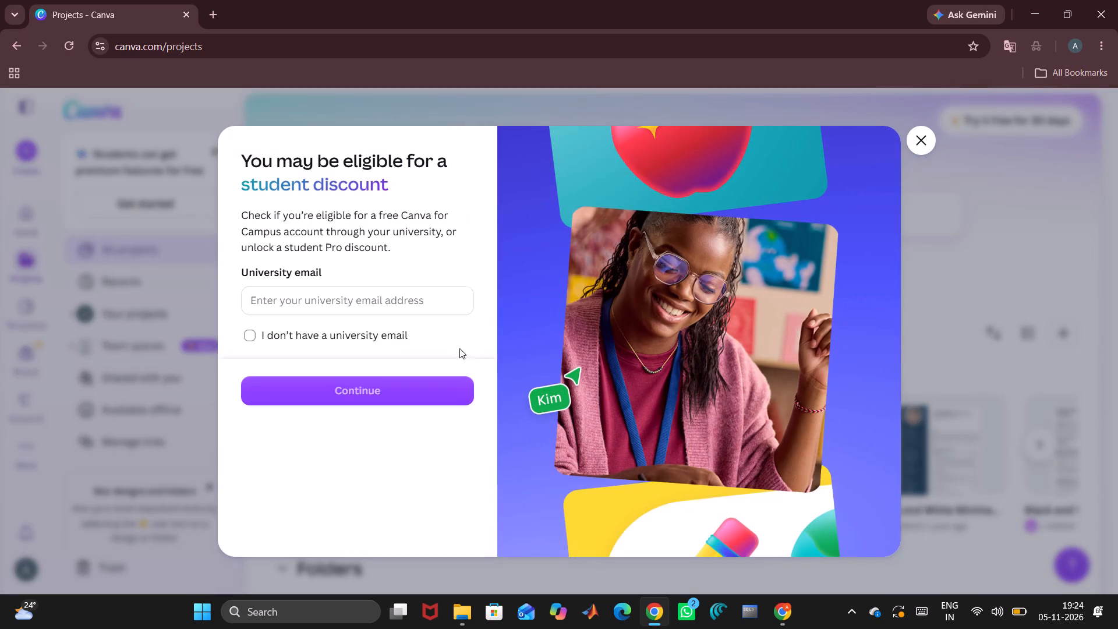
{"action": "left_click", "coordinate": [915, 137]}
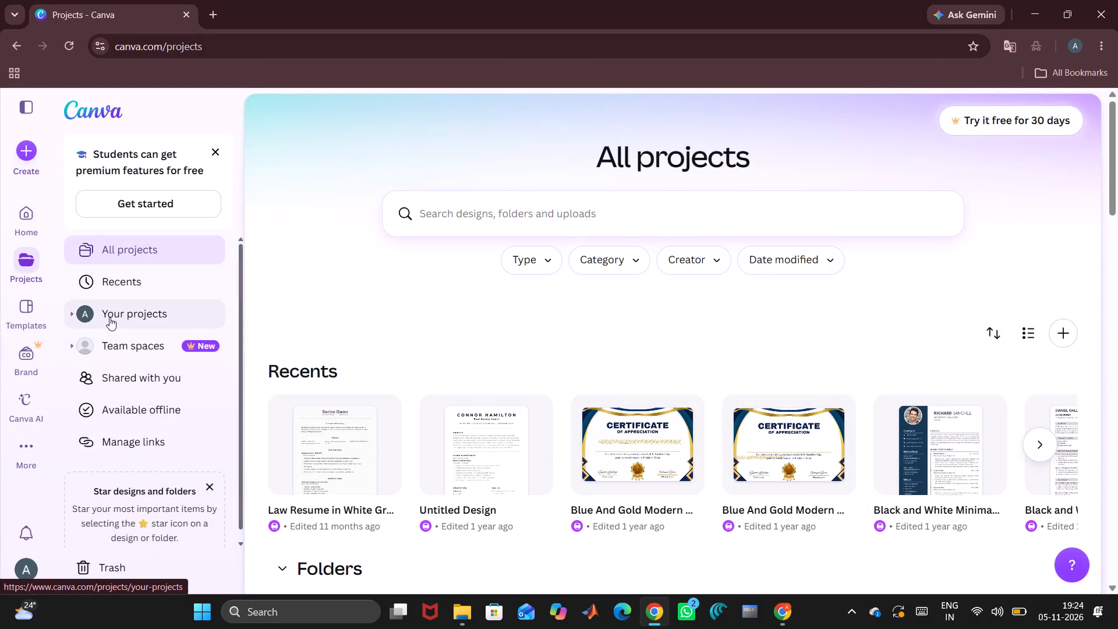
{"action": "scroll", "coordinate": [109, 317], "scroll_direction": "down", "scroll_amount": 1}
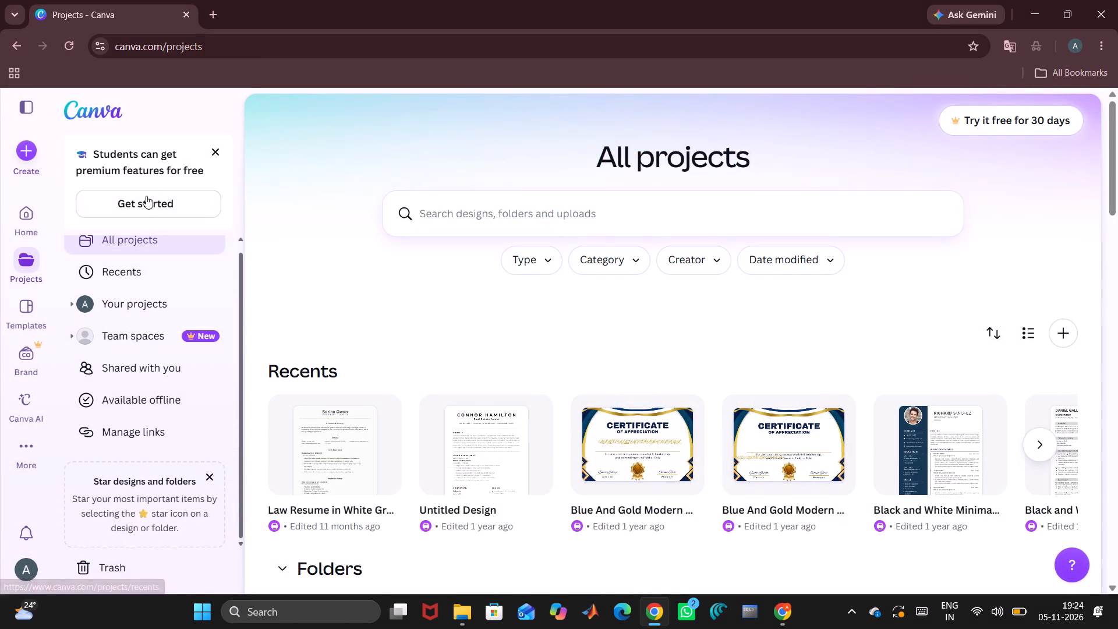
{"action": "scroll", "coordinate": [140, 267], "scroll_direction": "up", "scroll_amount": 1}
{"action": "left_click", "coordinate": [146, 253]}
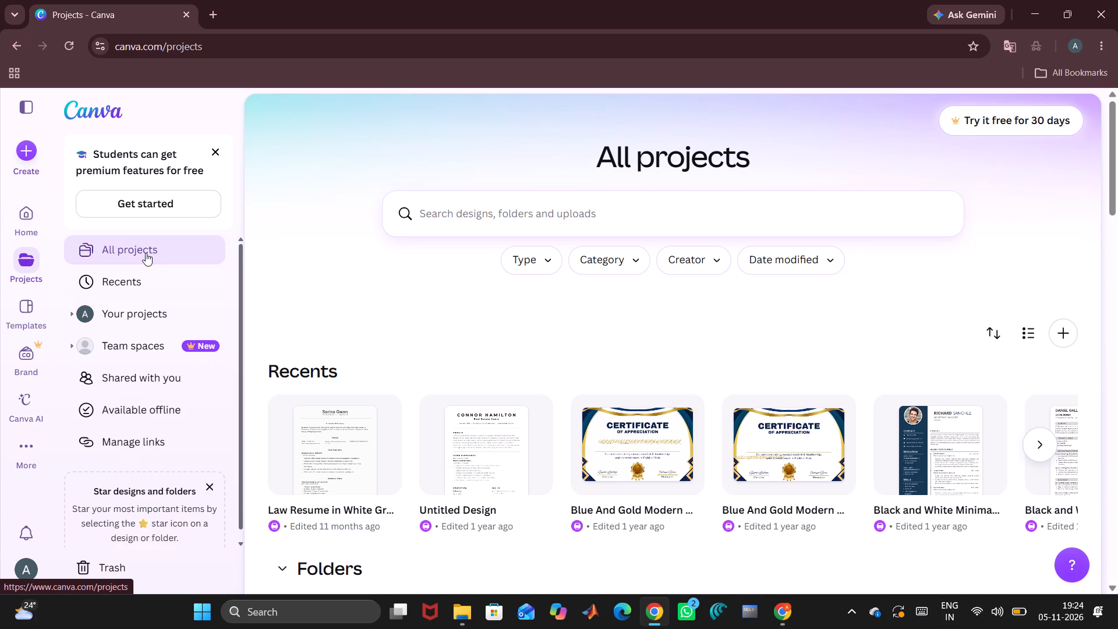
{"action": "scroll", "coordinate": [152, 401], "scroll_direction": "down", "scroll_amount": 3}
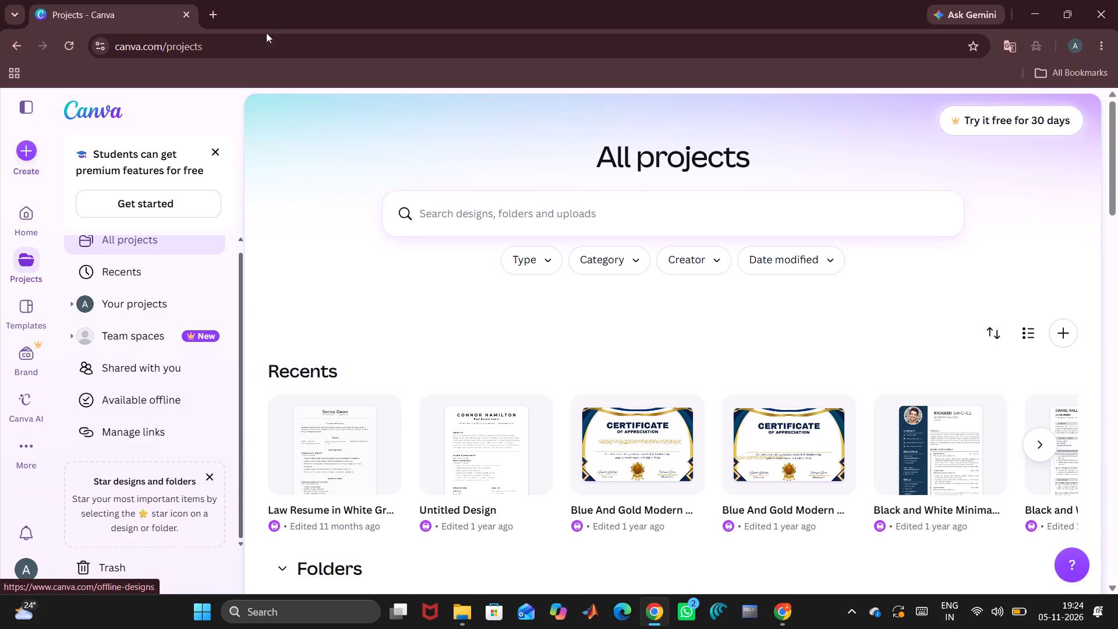
Dismiss the student premium promotion and the star designs and folders tip on the Projects page.
{"action": "left_click", "coordinate": [212, 150]}
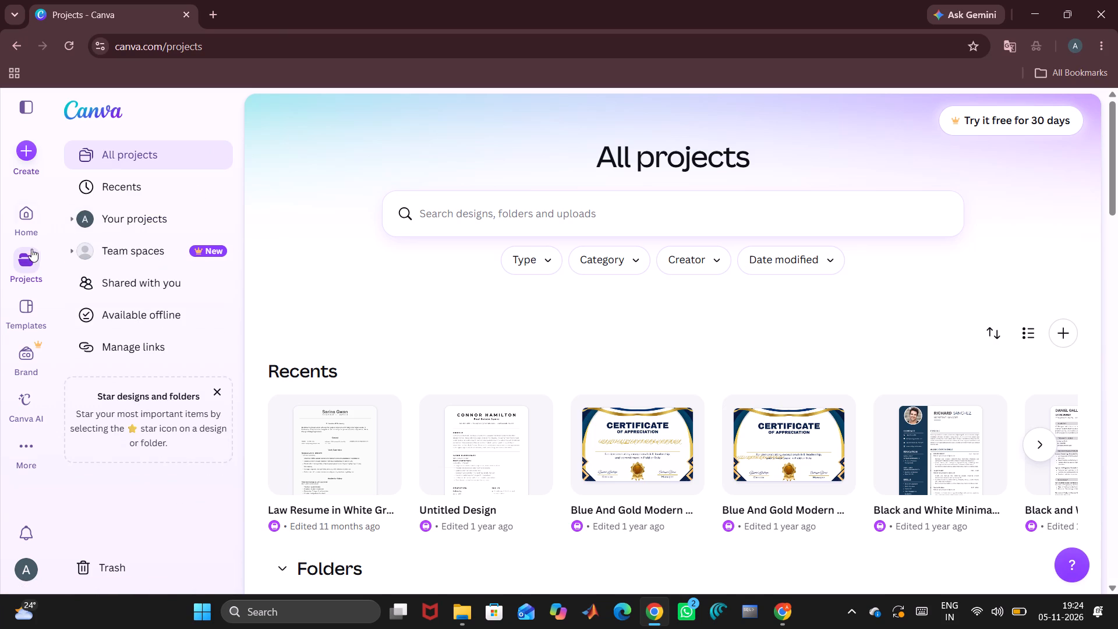
{"action": "left_click", "coordinate": [218, 390]}
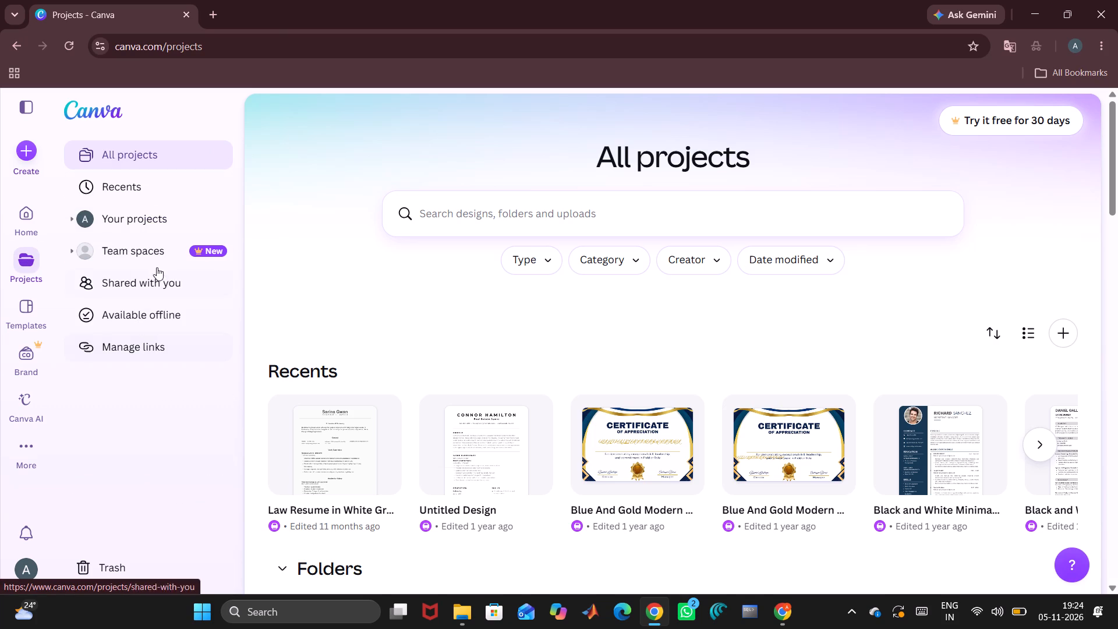
Open the Uploads folder within Your projects.
{"action": "left_click", "coordinate": [147, 228]}
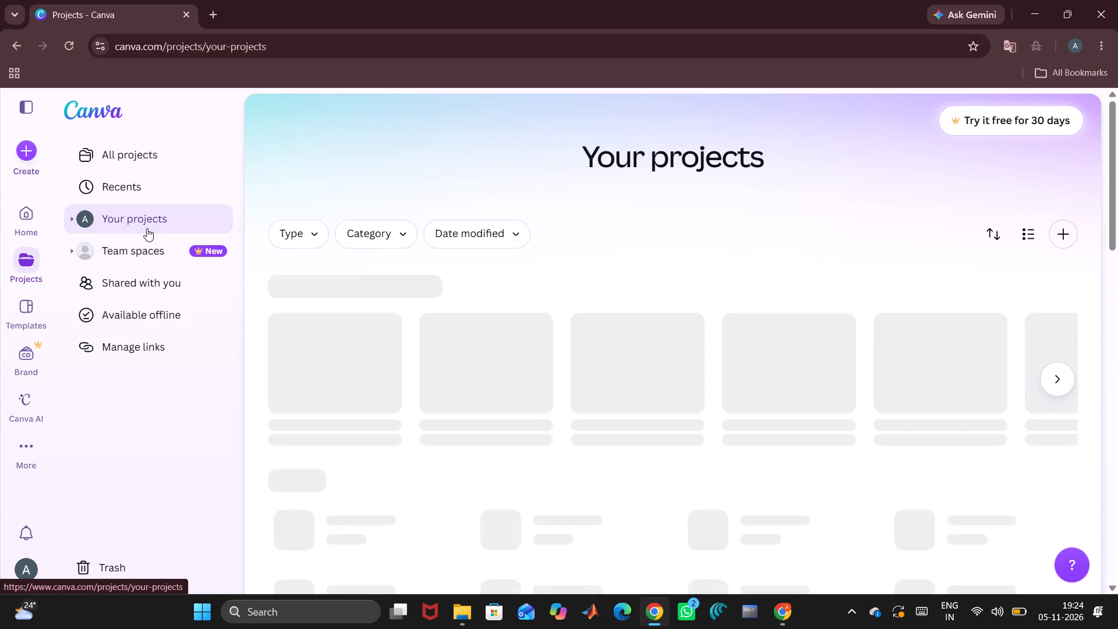
{"action": "scroll", "coordinate": [404, 500], "scroll_direction": "down", "scroll_amount": 1}
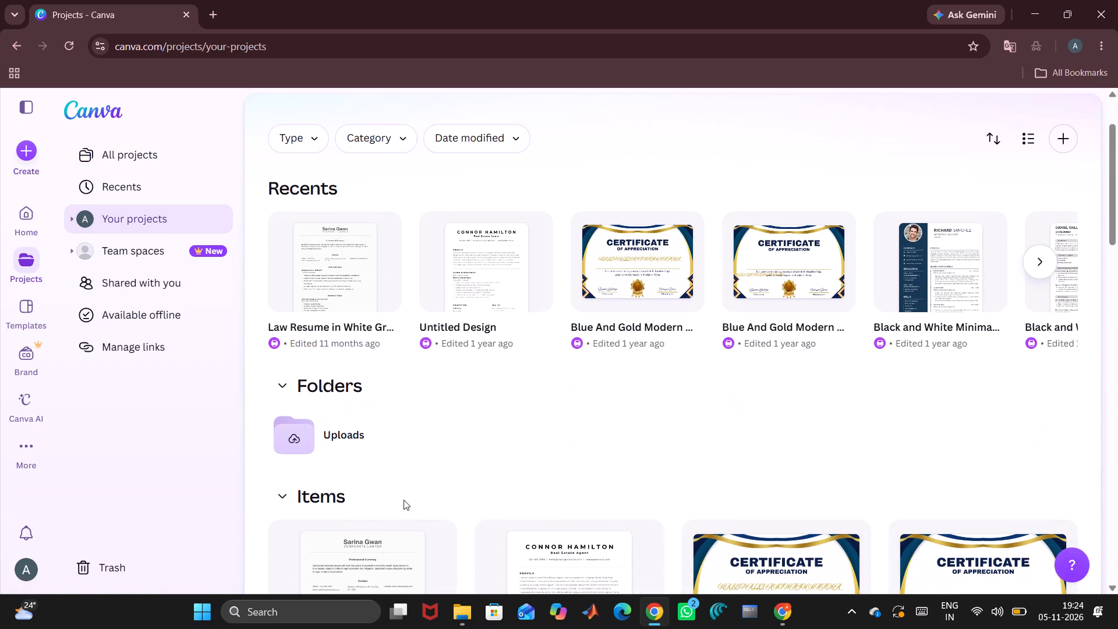
{"action": "left_click", "coordinate": [300, 425]}
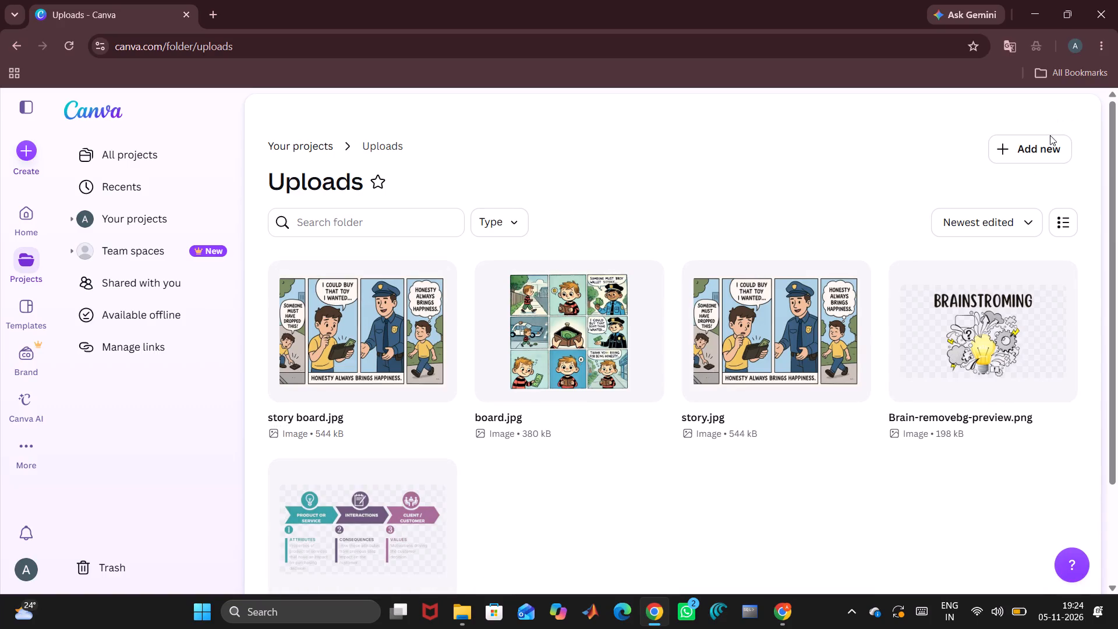
Create a new folder inside Uploads, keeping the default name Untitled folder.
{"action": "left_click", "coordinate": [1036, 151]}
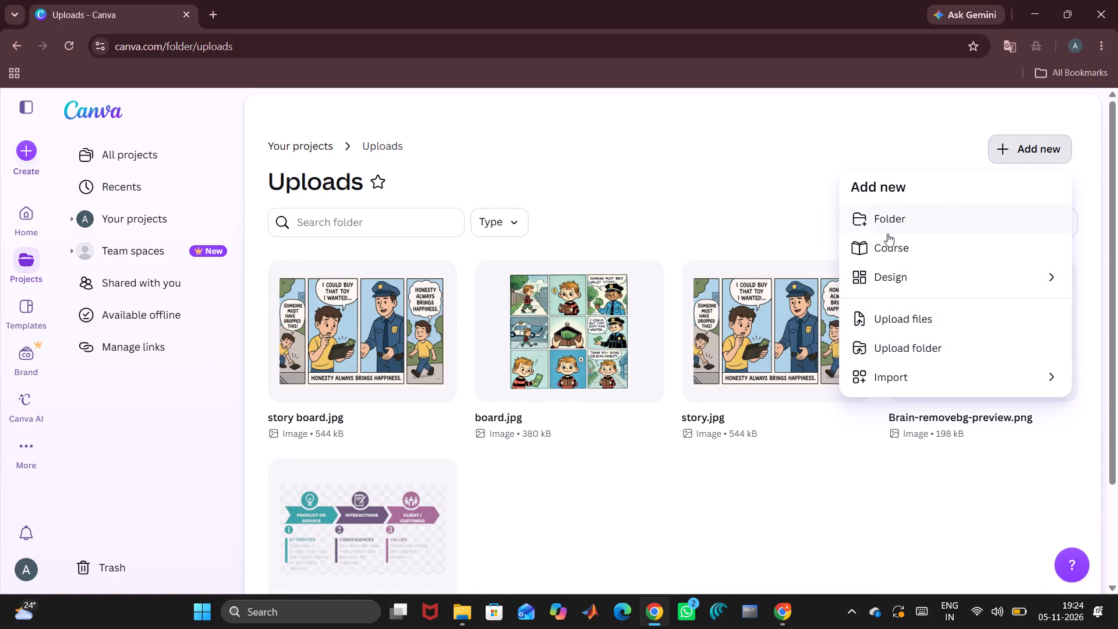
{"action": "left_click", "coordinate": [885, 214]}
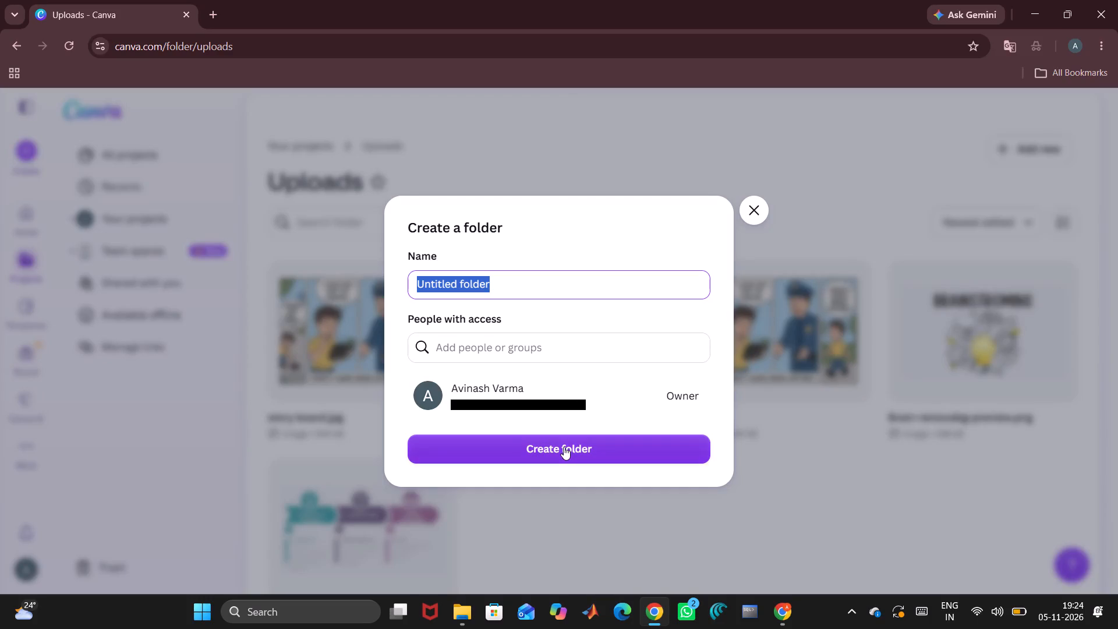
{"action": "left_click", "coordinate": [564, 447]}
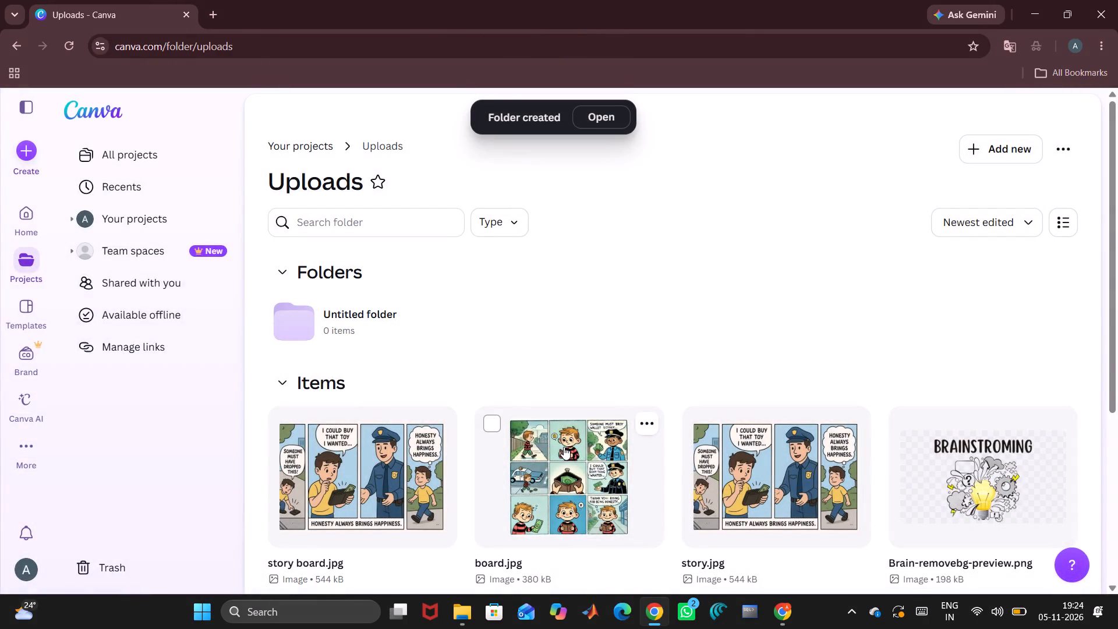
Start a file upload into Uploads and look through the Downloads folder for the resume PDF.
{"action": "left_click", "coordinate": [1004, 147]}
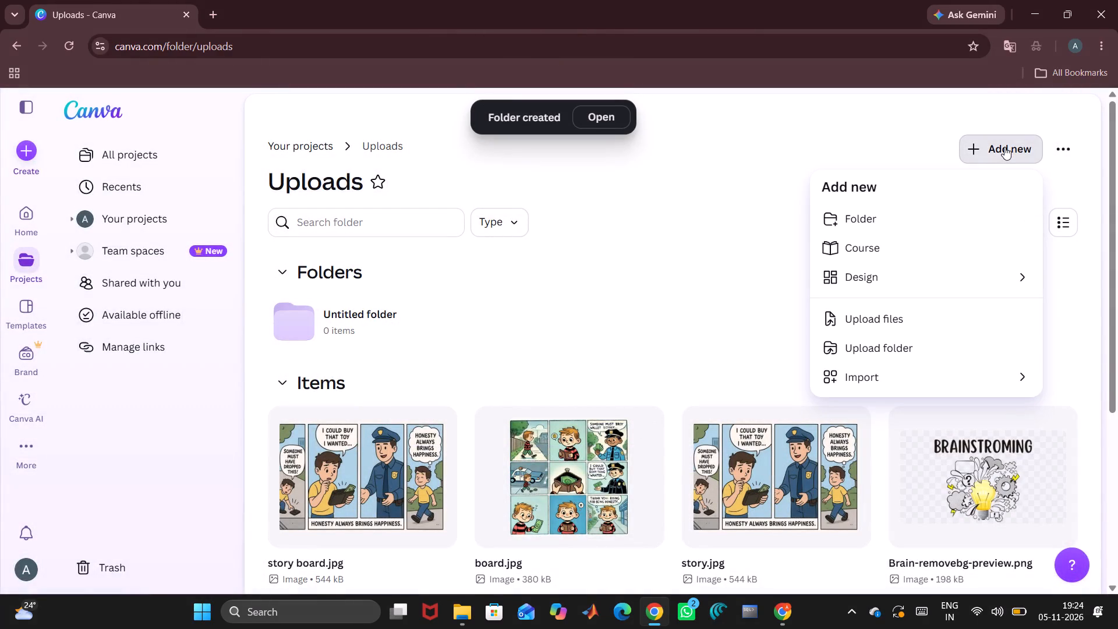
{"action": "left_click", "coordinate": [917, 327]}
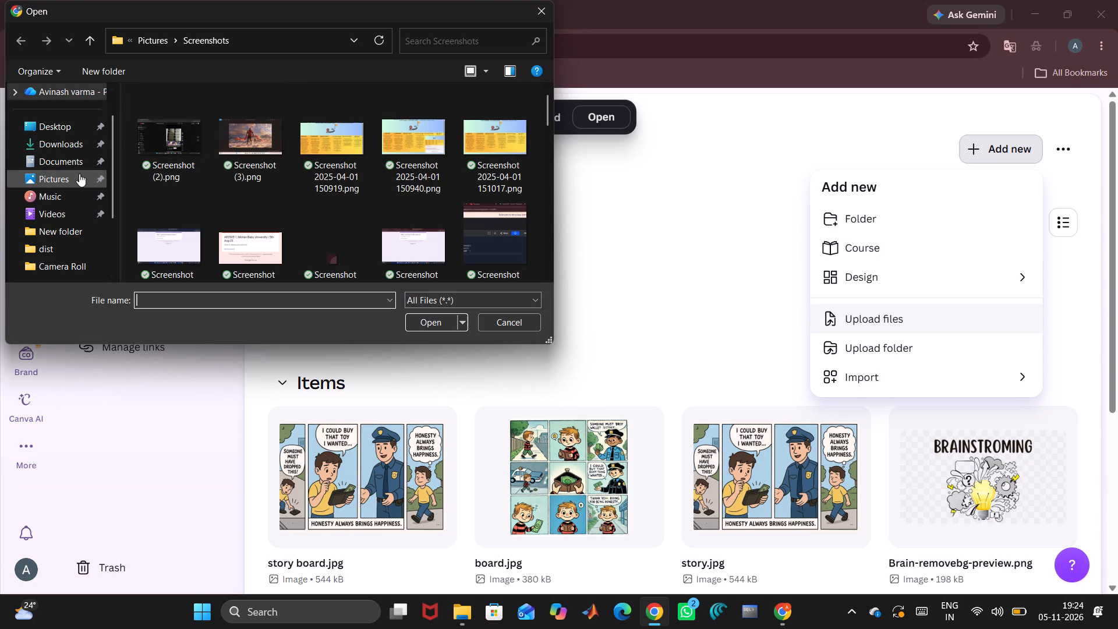
{"action": "scroll", "coordinate": [79, 196], "scroll_direction": "up", "scroll_amount": 1}
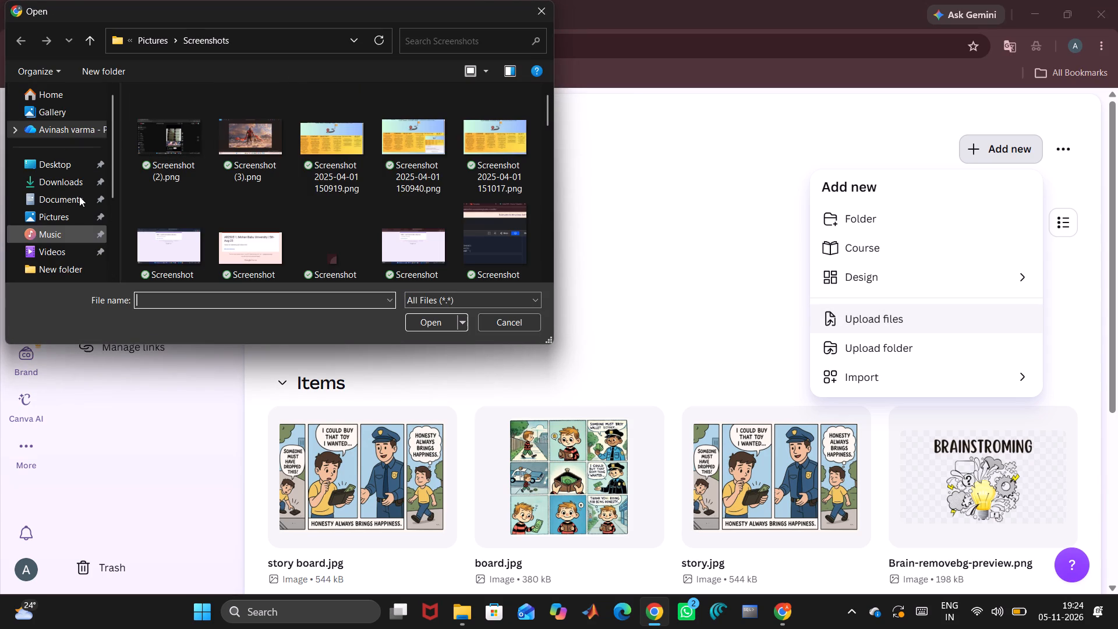
{"action": "left_click", "coordinate": [71, 181]}
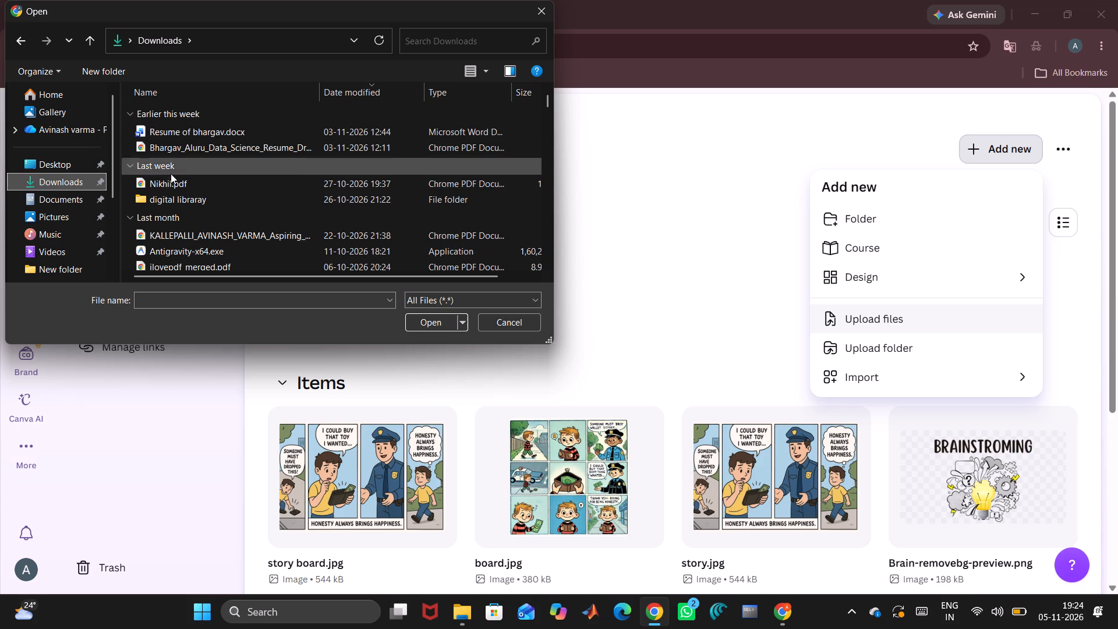
{"action": "scroll", "coordinate": [172, 236], "scroll_direction": "down", "scroll_amount": 2}
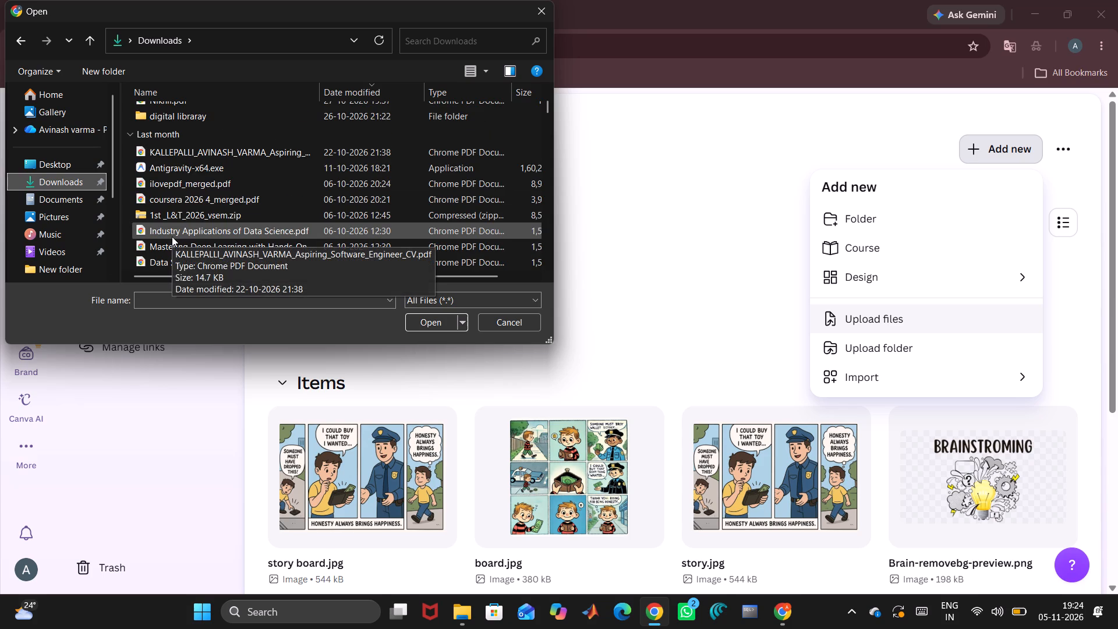
{"action": "scroll", "coordinate": [172, 236], "scroll_direction": "down", "scroll_amount": 3}
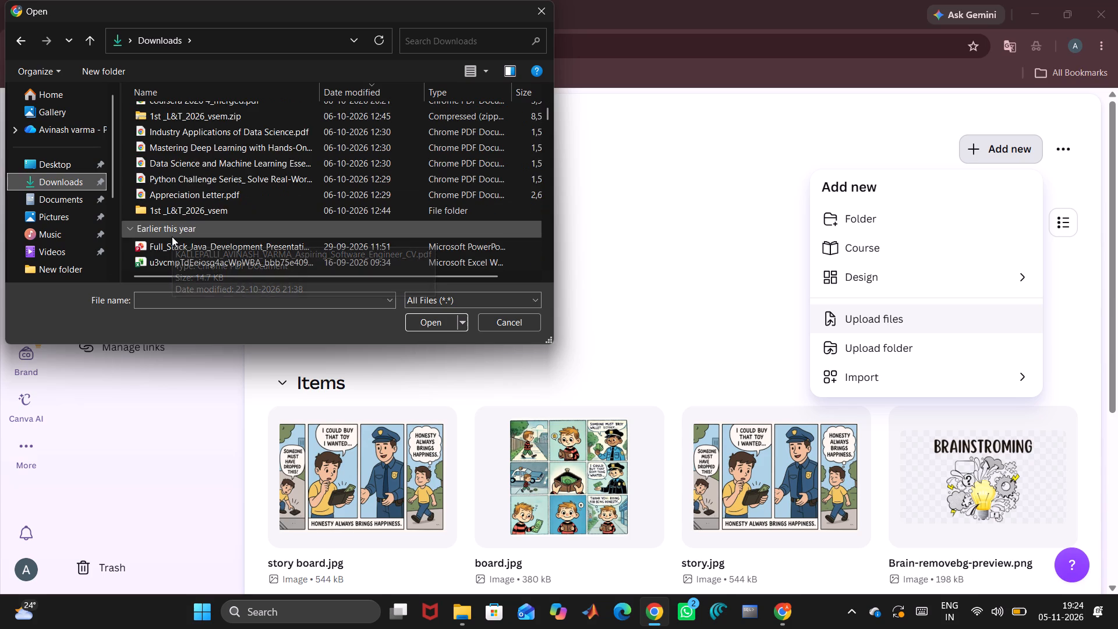
{"action": "scroll", "coordinate": [172, 236], "scroll_direction": "down", "scroll_amount": 2}
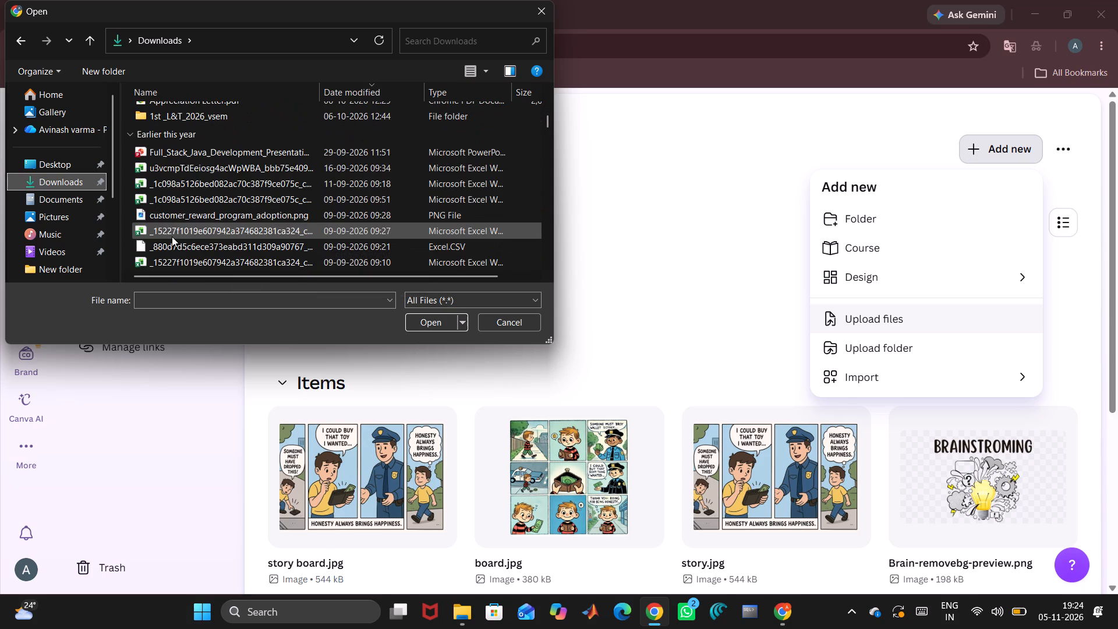
{"action": "scroll", "coordinate": [172, 236], "scroll_direction": "up", "scroll_amount": 1}
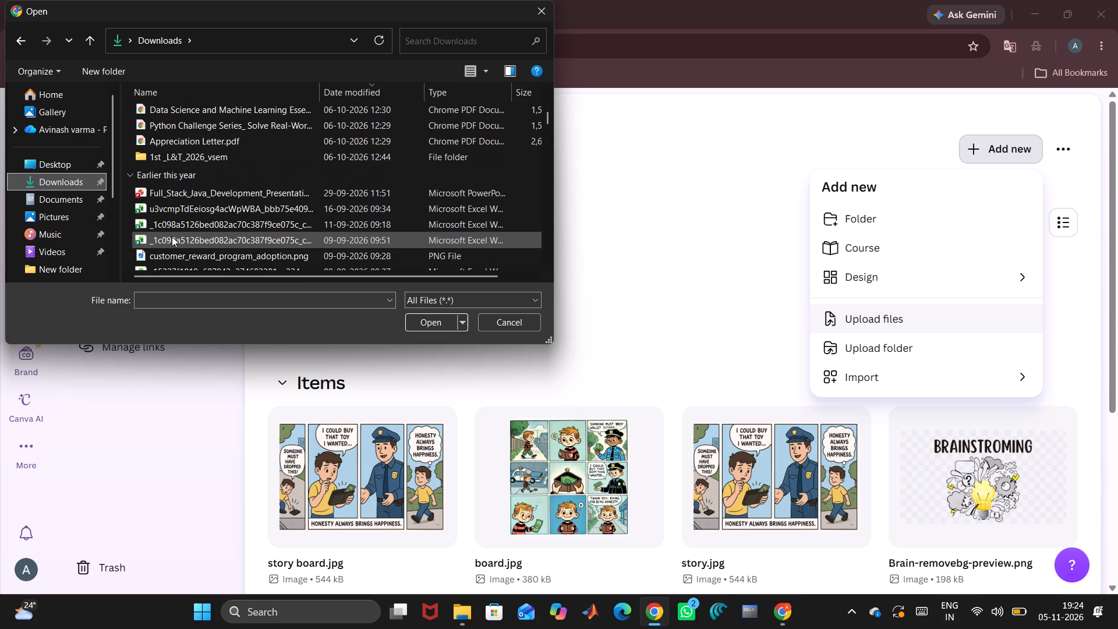
{"action": "scroll", "coordinate": [172, 236], "scroll_direction": "up", "scroll_amount": 5}
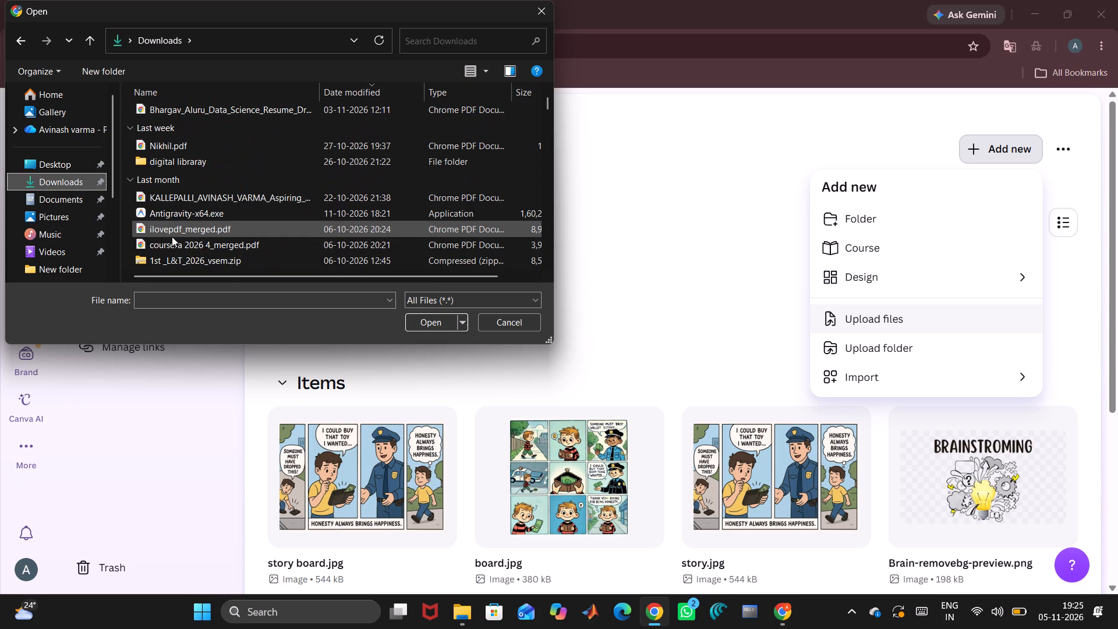
{"action": "scroll", "coordinate": [172, 236], "scroll_direction": "up", "scroll_amount": 3}
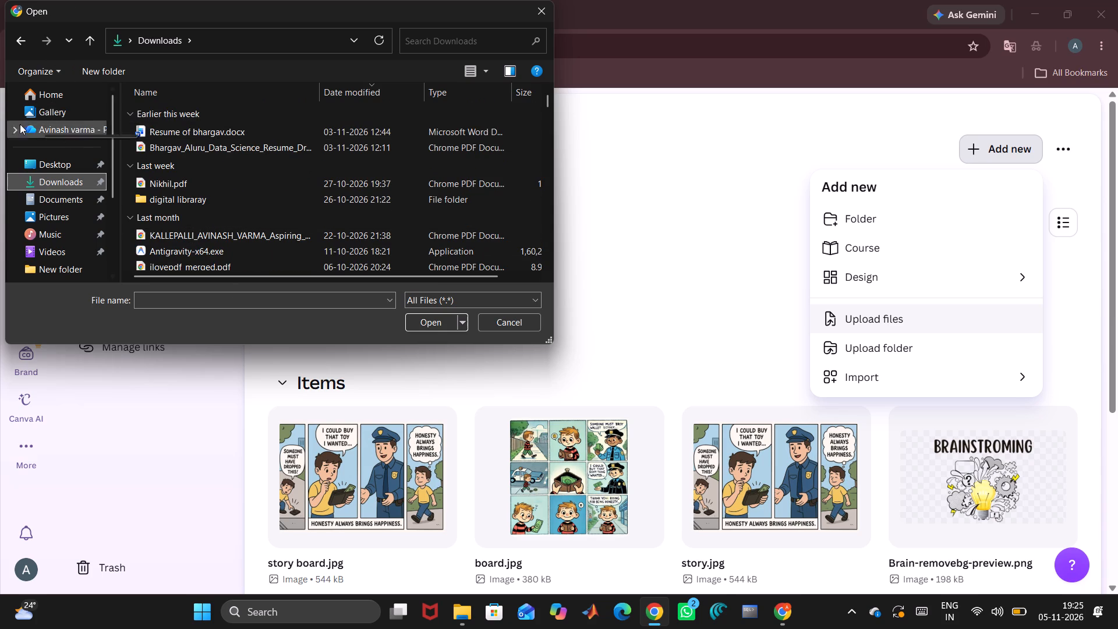
{"action": "scroll", "coordinate": [1, 121], "scroll_direction": "up", "scroll_amount": 2}
Upload Software Engineering (1).pdf to Uploads, choosing it from the recent files in Home.
{"action": "left_click", "coordinate": [48, 87]}
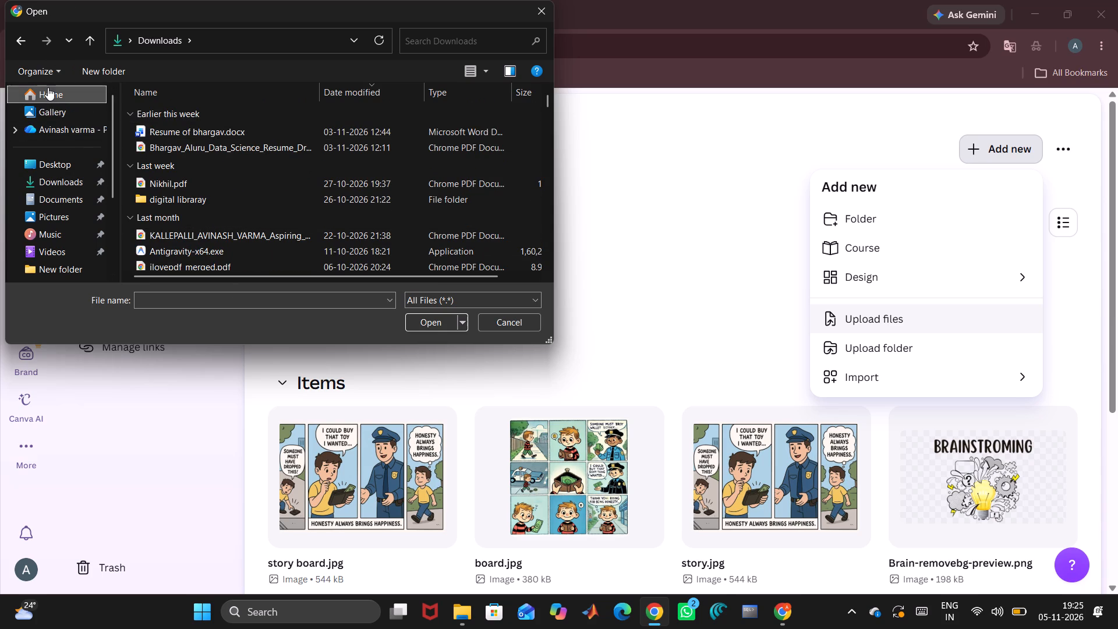
{"action": "scroll", "coordinate": [188, 165], "scroll_direction": "up", "scroll_amount": 2}
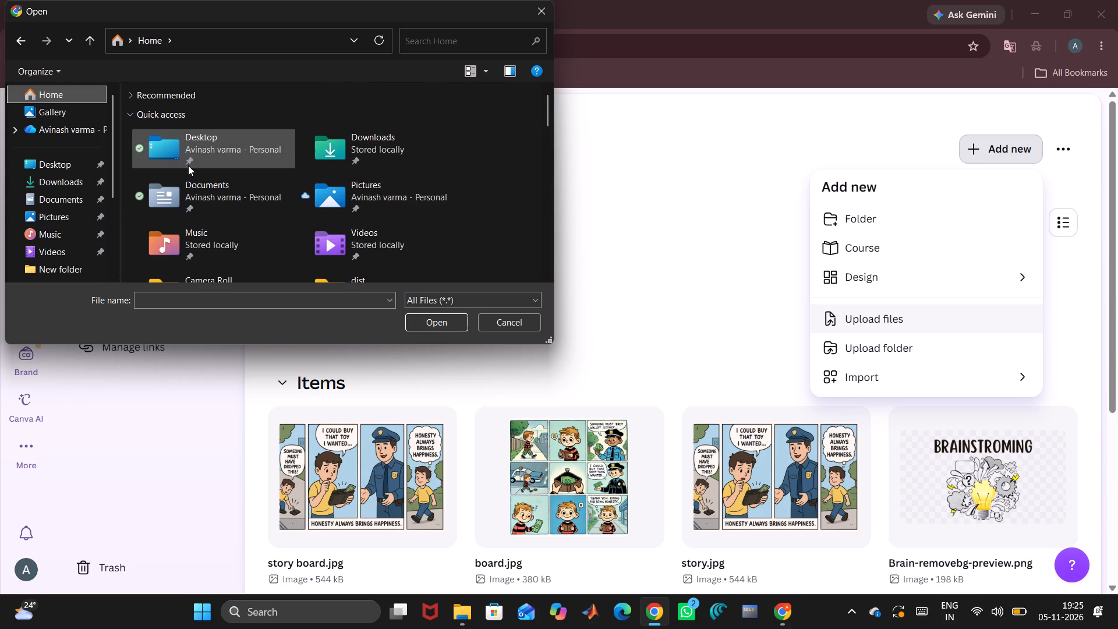
{"action": "scroll", "coordinate": [188, 165], "scroll_direction": "up", "scroll_amount": 1}
{"action": "scroll", "coordinate": [188, 165], "scroll_direction": "down", "scroll_amount": 2}
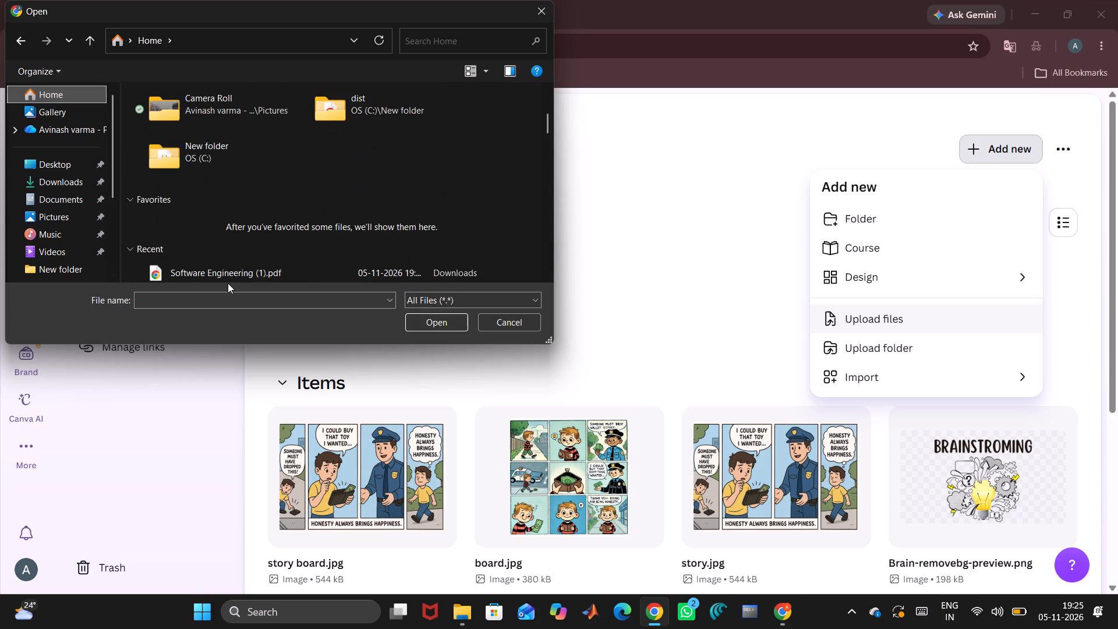
{"action": "left_click", "coordinate": [228, 275]}
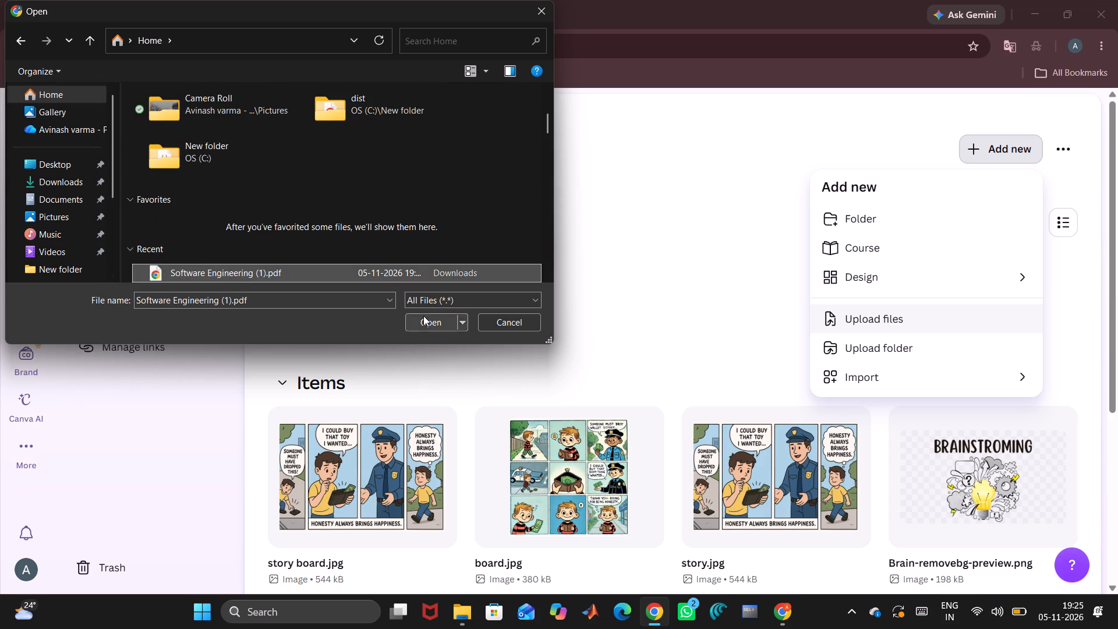
{"action": "left_click", "coordinate": [423, 316]}
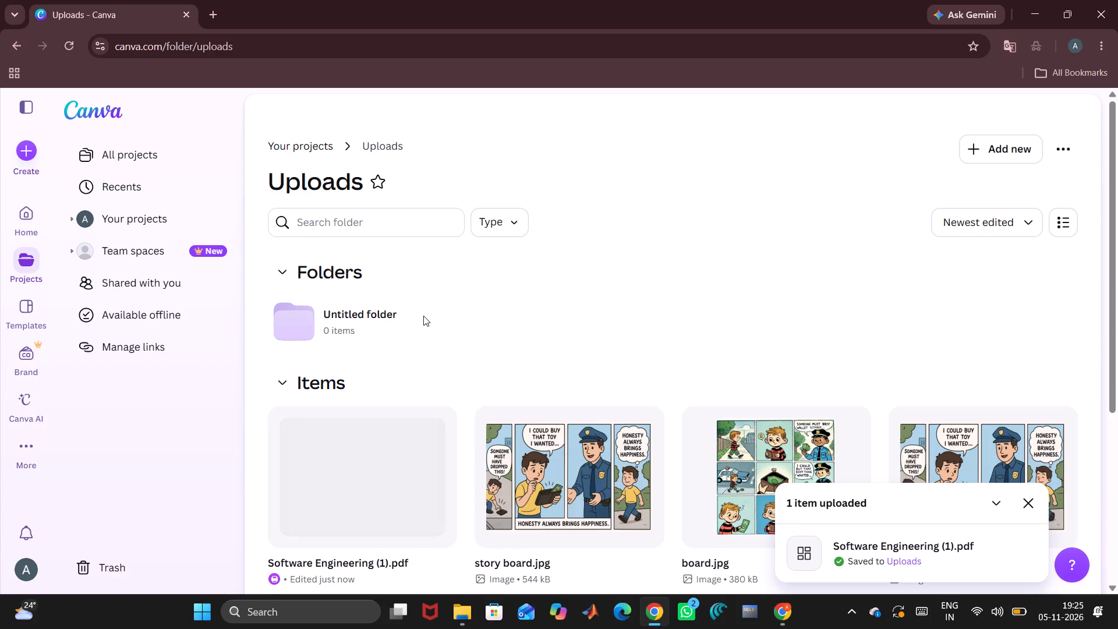
Open the uploaded Software Engineering (1).pdf as an editable design.
{"action": "left_click", "coordinate": [338, 485]}
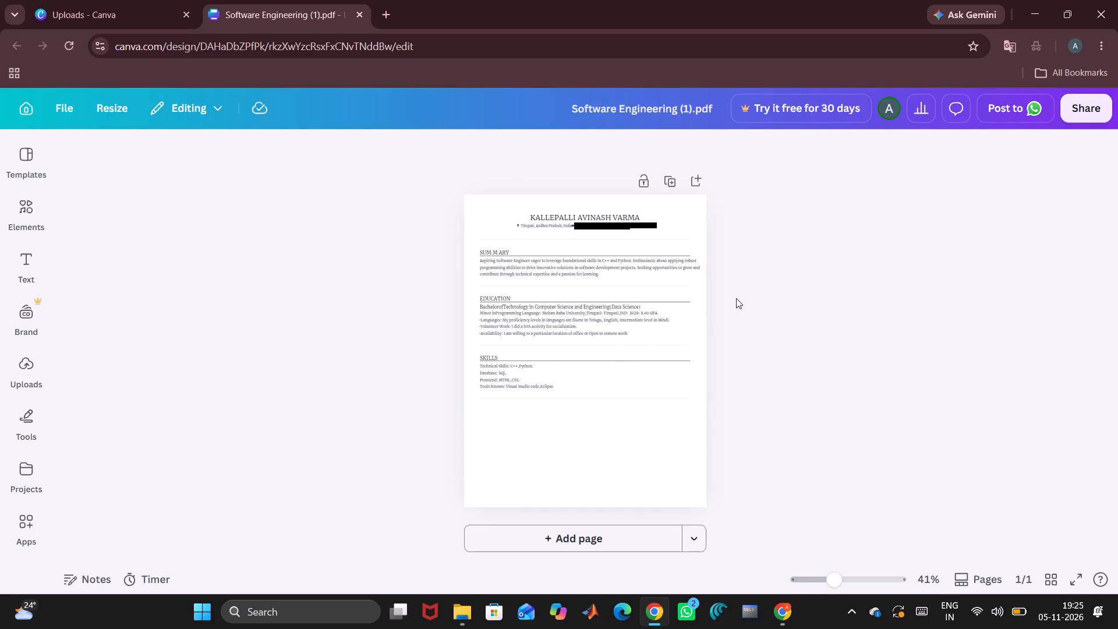
{"action": "key", "text": "ctrl+equal"}
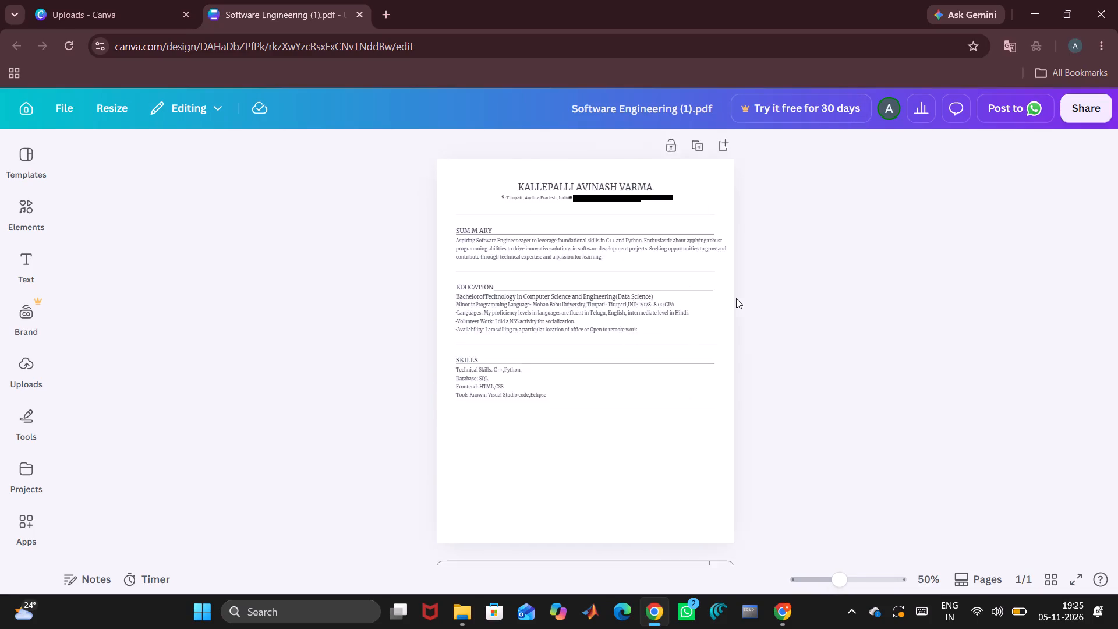
{"action": "key", "text": "ctrl+equal"}
{"action": "key", "text": "ctrl+equal"}
{"action": "scroll", "coordinate": [609, 212], "scroll_direction": "up", "scroll_amount": 3}
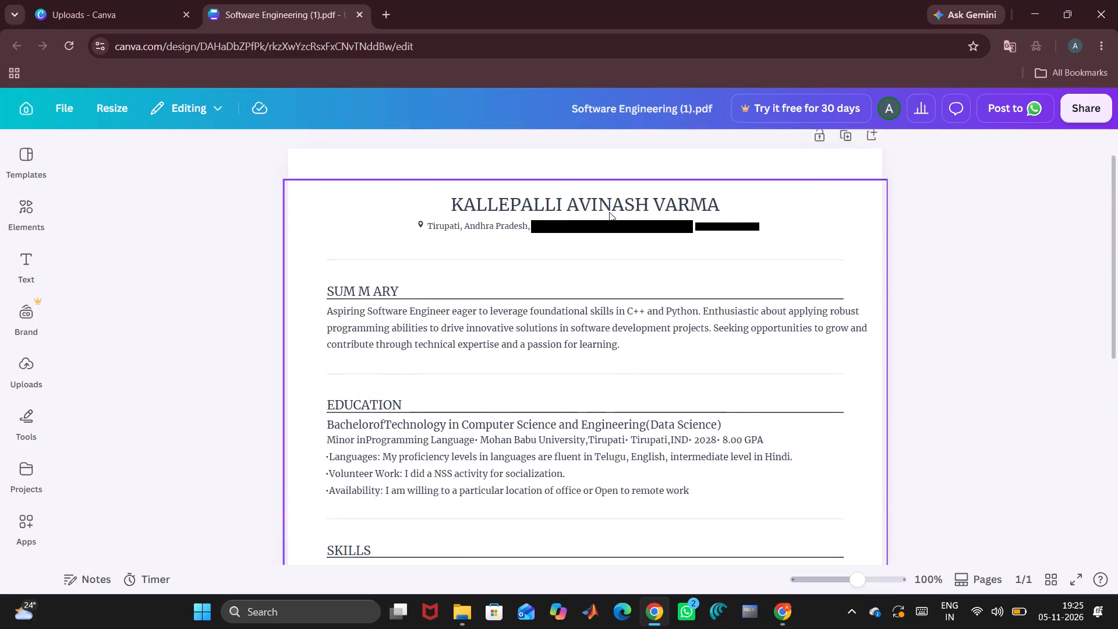
Add a text box and place it beneath the divider under the SKILLS section, flush with the section's left edge.
{"action": "left_click", "coordinate": [579, 363]}
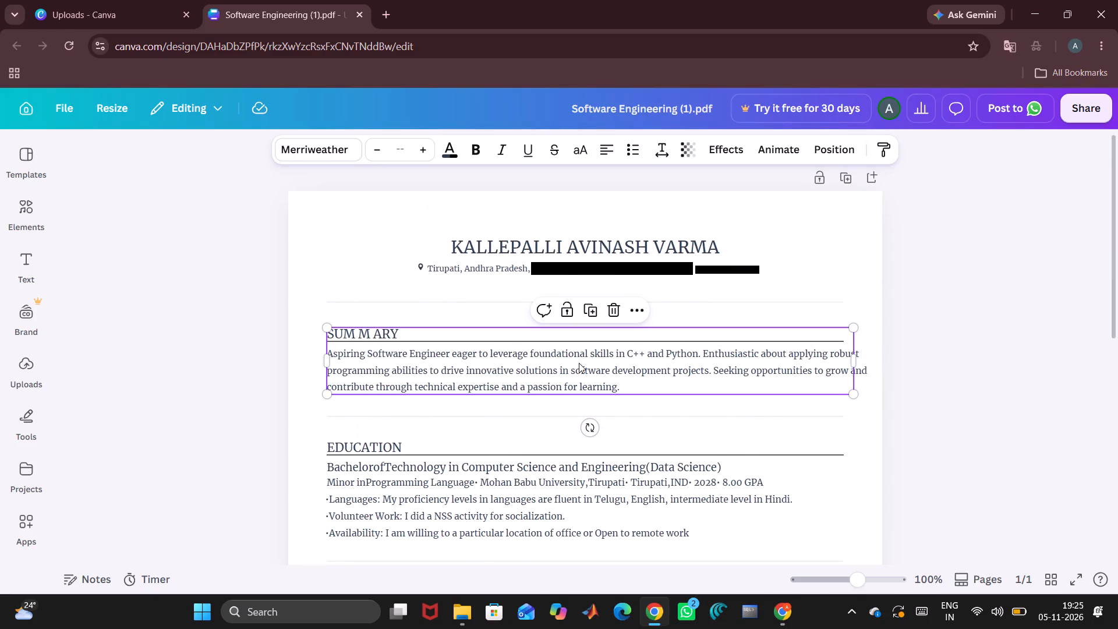
{"action": "scroll", "coordinate": [640, 352], "scroll_direction": "down", "scroll_amount": 2}
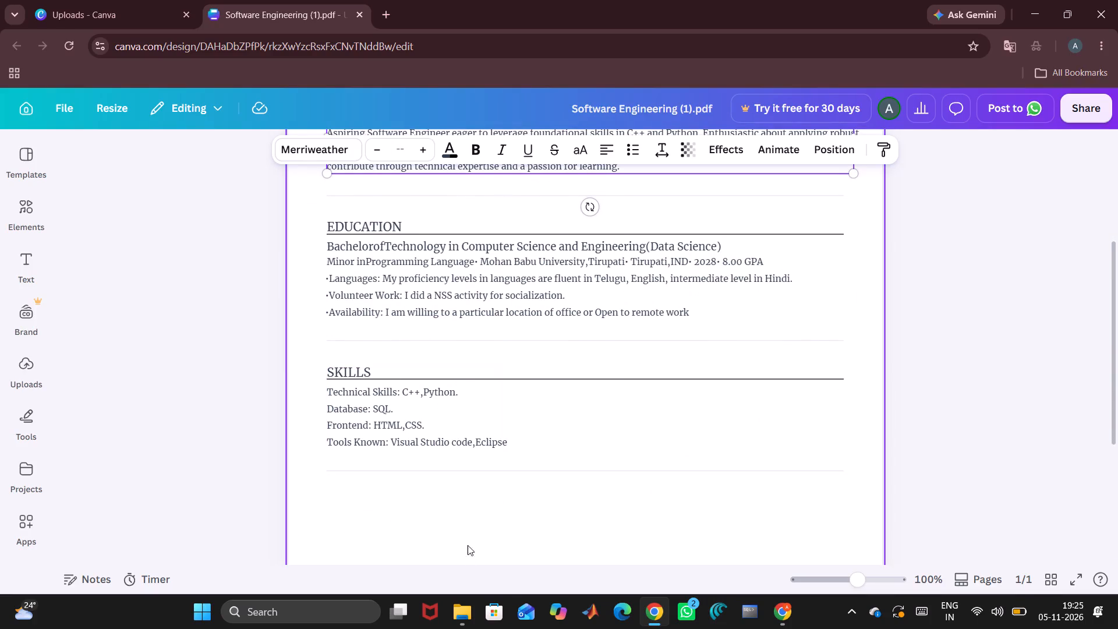
{"action": "left_click", "coordinate": [430, 504]}
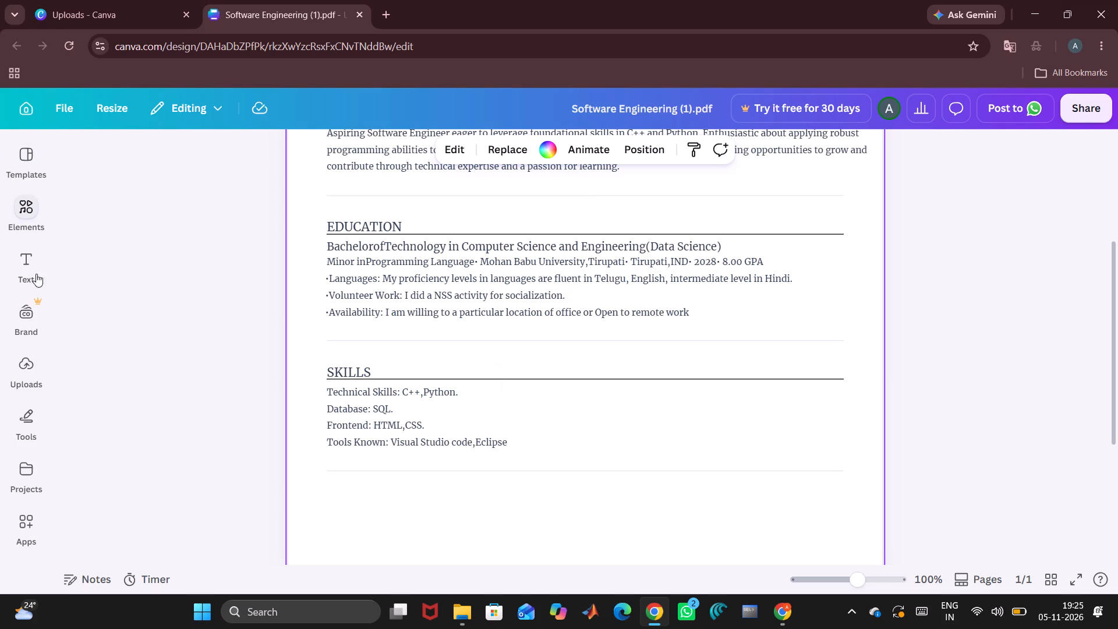
{"action": "left_click", "coordinate": [24, 274]}
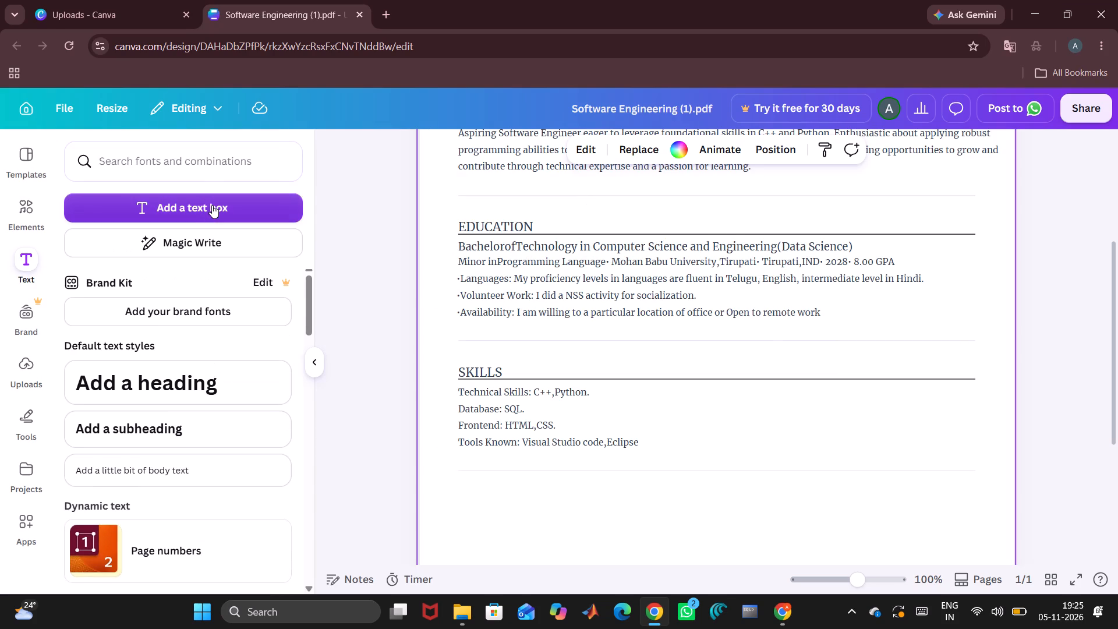
{"action": "left_click", "coordinate": [212, 205]}
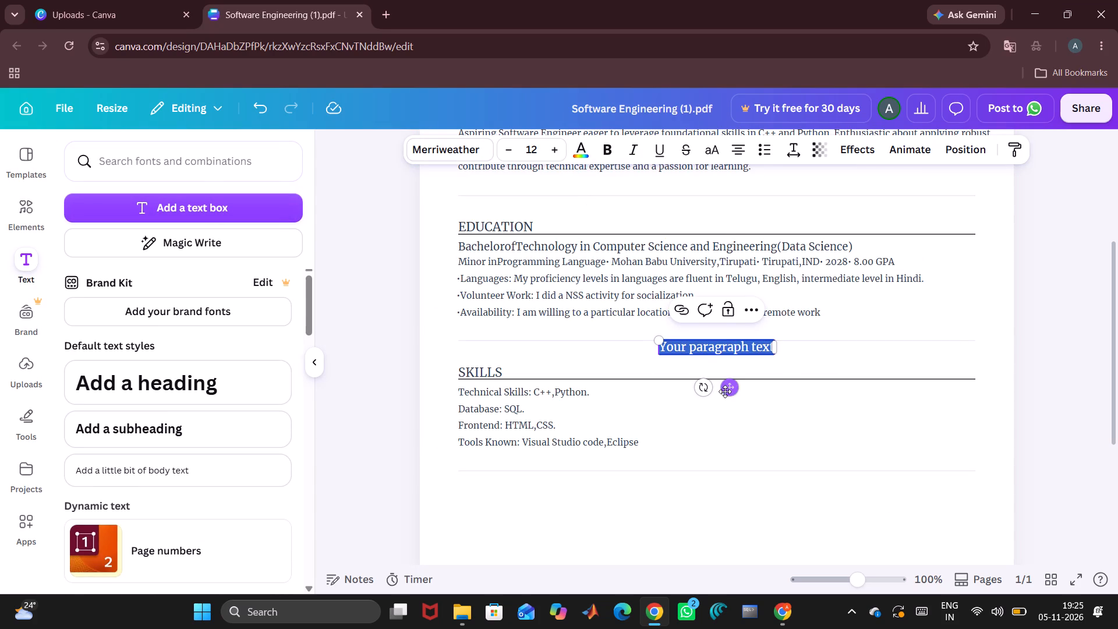
{"action": "left_click_drag", "start_coordinate": [725, 393], "coordinate": [528, 537]}
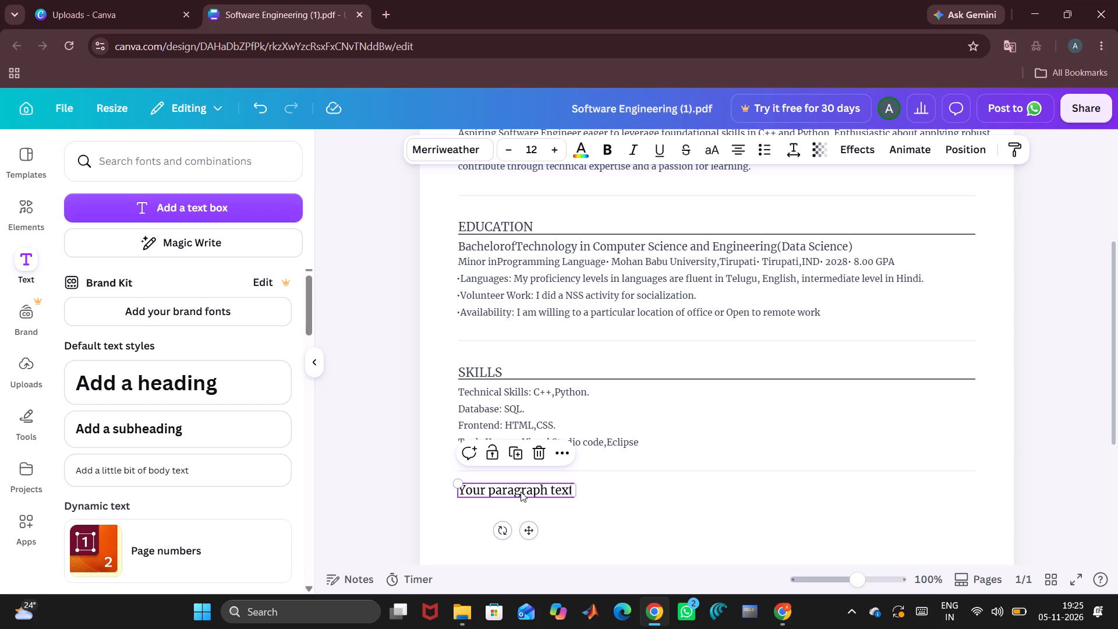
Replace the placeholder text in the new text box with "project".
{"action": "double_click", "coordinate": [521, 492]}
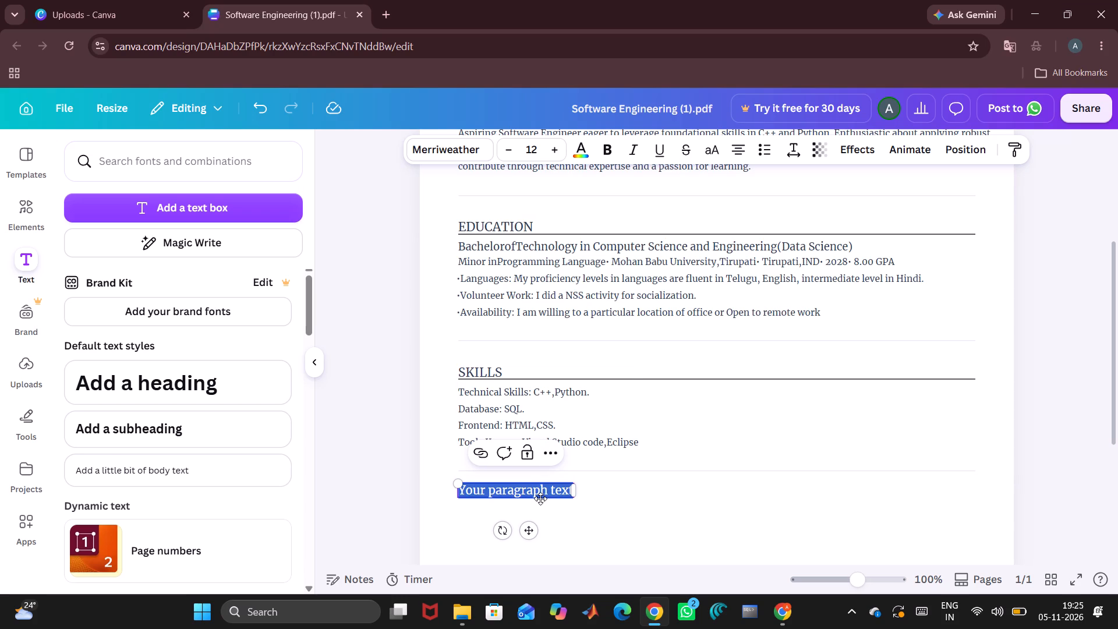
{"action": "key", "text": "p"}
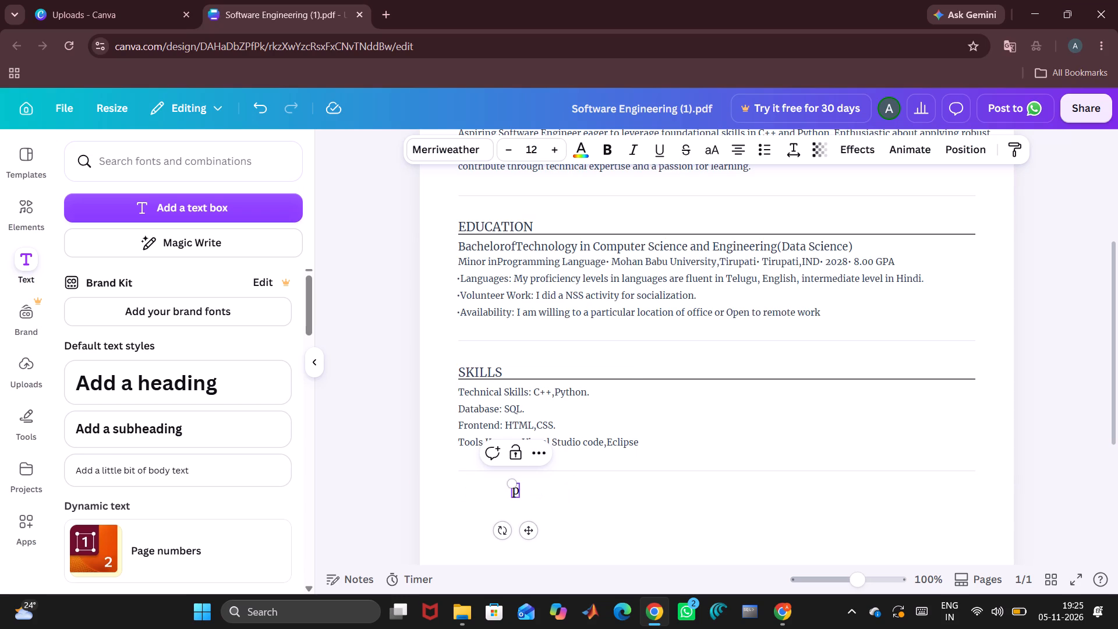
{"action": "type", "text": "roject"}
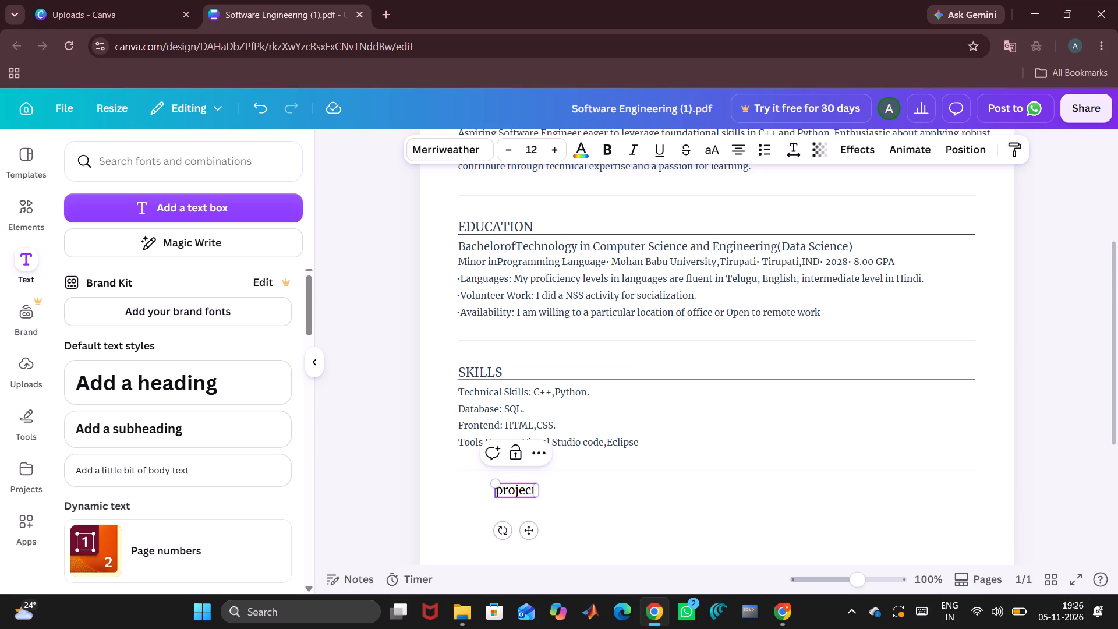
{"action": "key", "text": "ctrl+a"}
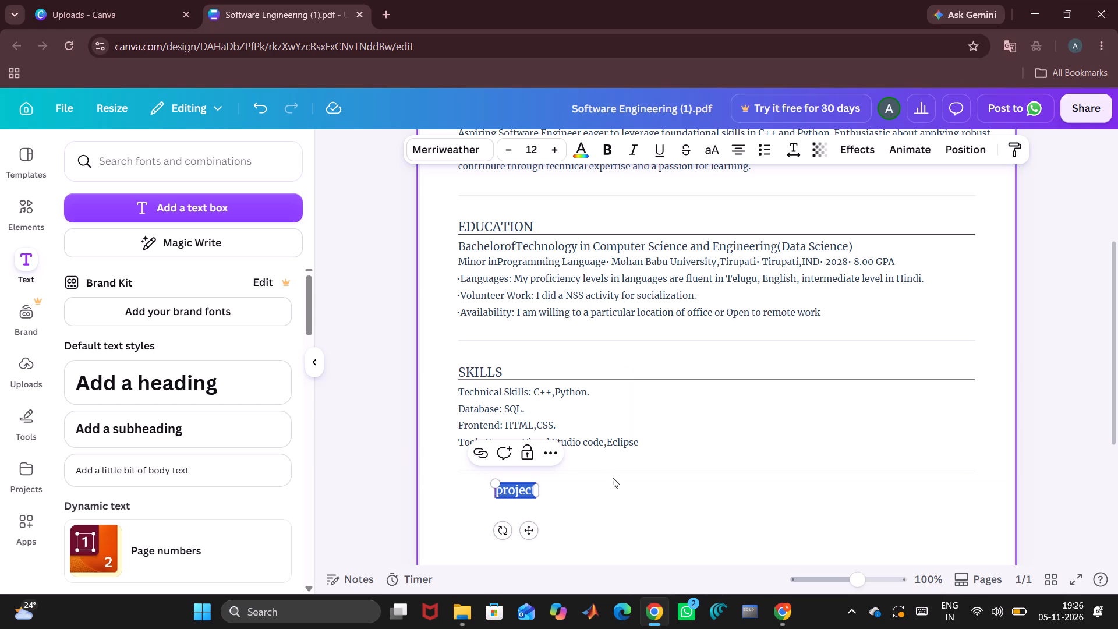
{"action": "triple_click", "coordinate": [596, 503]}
Compare the new text with the SKILLS heading and rewrite it in capitals as PROJECT.
{"action": "left_click", "coordinate": [487, 370]}
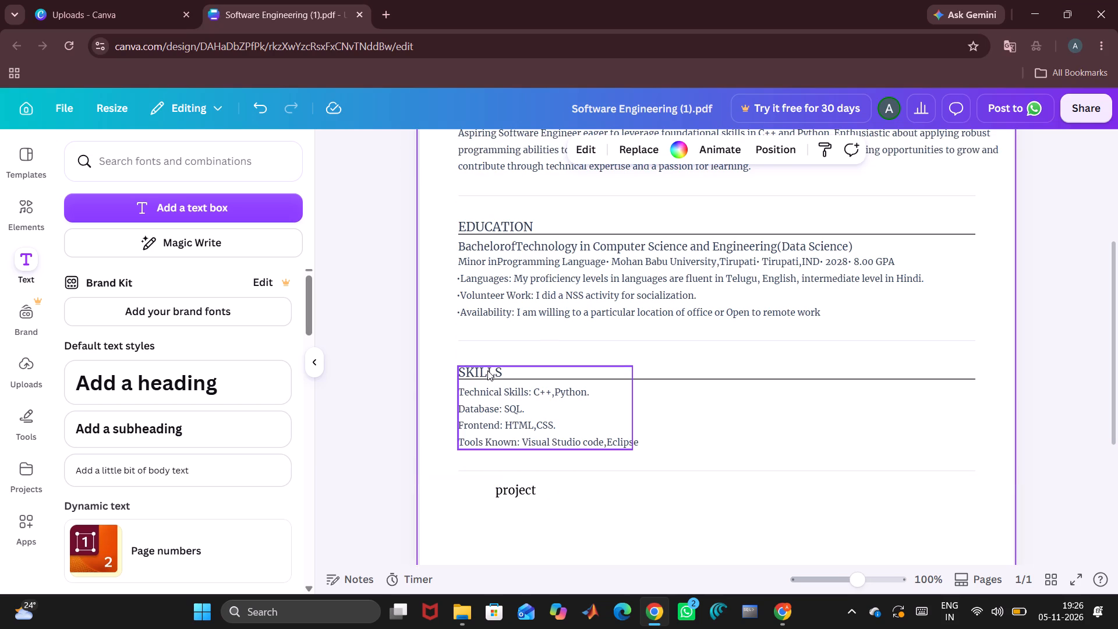
{"action": "double_click", "coordinate": [510, 369]}
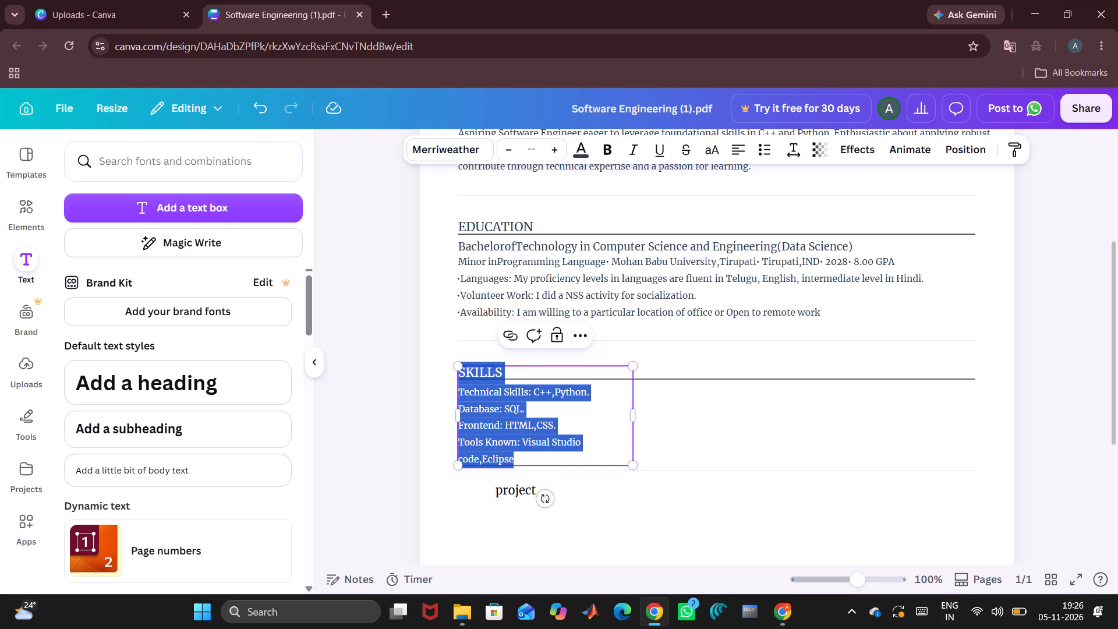
{"action": "left_click_drag", "start_coordinate": [510, 370], "coordinate": [452, 371]}
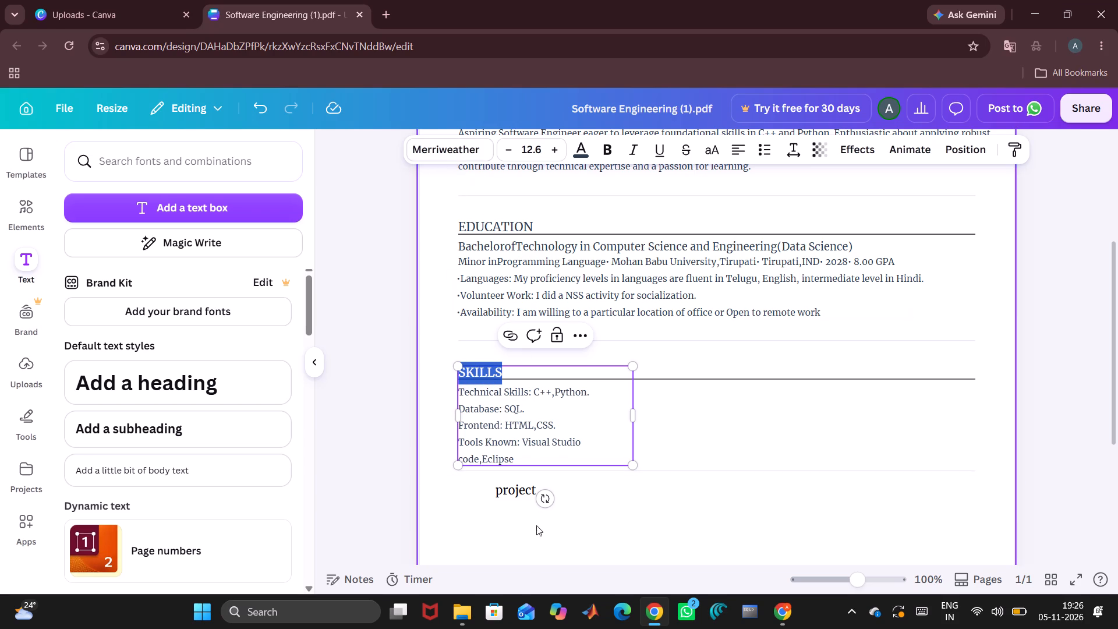
{"action": "left_click", "coordinate": [514, 496]}
{"action": "double_click", "coordinate": [518, 492]}
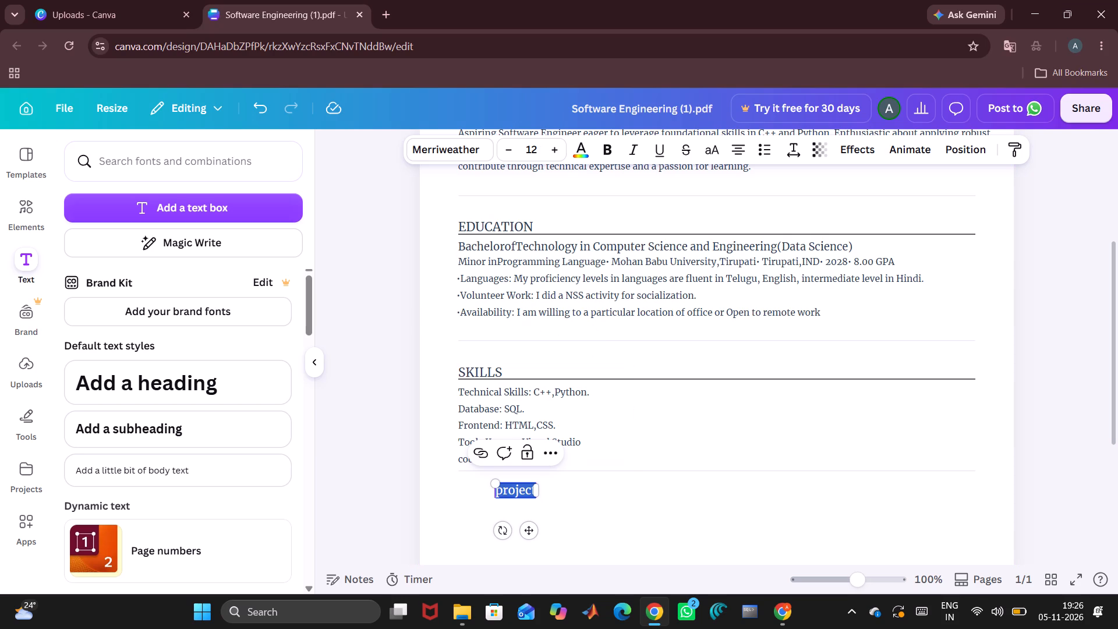
{"action": "key", "text": "BackSpace"}
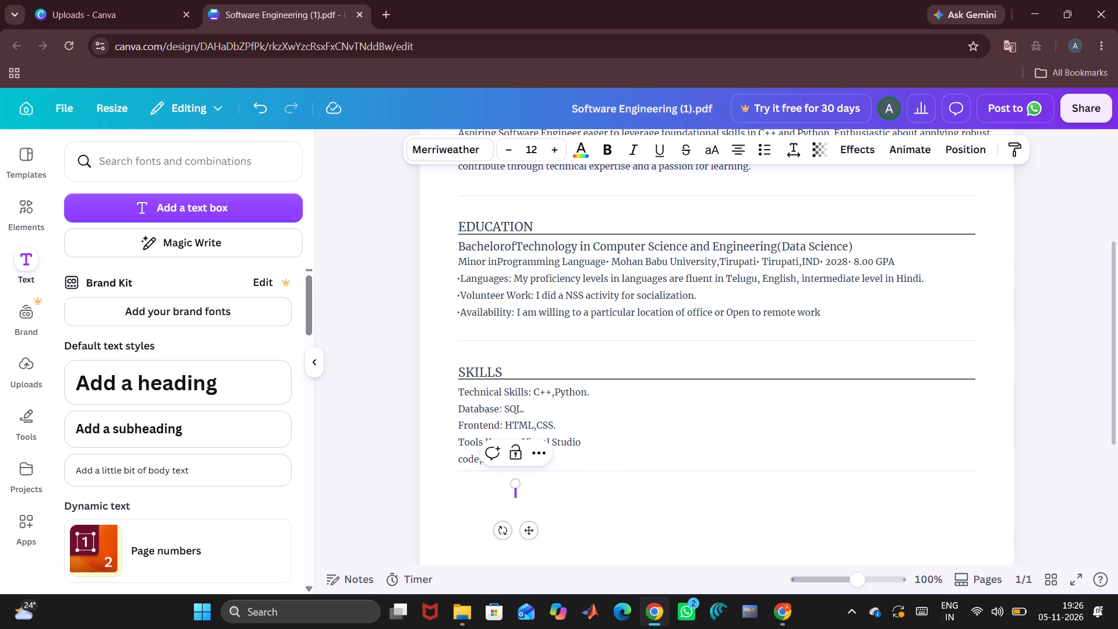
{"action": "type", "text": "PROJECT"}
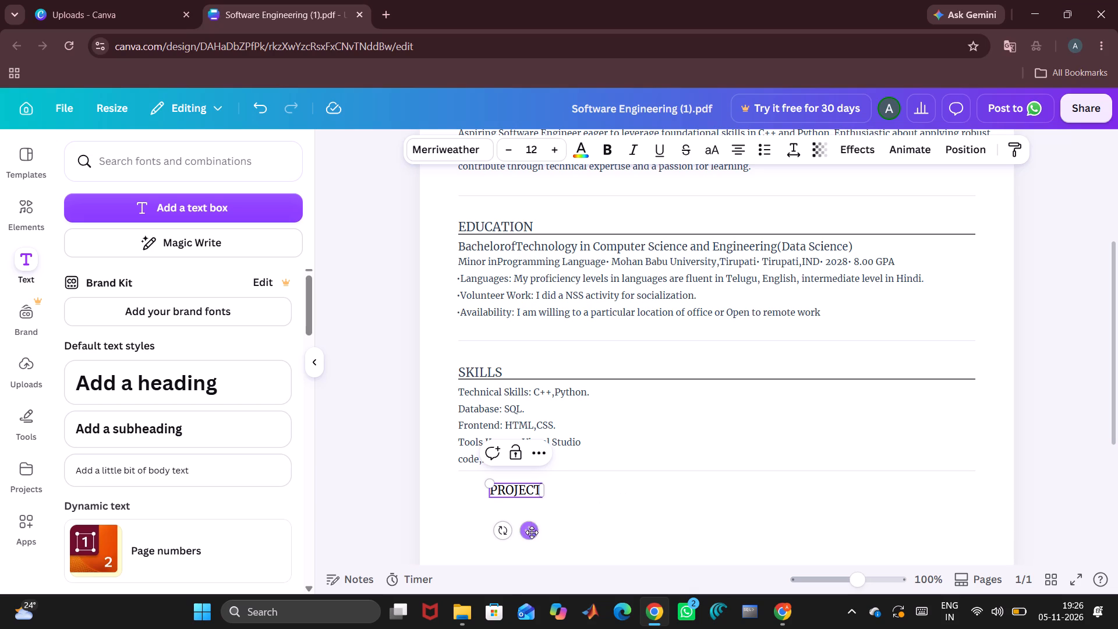
Extend the new heading to PROJECTS and align its box with the left edge of the sections above, just below the divider.
{"action": "left_click_drag", "start_coordinate": [532, 533], "coordinate": [502, 533]}
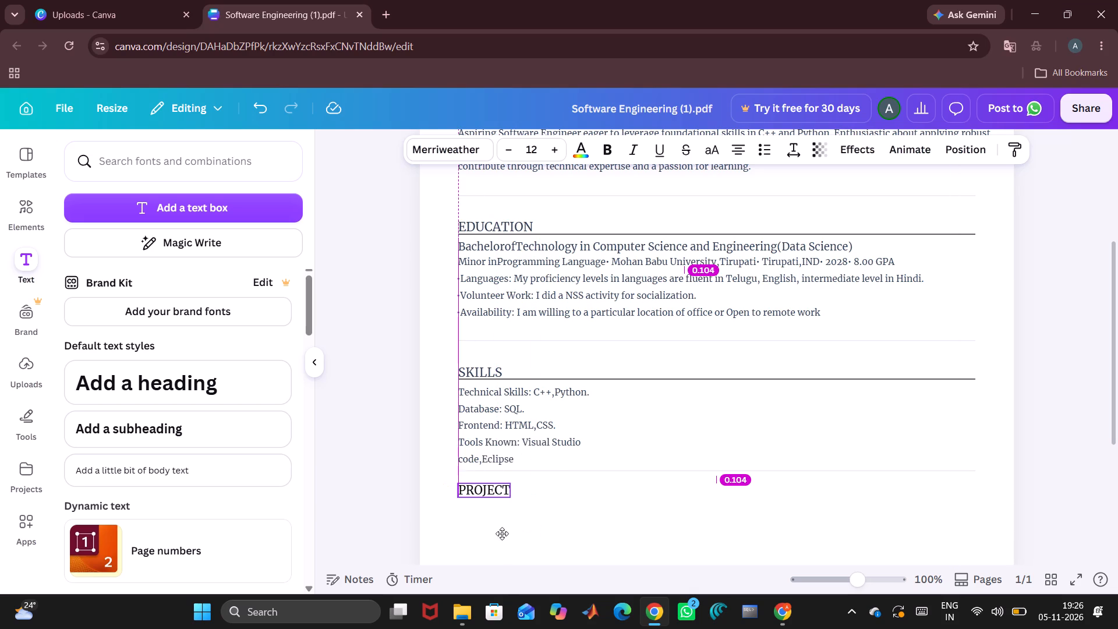
{"action": "left_click_drag", "start_coordinate": [502, 533], "coordinate": [504, 533]}
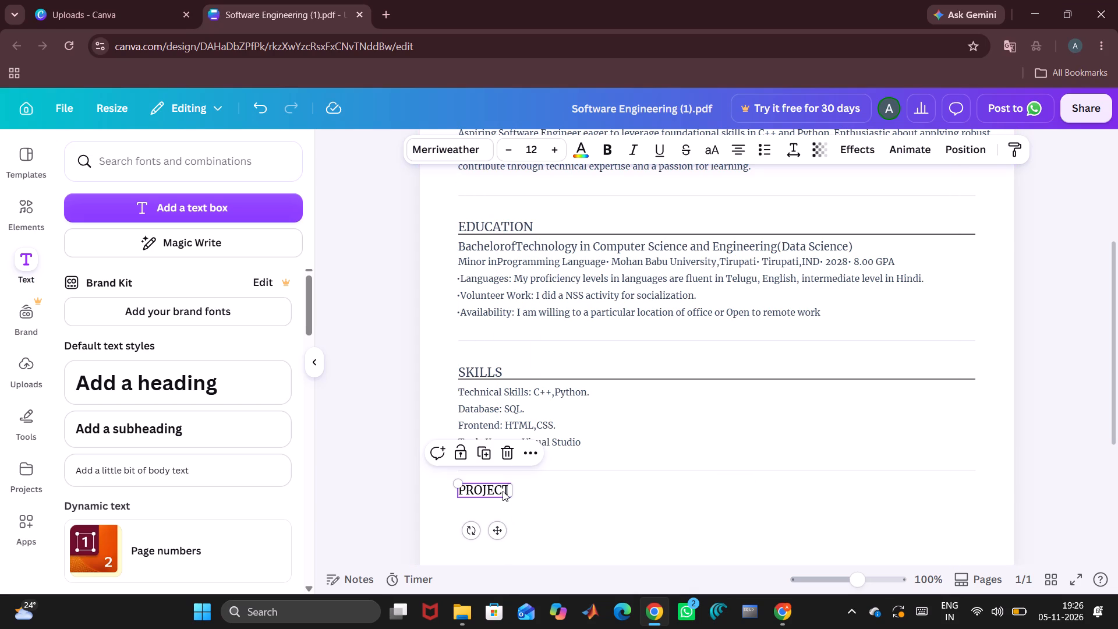
{"action": "left_click", "coordinate": [503, 491]}
{"action": "key", "text": "Right"}
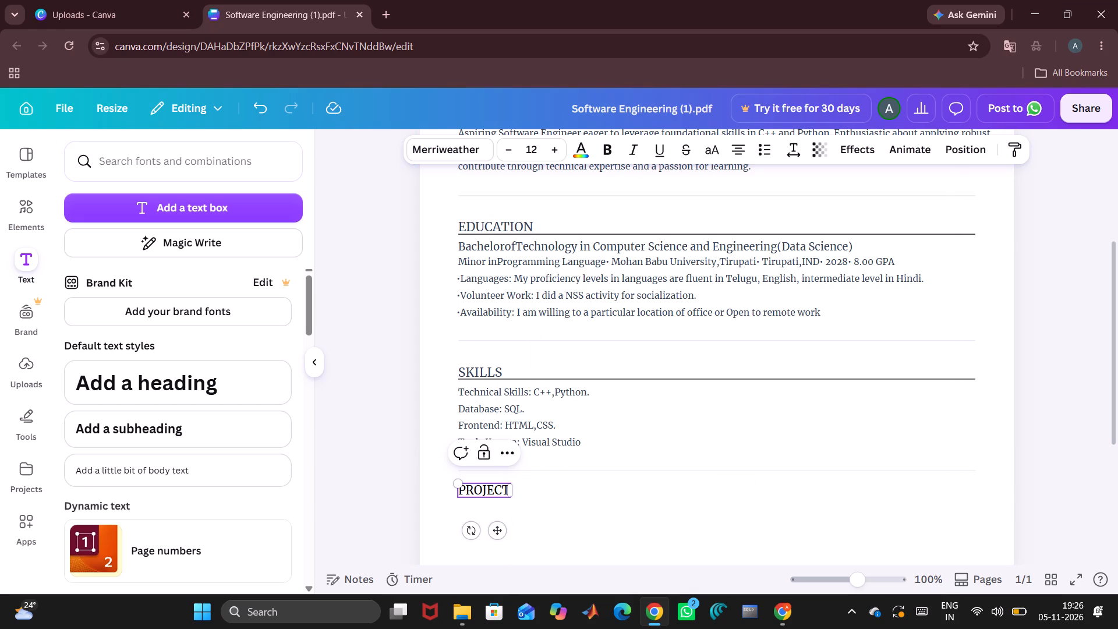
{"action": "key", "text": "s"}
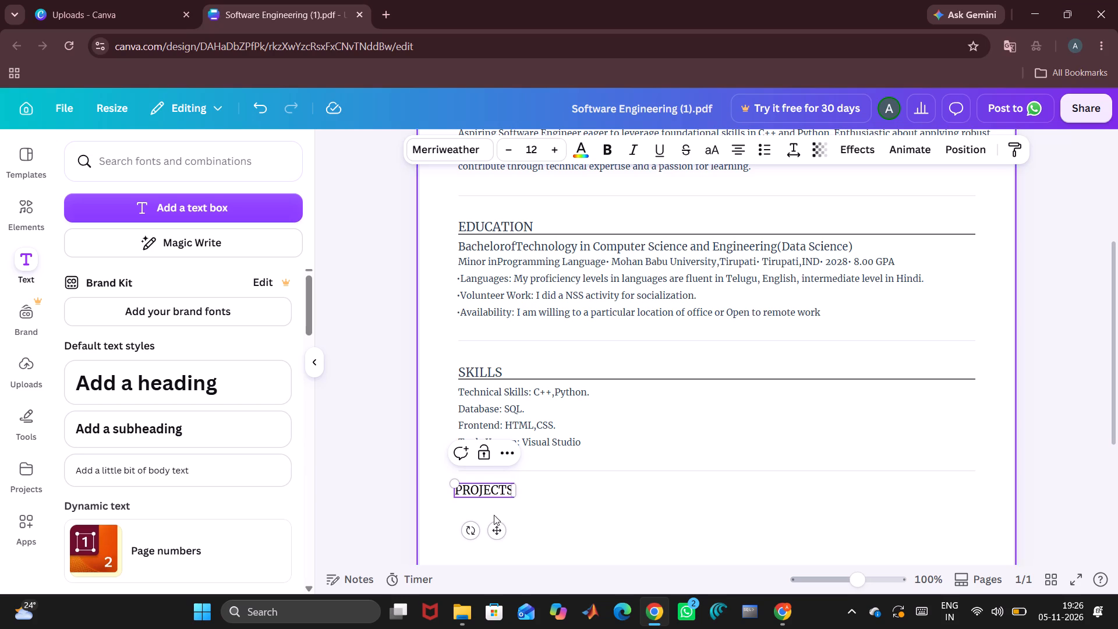
{"action": "left_click", "coordinate": [493, 526]}
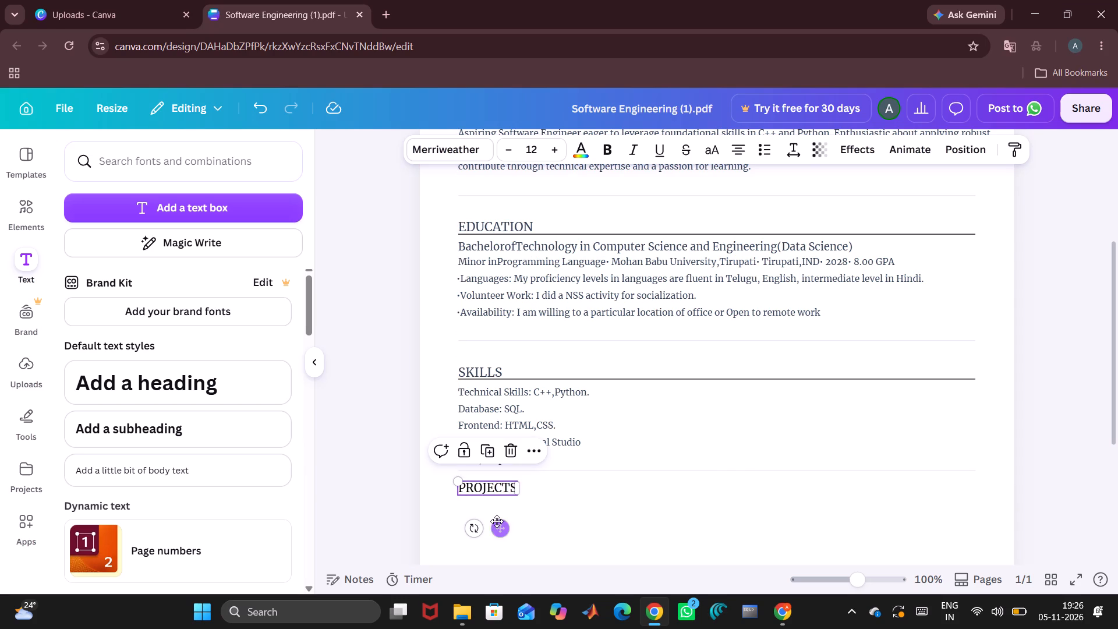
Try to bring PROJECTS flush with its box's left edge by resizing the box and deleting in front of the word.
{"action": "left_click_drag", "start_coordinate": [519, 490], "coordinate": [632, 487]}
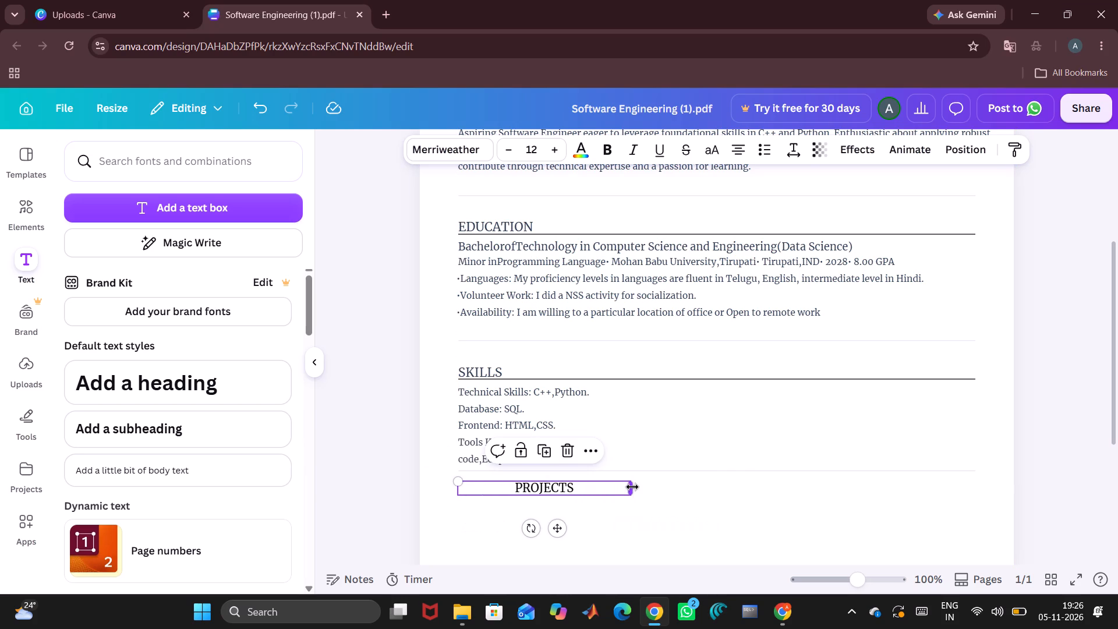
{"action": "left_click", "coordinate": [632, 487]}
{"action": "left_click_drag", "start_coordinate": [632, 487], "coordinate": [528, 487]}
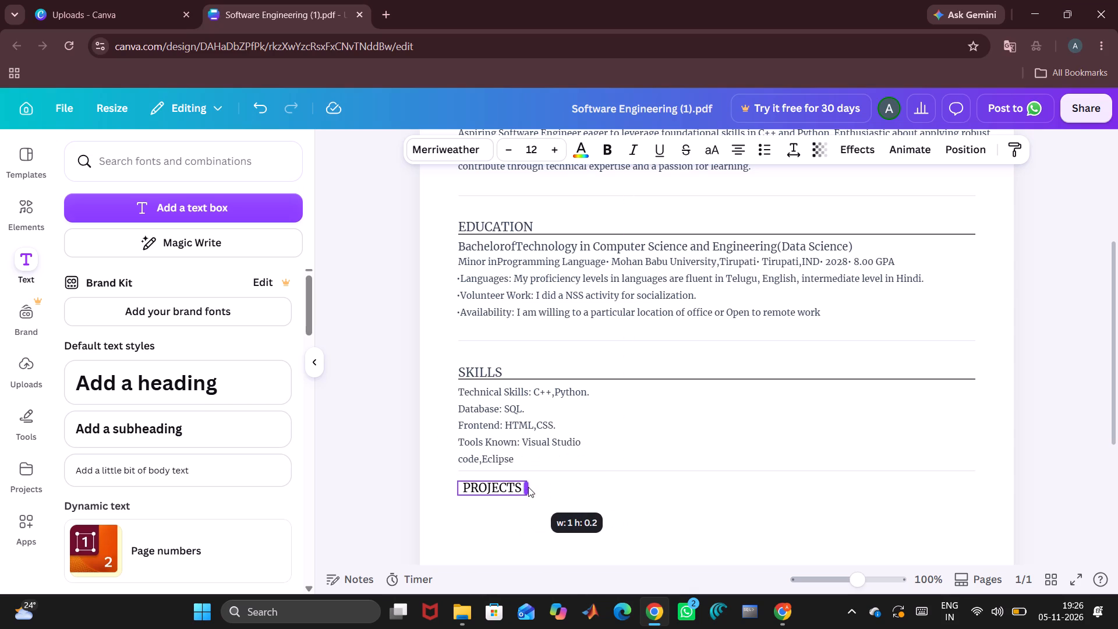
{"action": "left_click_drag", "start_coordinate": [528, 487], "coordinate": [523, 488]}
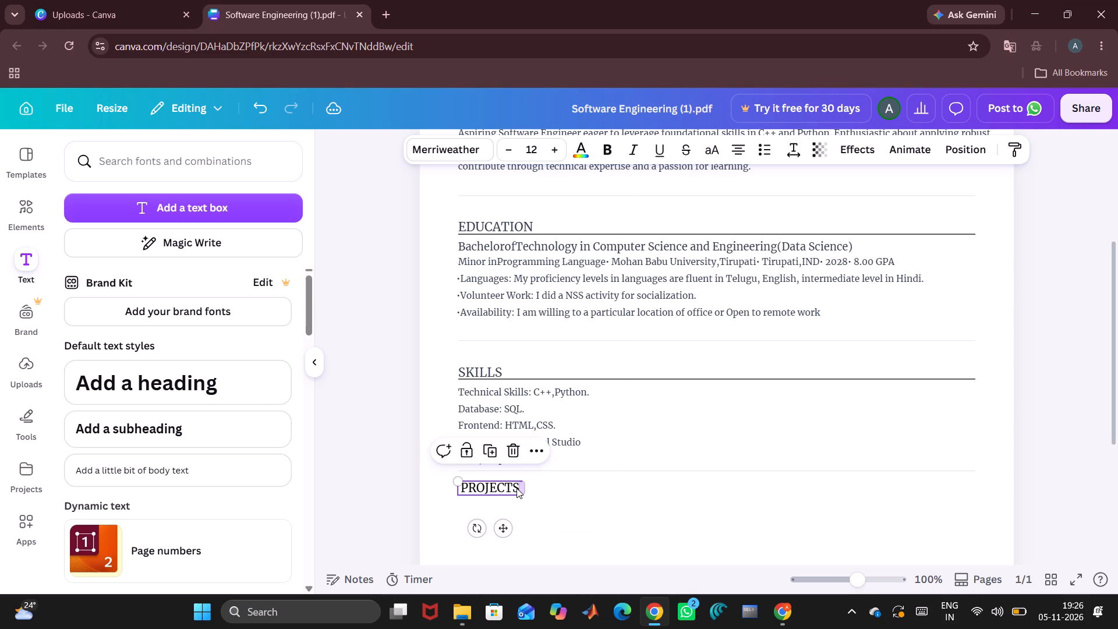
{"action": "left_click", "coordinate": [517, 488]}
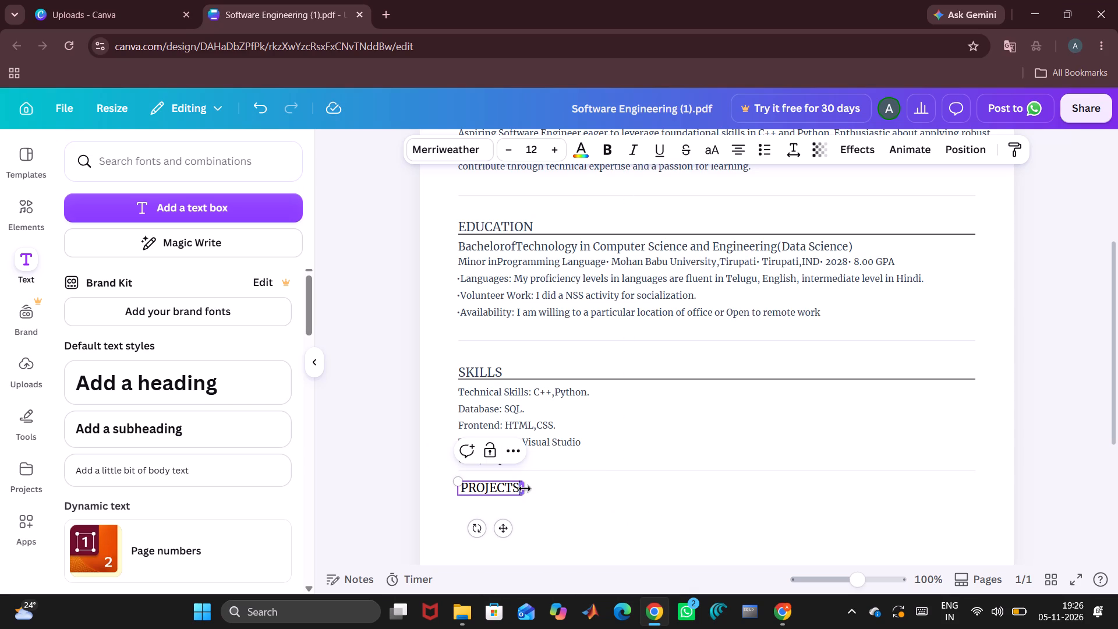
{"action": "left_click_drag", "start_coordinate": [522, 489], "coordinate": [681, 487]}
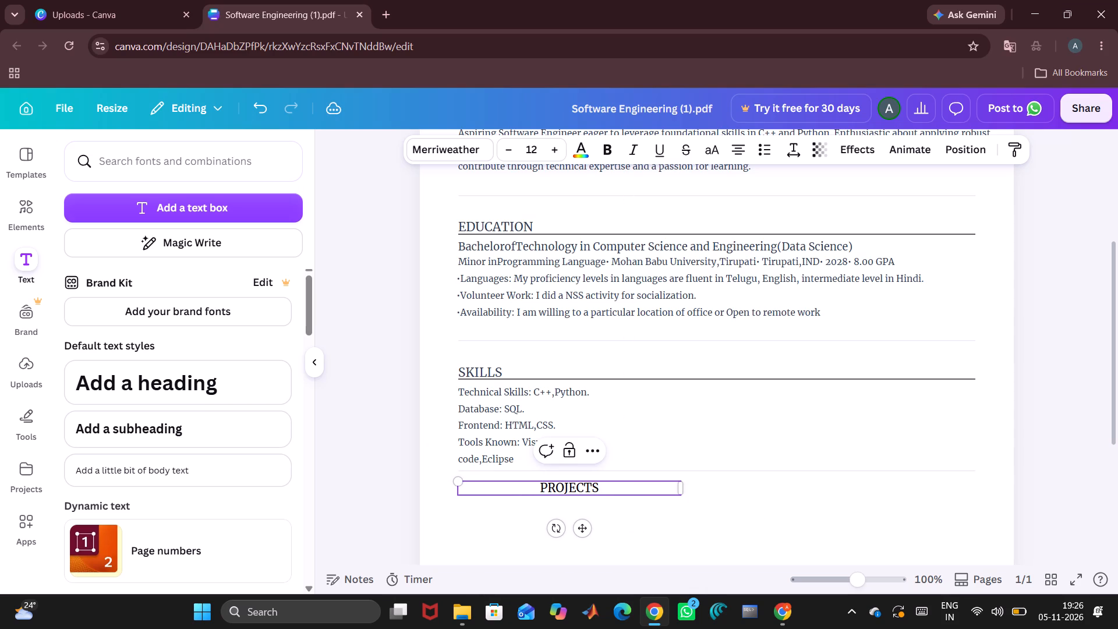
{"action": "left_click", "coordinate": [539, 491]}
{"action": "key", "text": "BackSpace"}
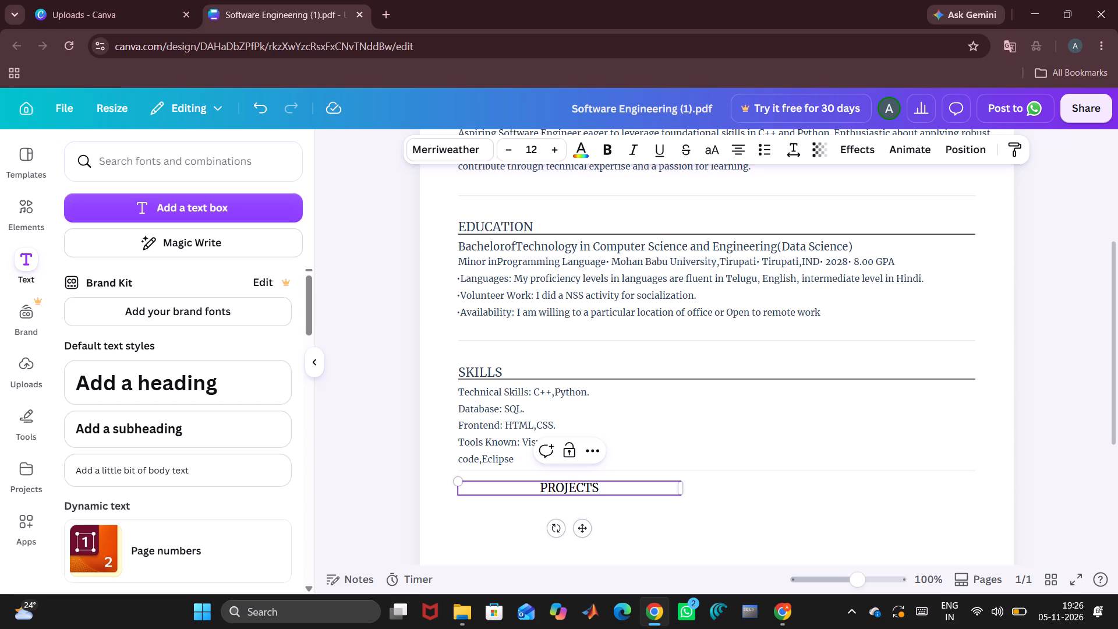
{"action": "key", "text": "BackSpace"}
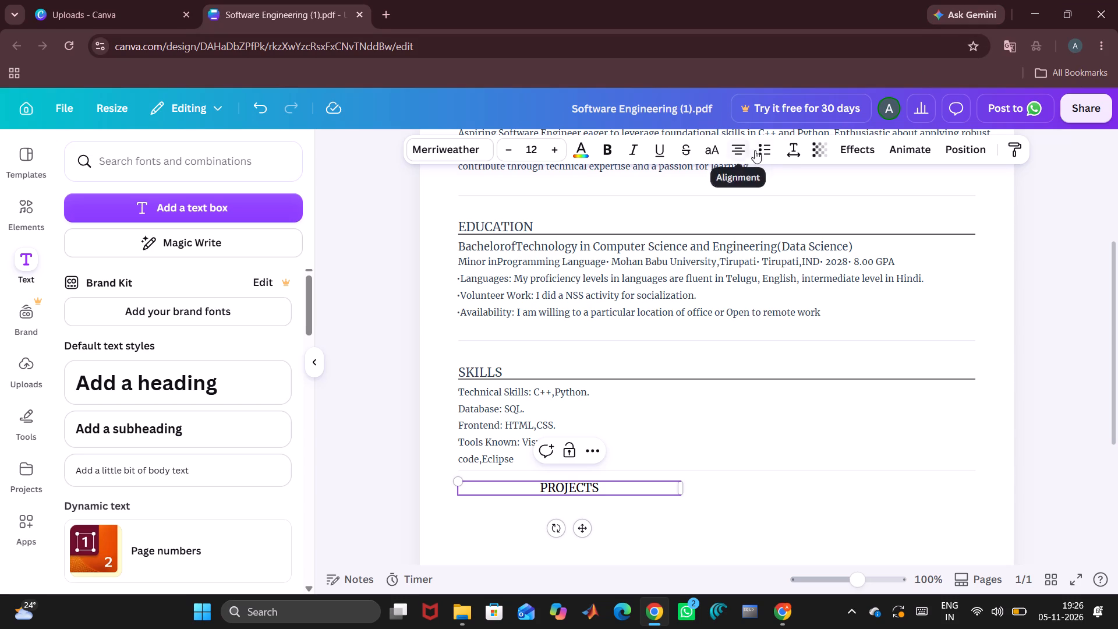
Left-align the PROJECTS heading within its text box and resize the box to about a quarter of the page width.
{"action": "left_click", "coordinate": [741, 150]}
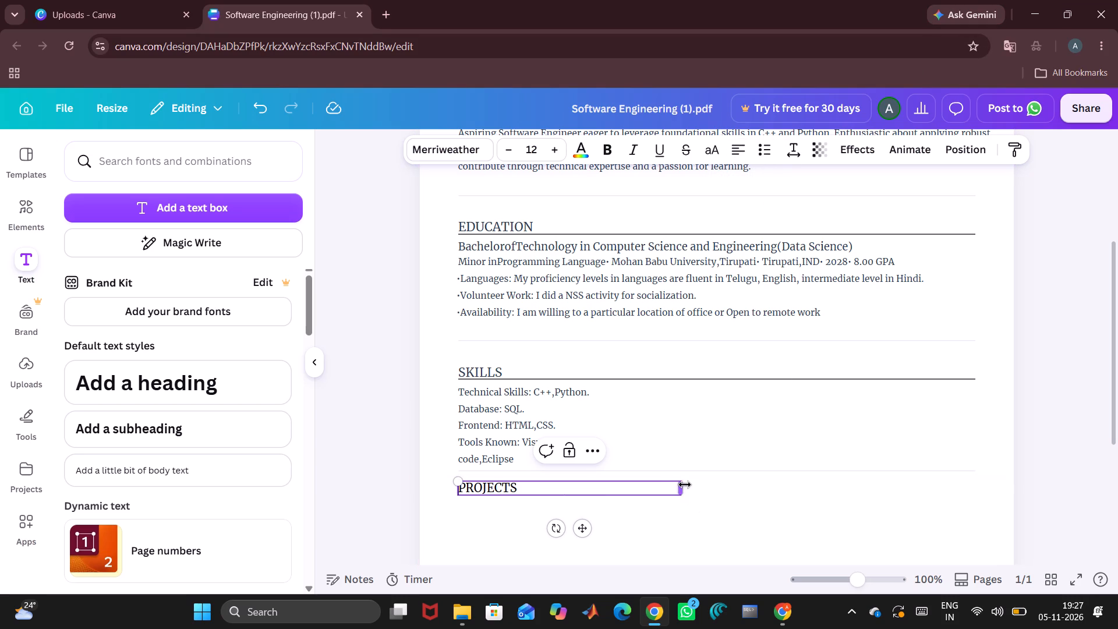
{"action": "left_click_drag", "start_coordinate": [685, 485], "coordinate": [601, 486]}
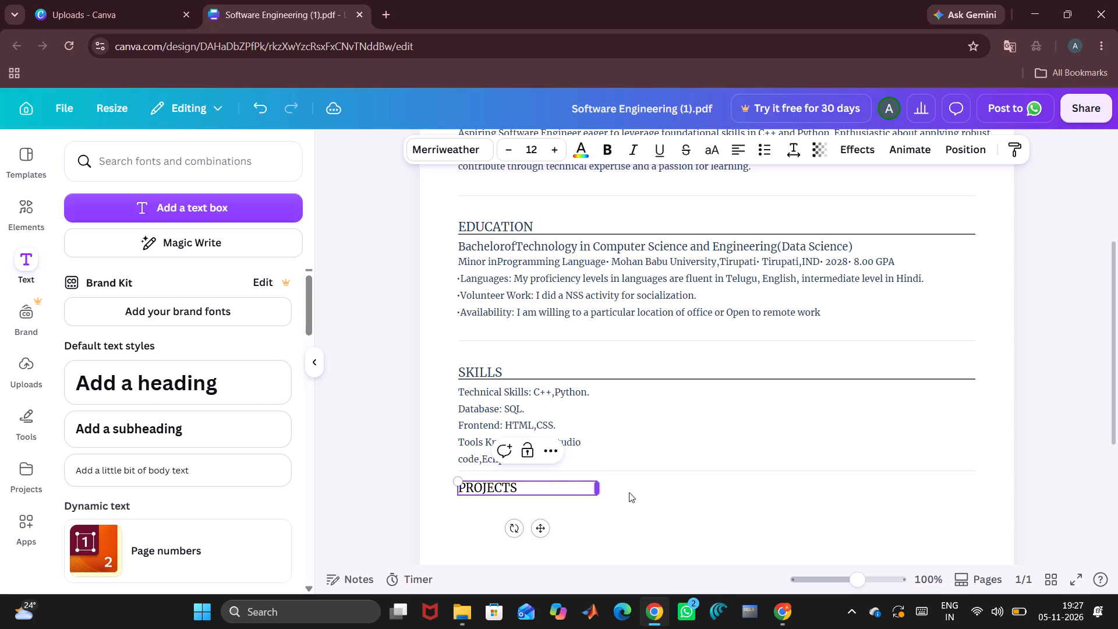
Compare text colour with the EDUCATION heading and recolour the PROJECTS heading dark greyblue (#2e3d50).
{"action": "left_click", "coordinate": [649, 497]}
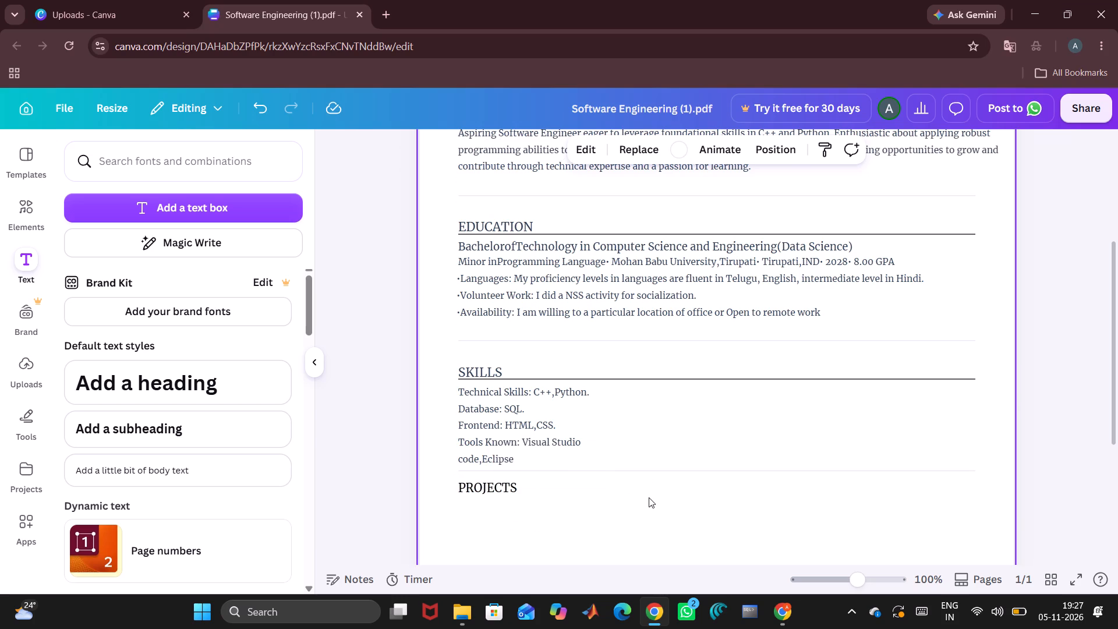
{"action": "left_click", "coordinate": [512, 226]}
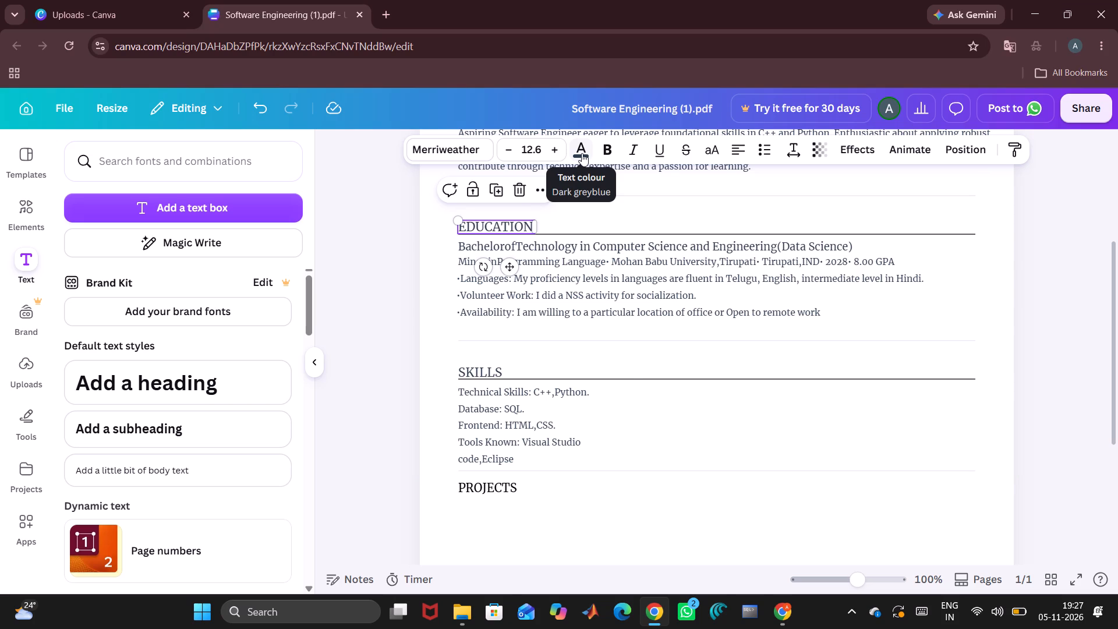
{"action": "left_click", "coordinate": [479, 483]}
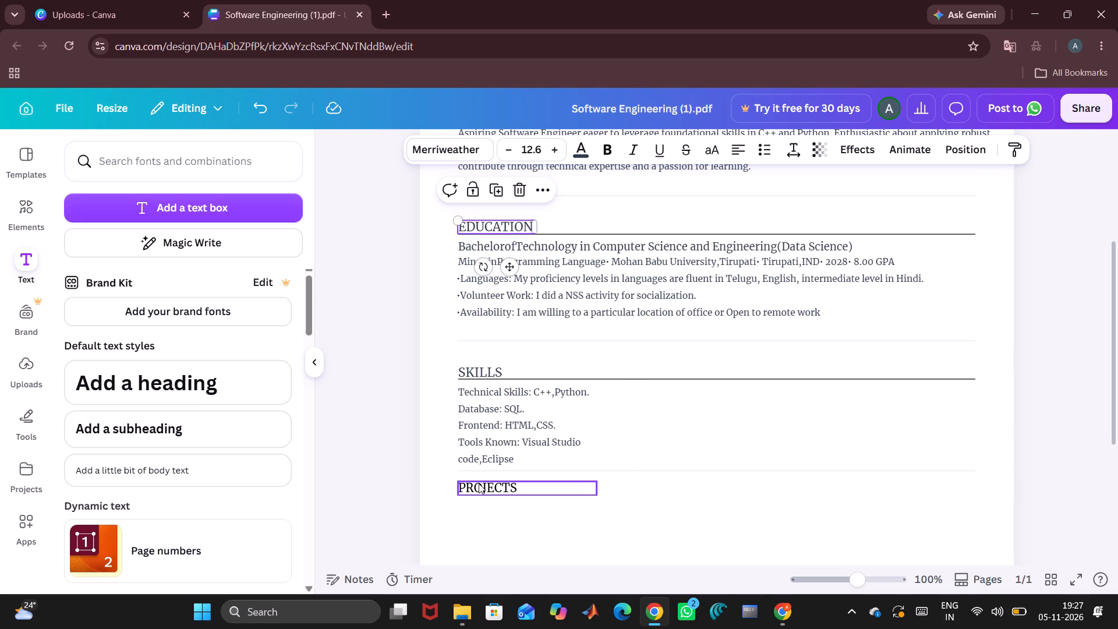
{"action": "left_click", "coordinate": [527, 492]}
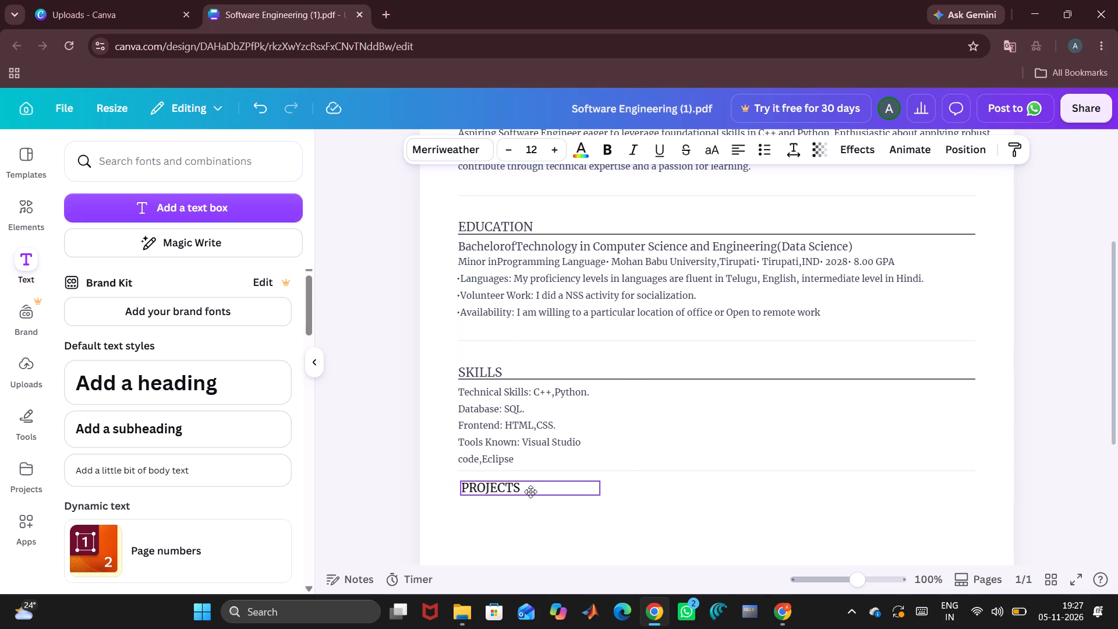
{"action": "double_click", "coordinate": [502, 493]}
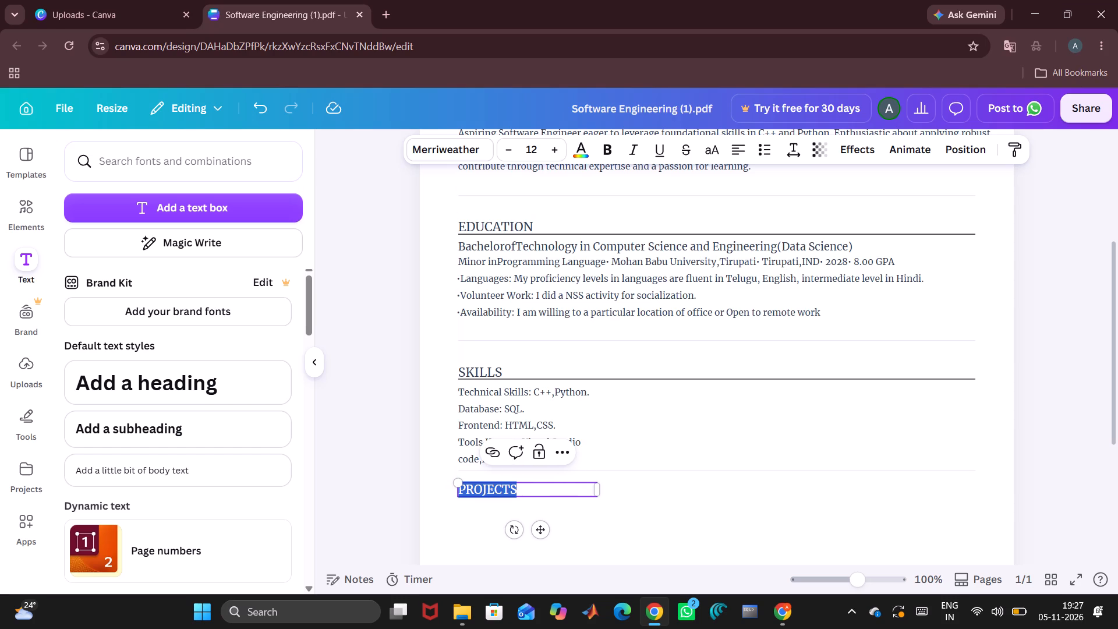
{"action": "left_click", "coordinate": [579, 151]}
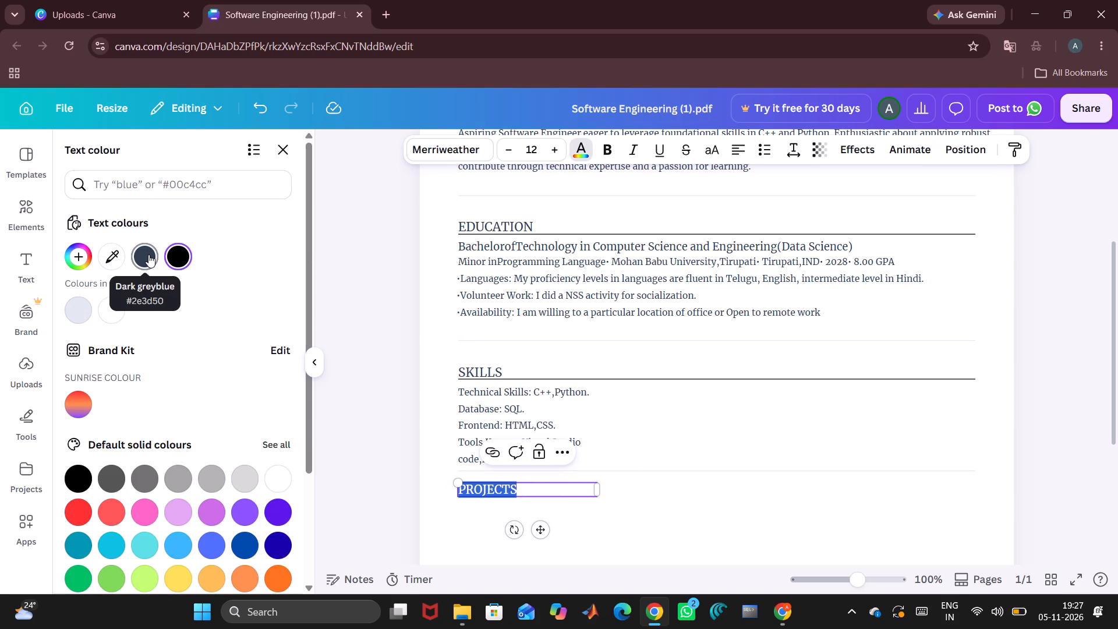
{"action": "left_click", "coordinate": [148, 255]}
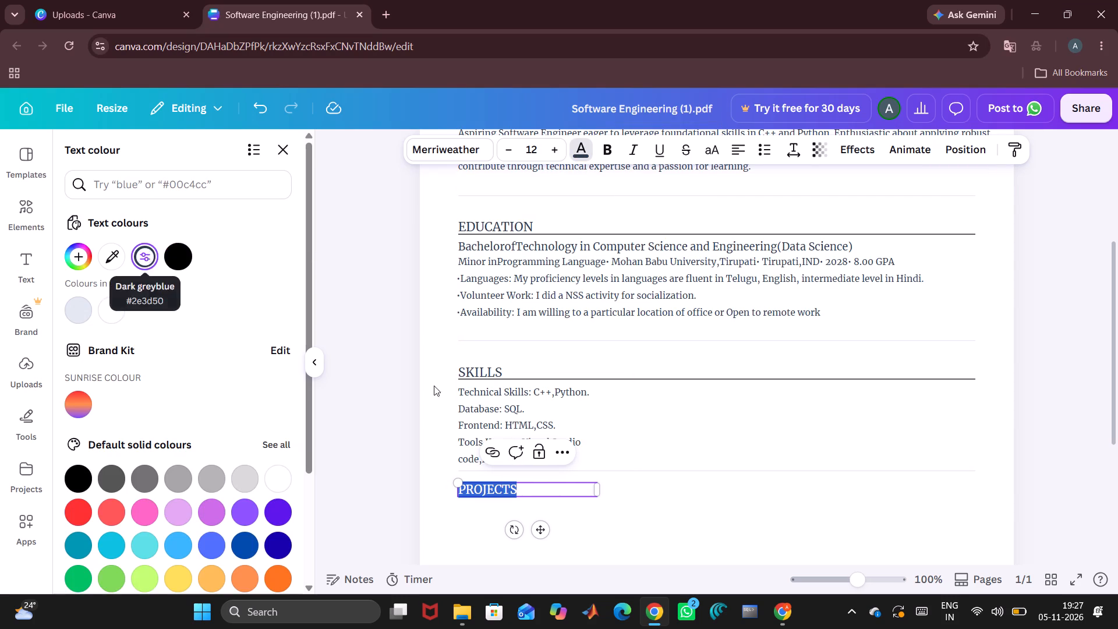
{"action": "left_click", "coordinate": [668, 489]}
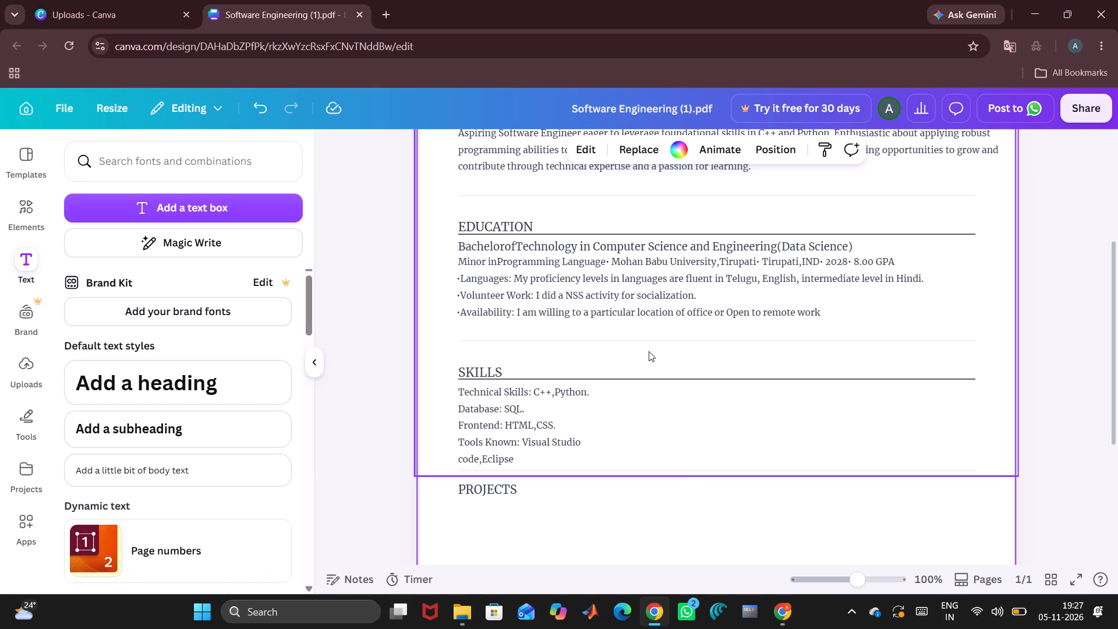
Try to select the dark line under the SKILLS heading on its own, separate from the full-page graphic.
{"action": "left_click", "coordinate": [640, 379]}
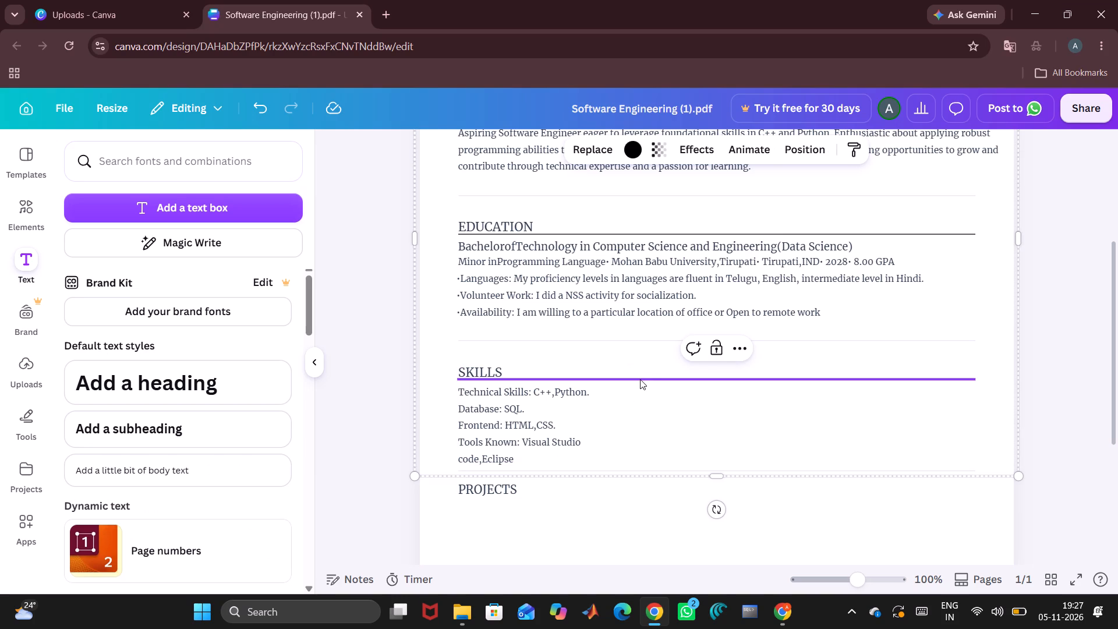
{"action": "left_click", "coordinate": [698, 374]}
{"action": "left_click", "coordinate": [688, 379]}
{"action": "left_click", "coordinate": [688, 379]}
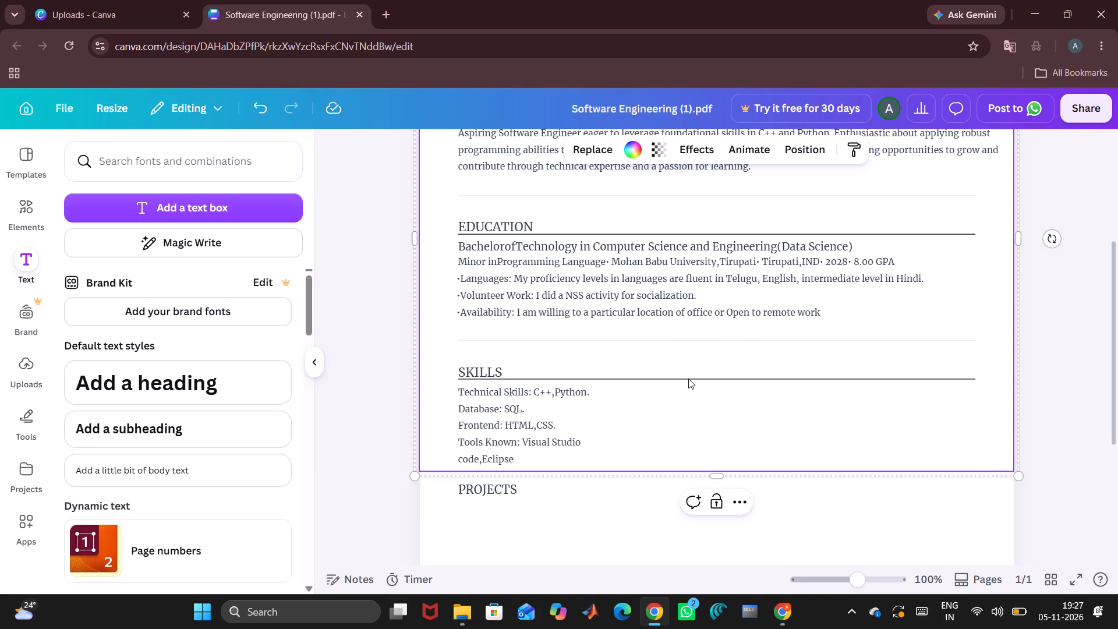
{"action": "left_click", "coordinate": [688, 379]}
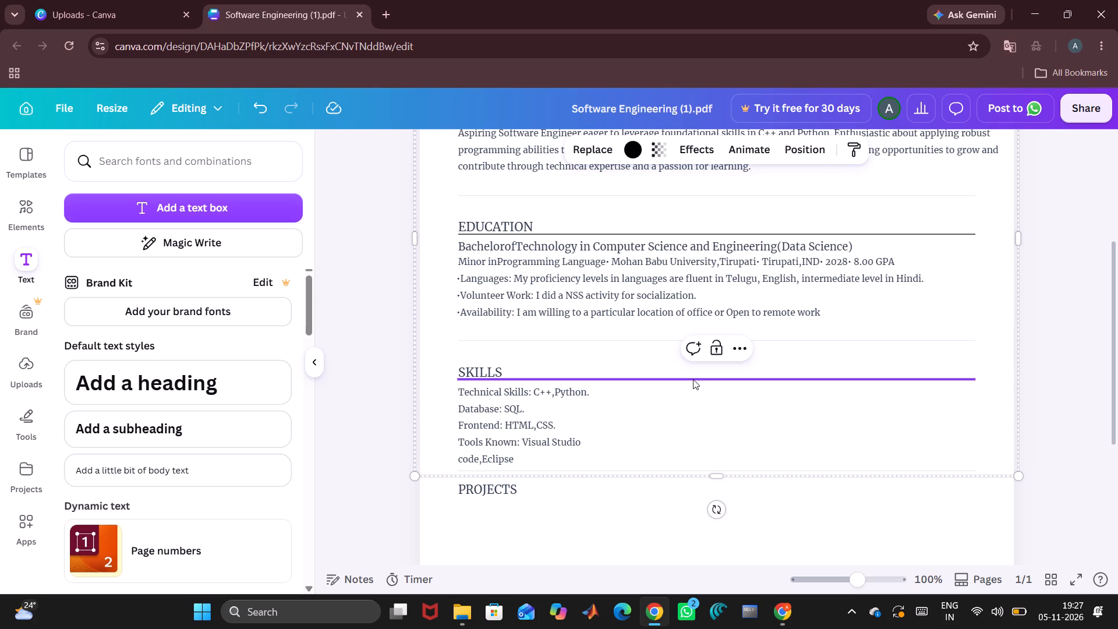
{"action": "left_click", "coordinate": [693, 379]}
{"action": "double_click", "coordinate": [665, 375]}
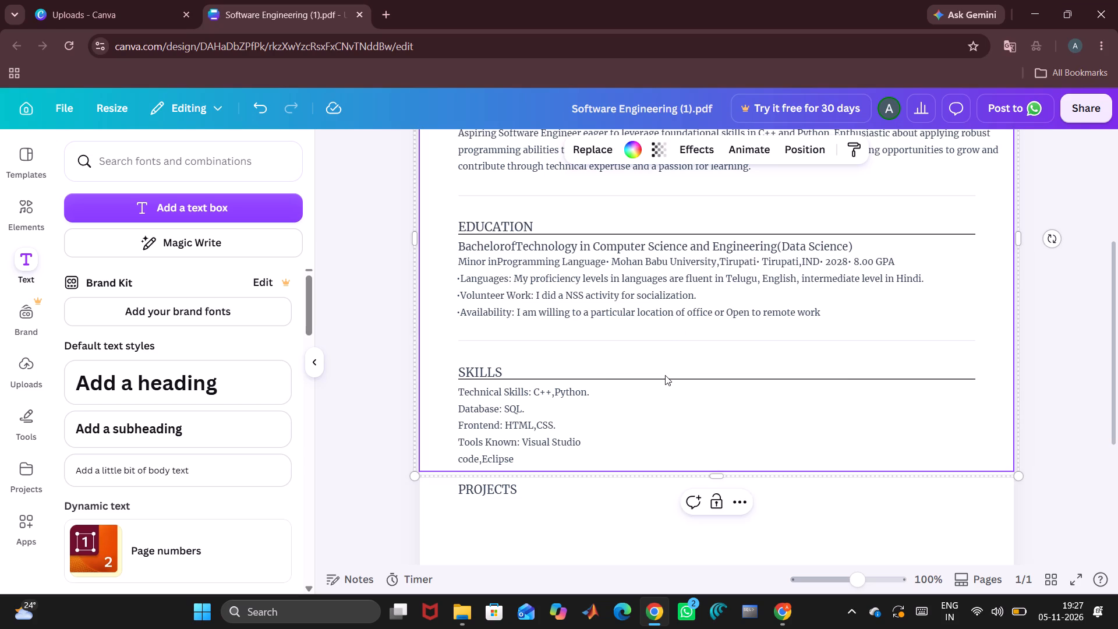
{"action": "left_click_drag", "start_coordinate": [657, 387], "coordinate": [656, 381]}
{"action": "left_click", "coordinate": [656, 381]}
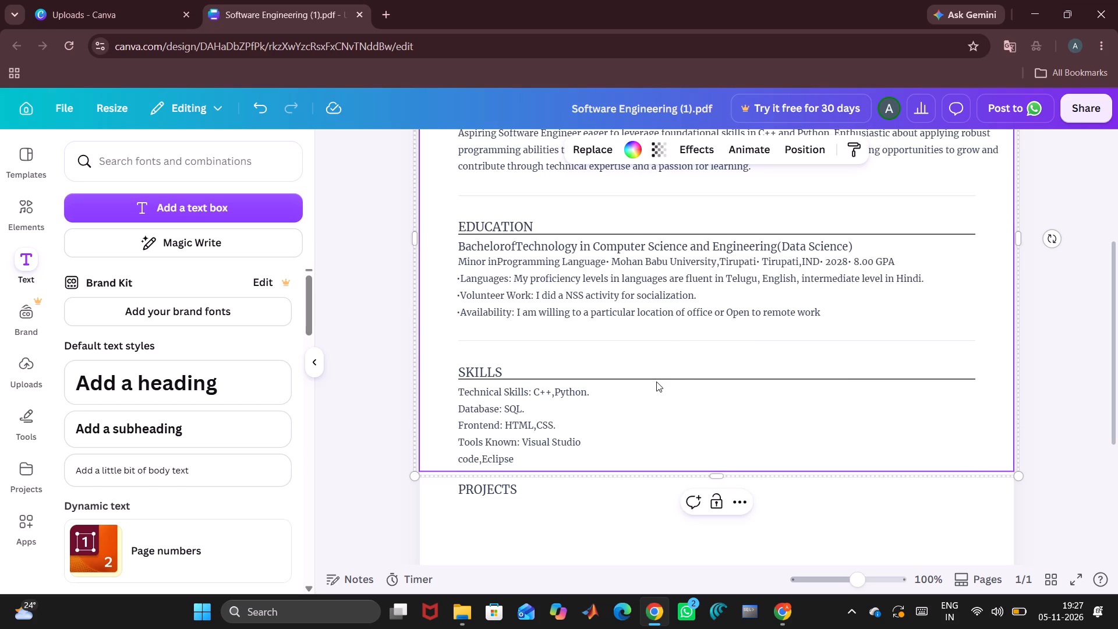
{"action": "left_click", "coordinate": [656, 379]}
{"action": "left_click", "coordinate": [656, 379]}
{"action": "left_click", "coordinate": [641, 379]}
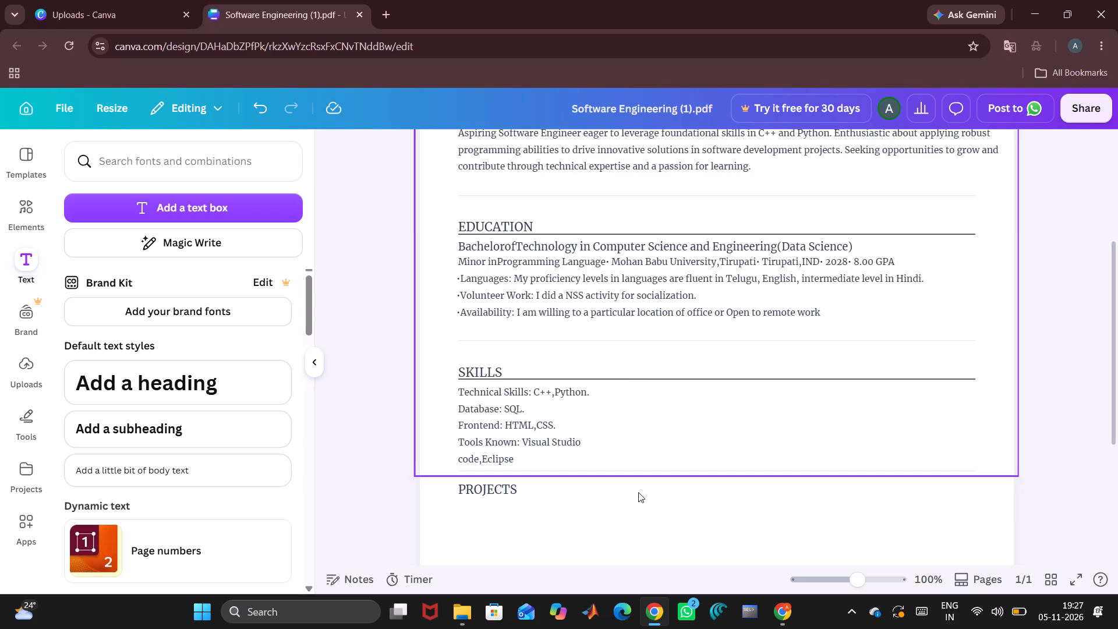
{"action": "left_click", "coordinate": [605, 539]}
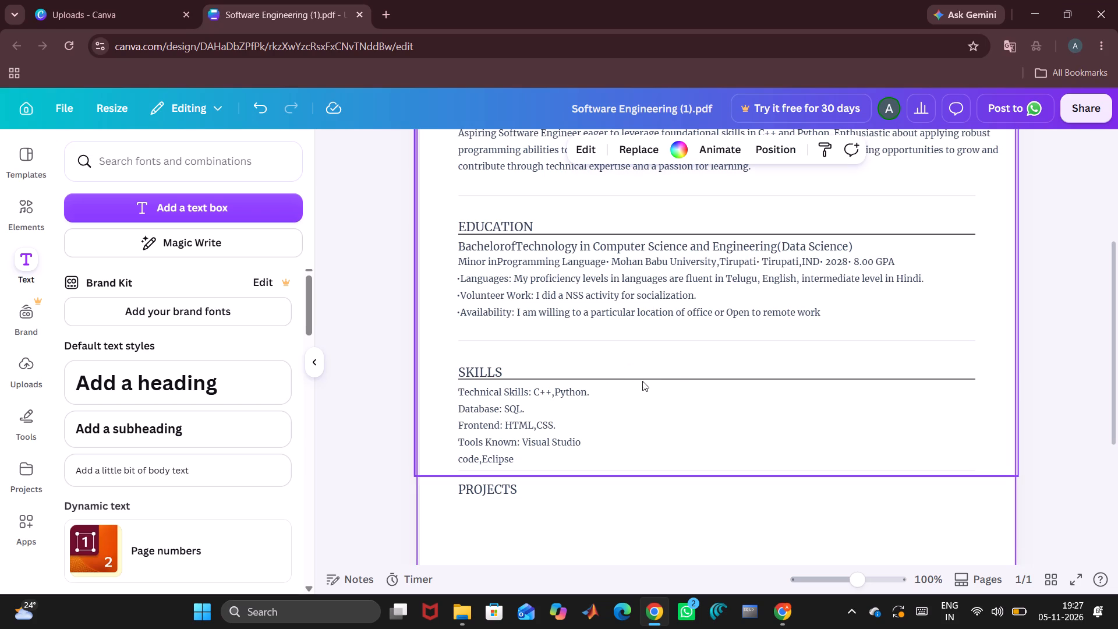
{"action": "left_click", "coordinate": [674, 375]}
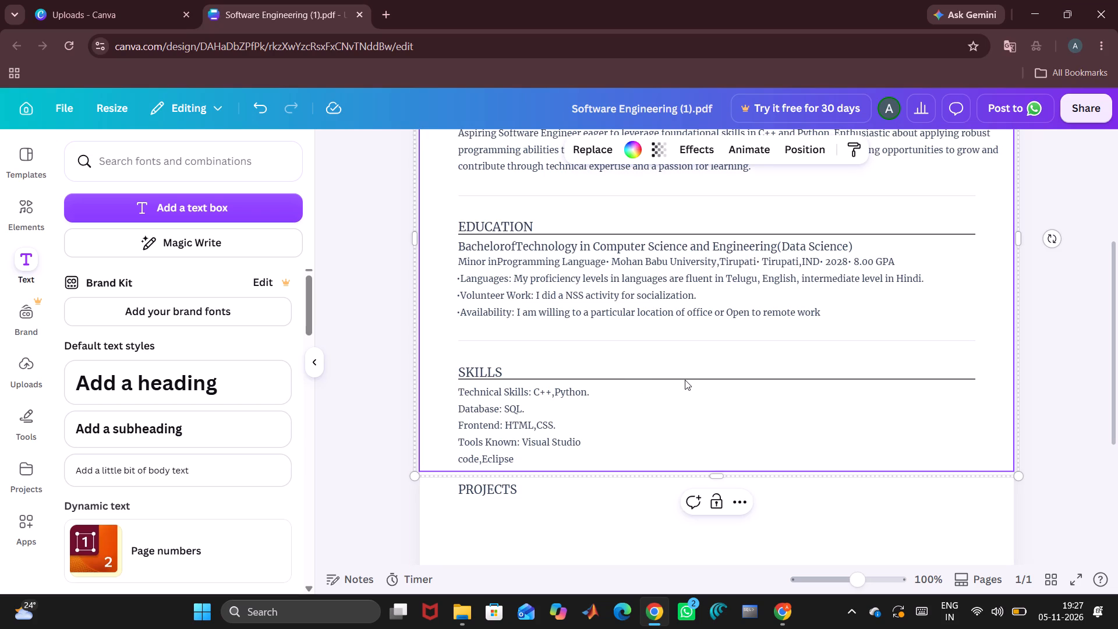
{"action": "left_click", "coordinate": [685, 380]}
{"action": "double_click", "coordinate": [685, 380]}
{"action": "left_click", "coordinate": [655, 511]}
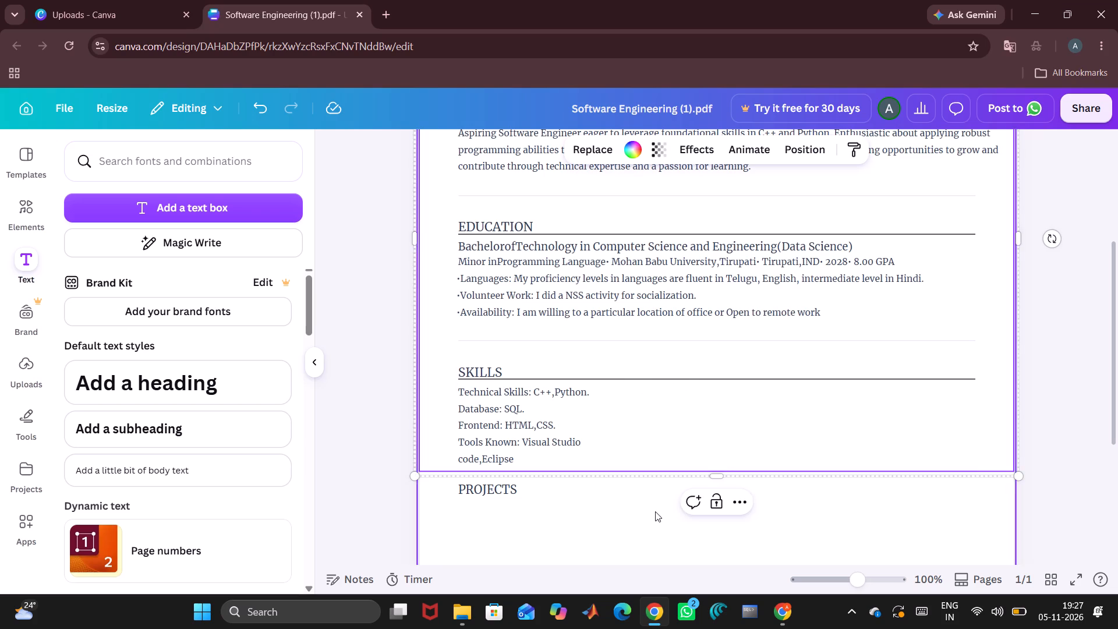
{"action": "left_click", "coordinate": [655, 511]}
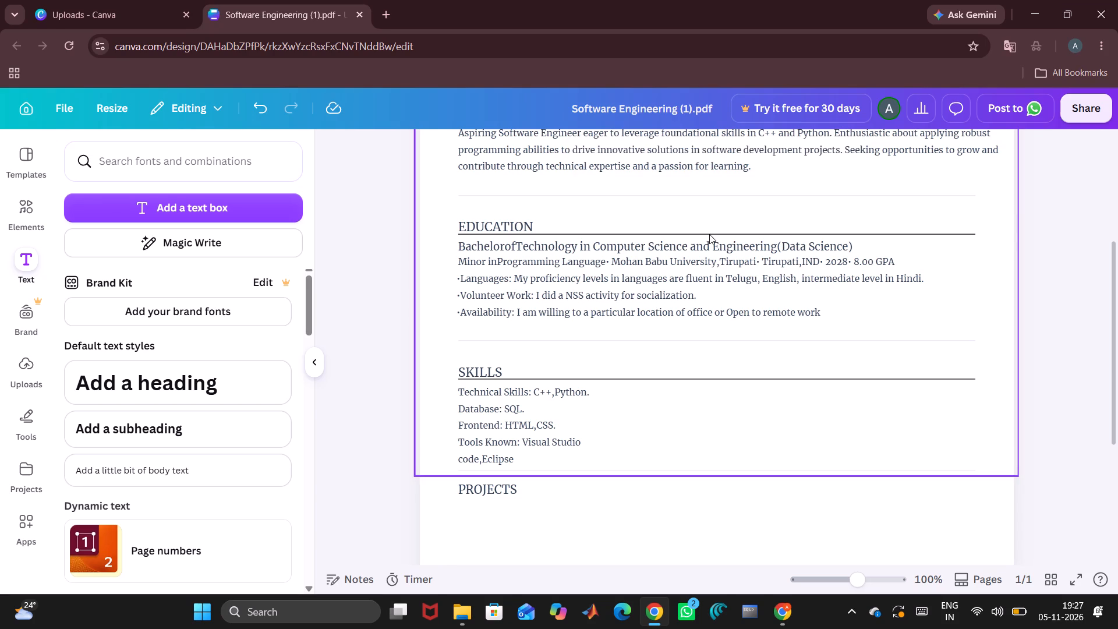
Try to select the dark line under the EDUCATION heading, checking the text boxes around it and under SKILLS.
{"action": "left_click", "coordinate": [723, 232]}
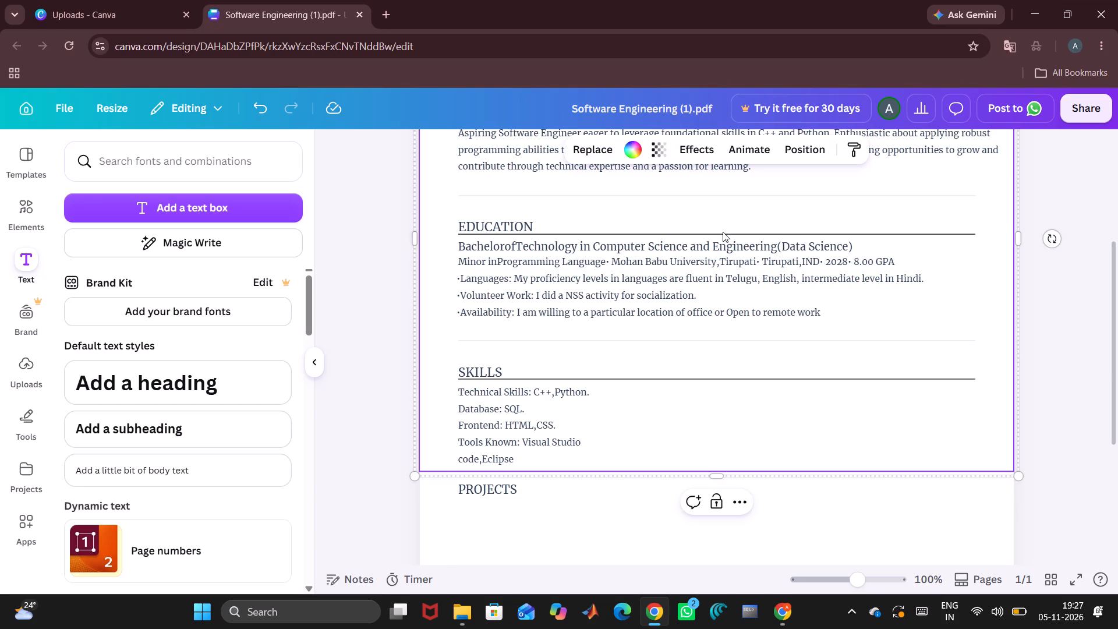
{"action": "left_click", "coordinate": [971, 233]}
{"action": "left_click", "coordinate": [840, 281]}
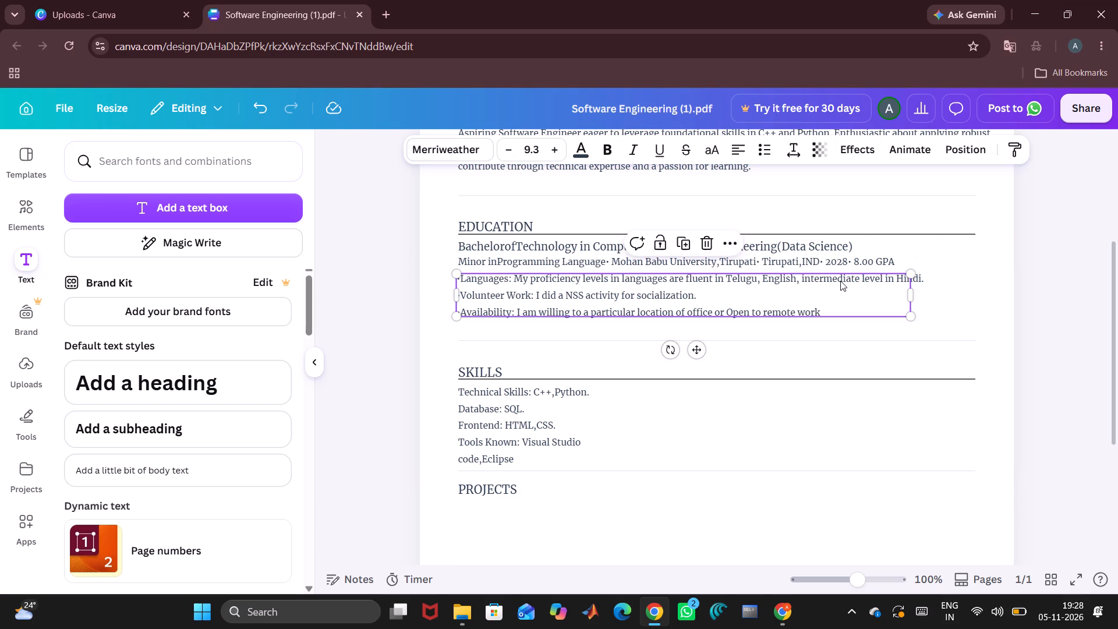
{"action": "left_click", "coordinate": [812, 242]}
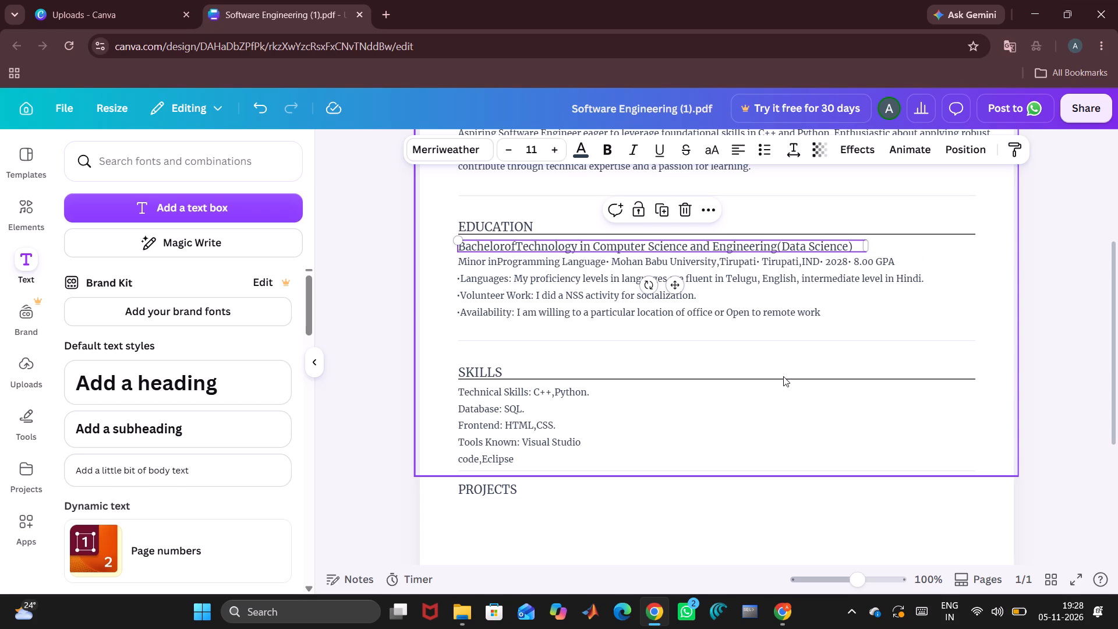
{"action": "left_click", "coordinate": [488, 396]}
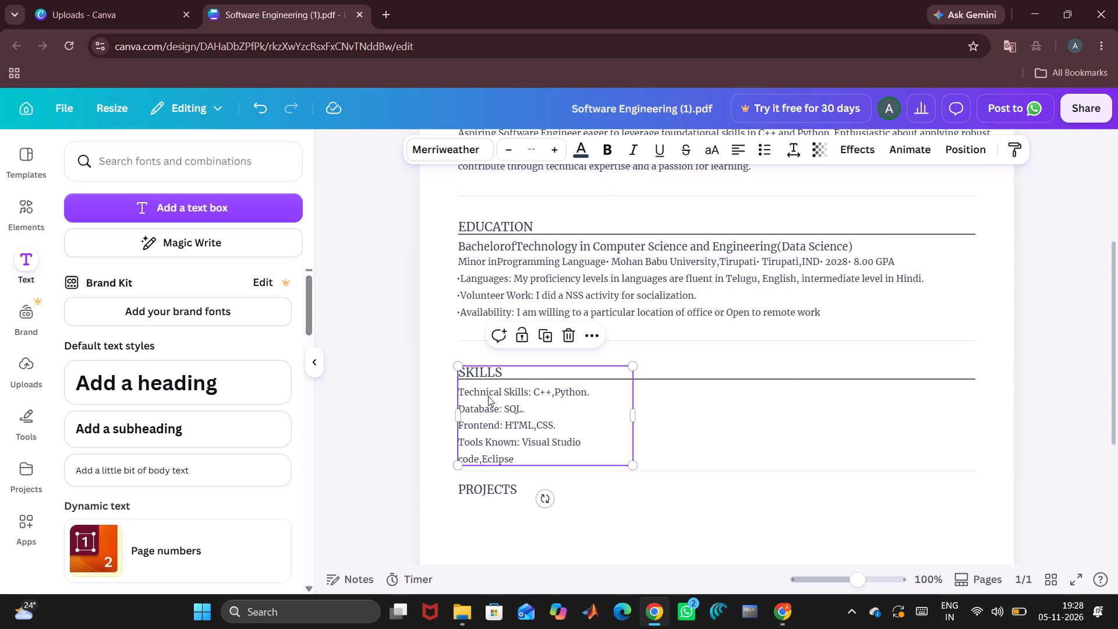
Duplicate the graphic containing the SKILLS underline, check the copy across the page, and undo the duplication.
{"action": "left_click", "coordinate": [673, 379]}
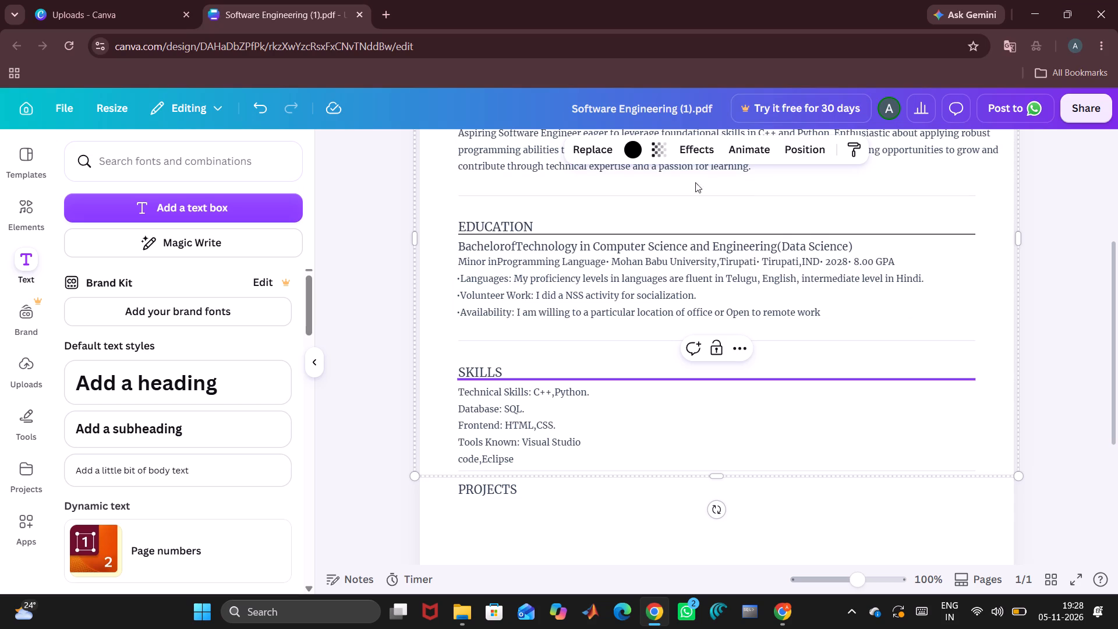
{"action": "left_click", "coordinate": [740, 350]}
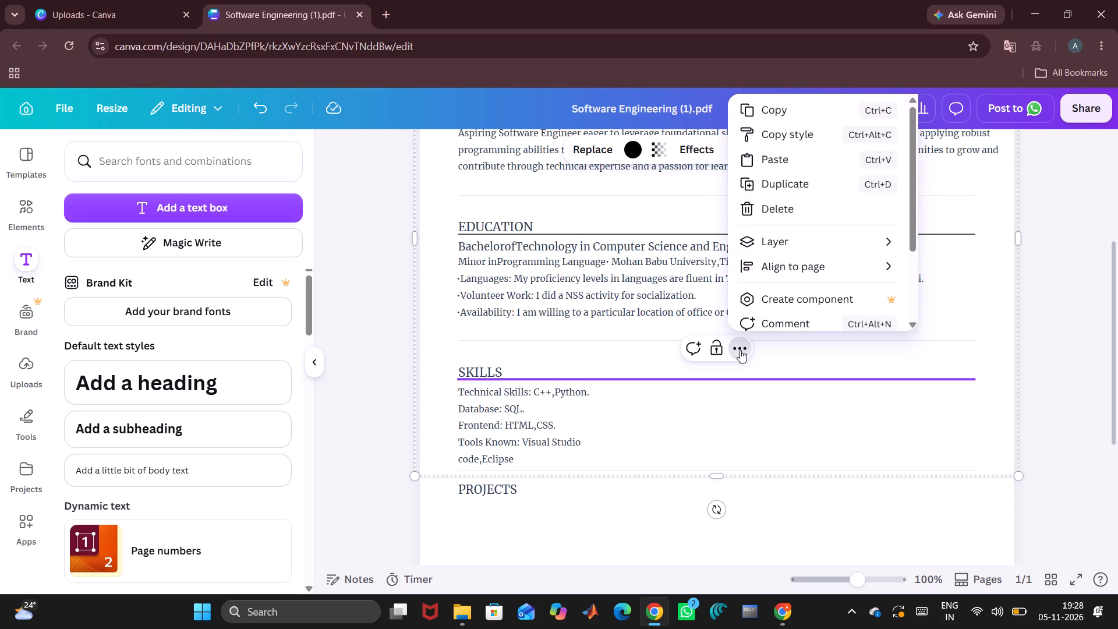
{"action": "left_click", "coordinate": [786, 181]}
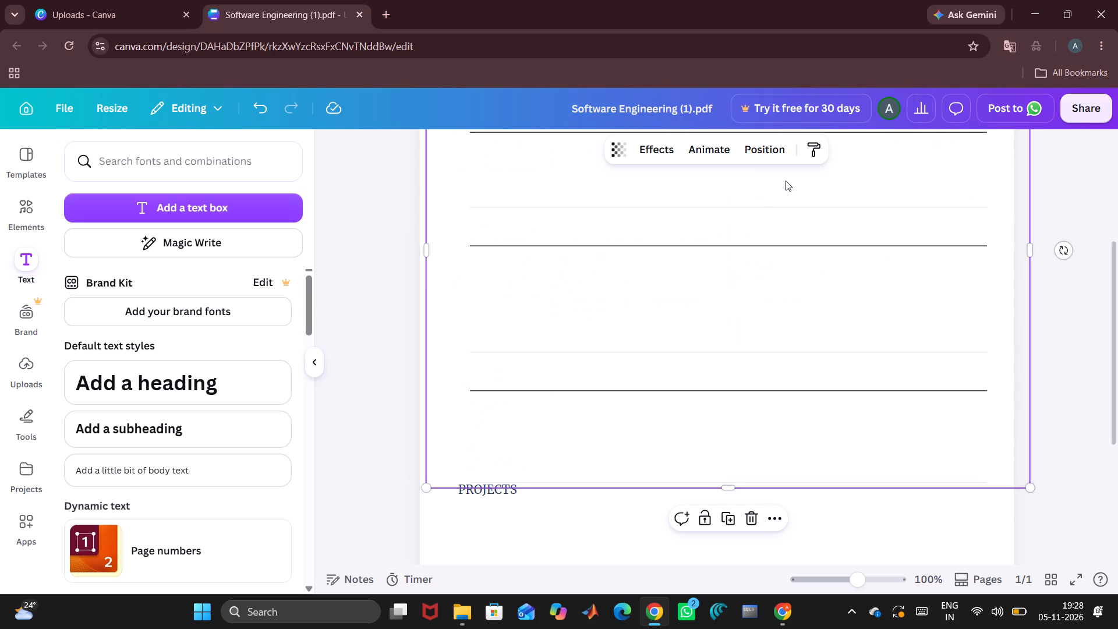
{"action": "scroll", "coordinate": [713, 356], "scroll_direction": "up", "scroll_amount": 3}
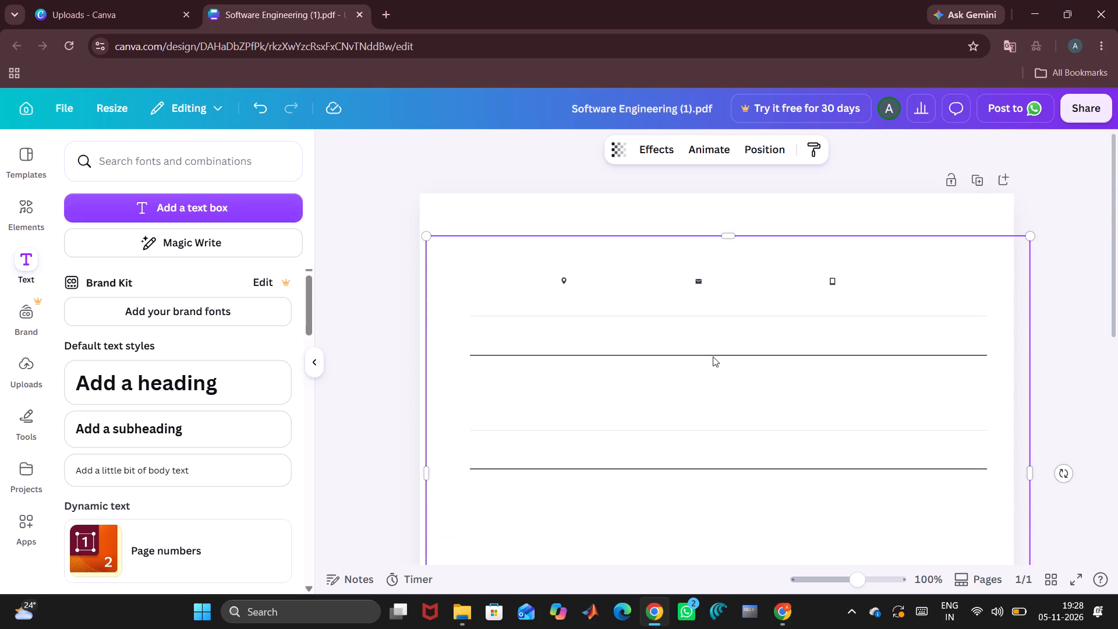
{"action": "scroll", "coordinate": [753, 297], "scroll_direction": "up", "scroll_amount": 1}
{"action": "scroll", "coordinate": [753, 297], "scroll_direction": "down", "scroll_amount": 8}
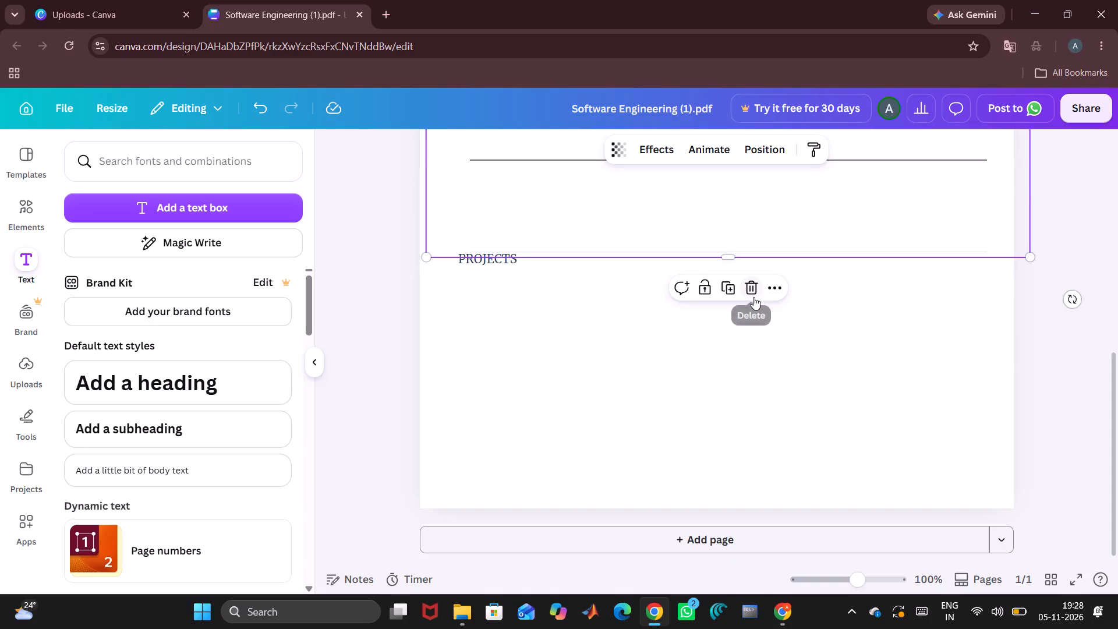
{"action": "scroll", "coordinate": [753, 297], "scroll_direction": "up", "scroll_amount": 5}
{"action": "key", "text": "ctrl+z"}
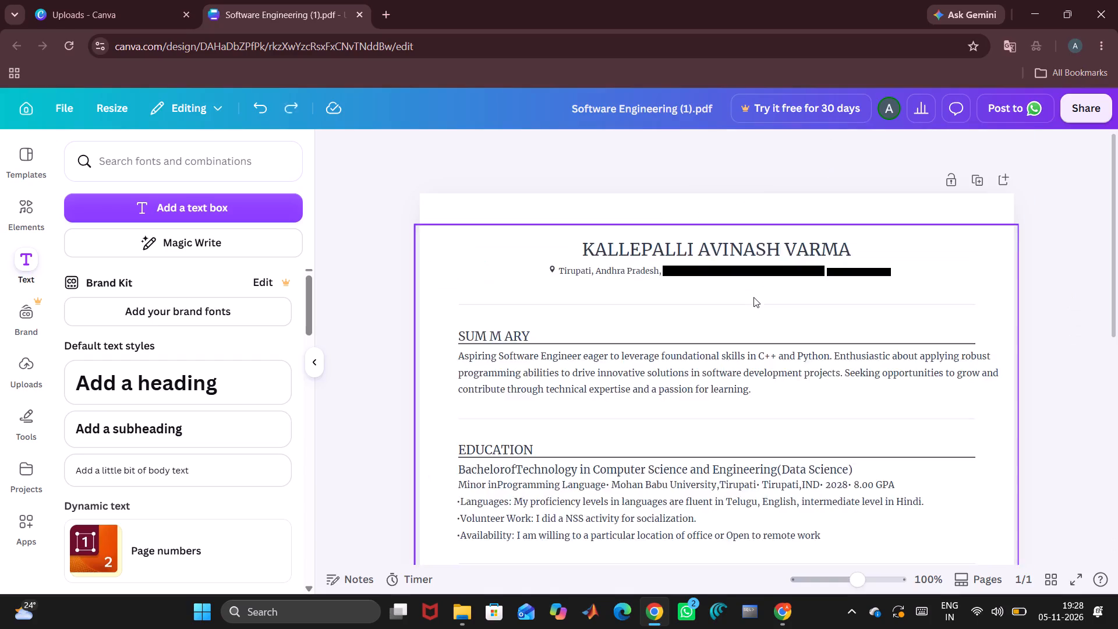
Search the elements library for LINE and add the first straight black line graphic to the page.
{"action": "scroll", "coordinate": [773, 369], "scroll_direction": "down", "scroll_amount": 3}
{"action": "scroll", "coordinate": [773, 369], "scroll_direction": "up", "scroll_amount": 1}
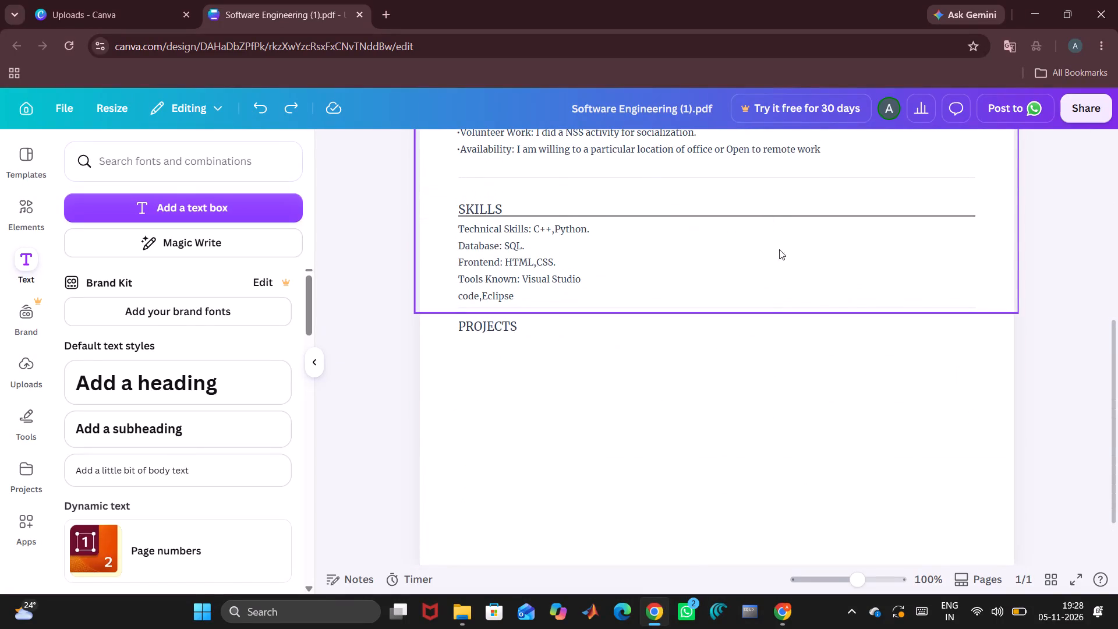
{"action": "scroll", "coordinate": [577, 354], "scroll_direction": "up", "scroll_amount": 3}
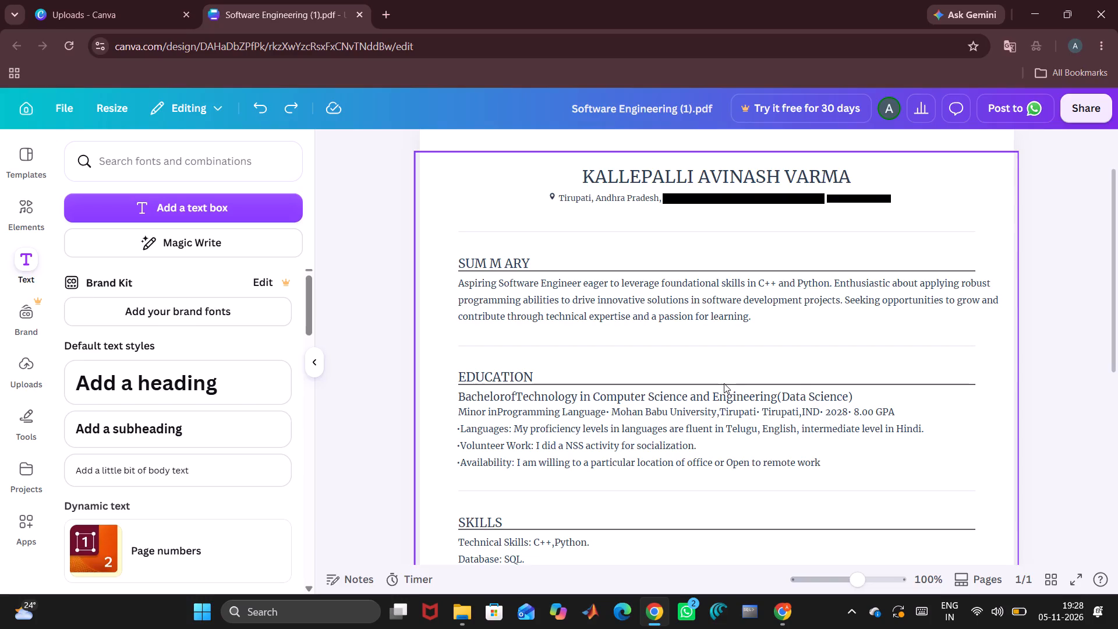
{"action": "scroll", "coordinate": [590, 506], "scroll_direction": "down", "scroll_amount": 3}
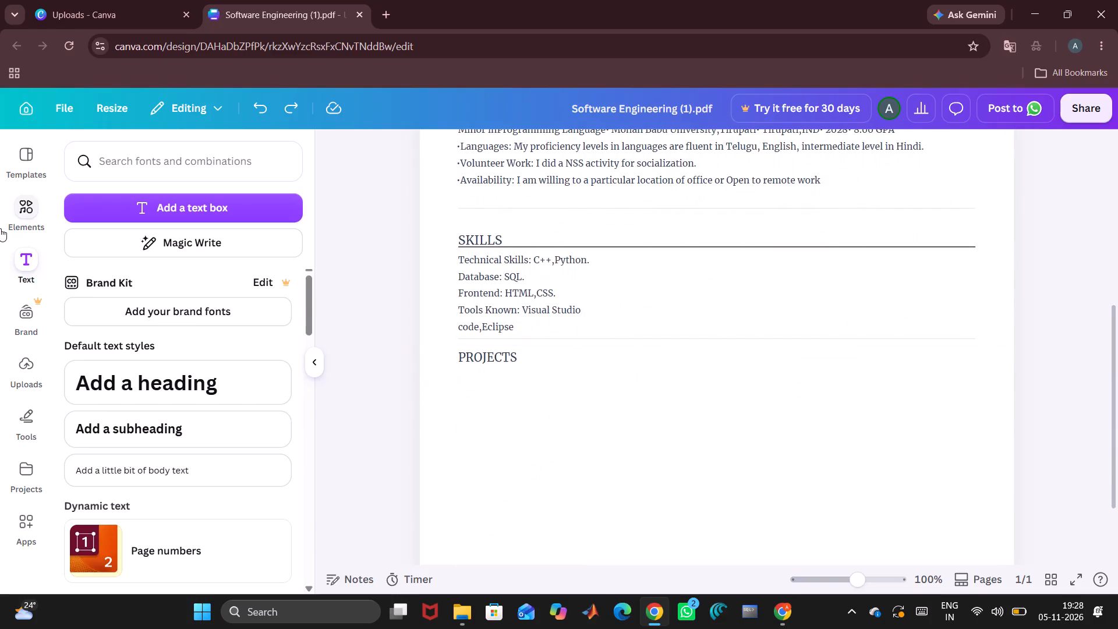
{"action": "left_click", "coordinate": [25, 211]}
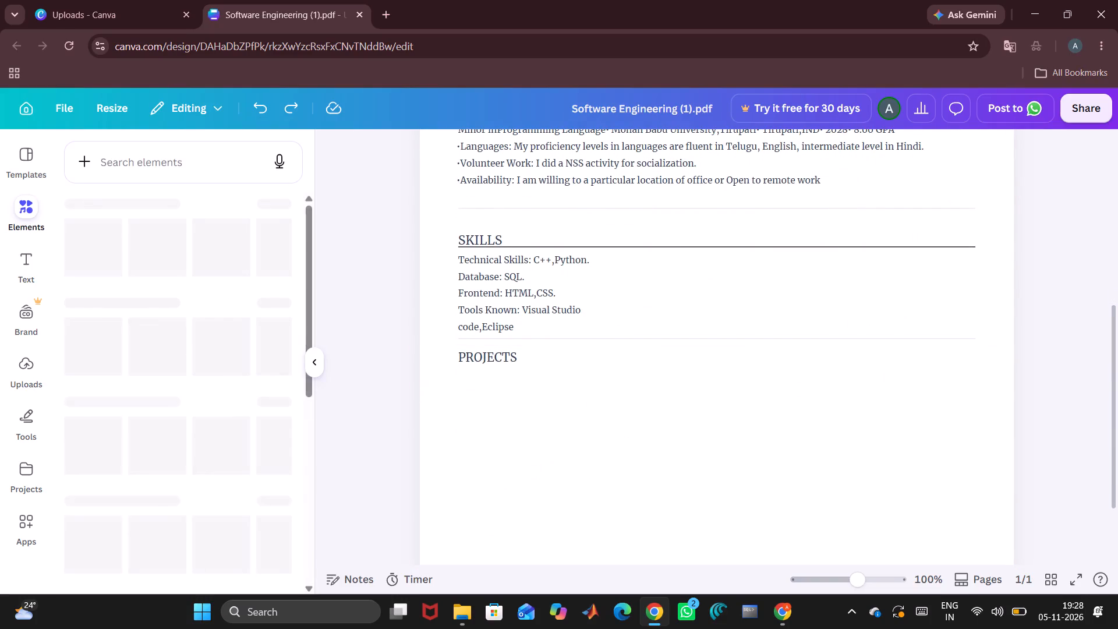
{"action": "left_click", "coordinate": [196, 162]}
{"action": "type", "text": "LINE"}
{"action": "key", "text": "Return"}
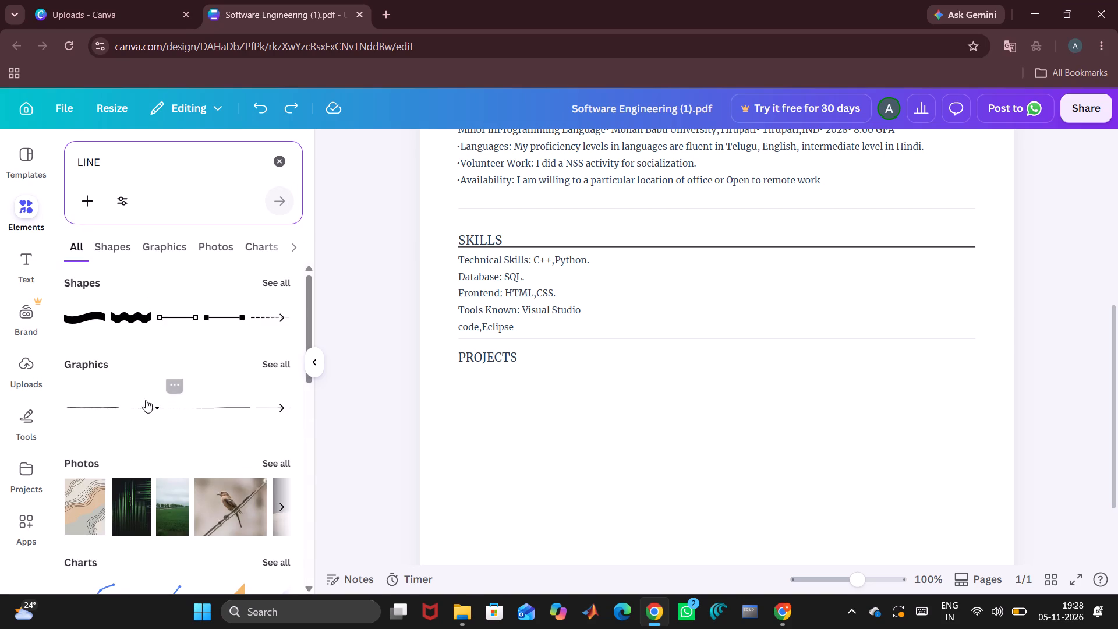
{"action": "left_click", "coordinate": [93, 403]}
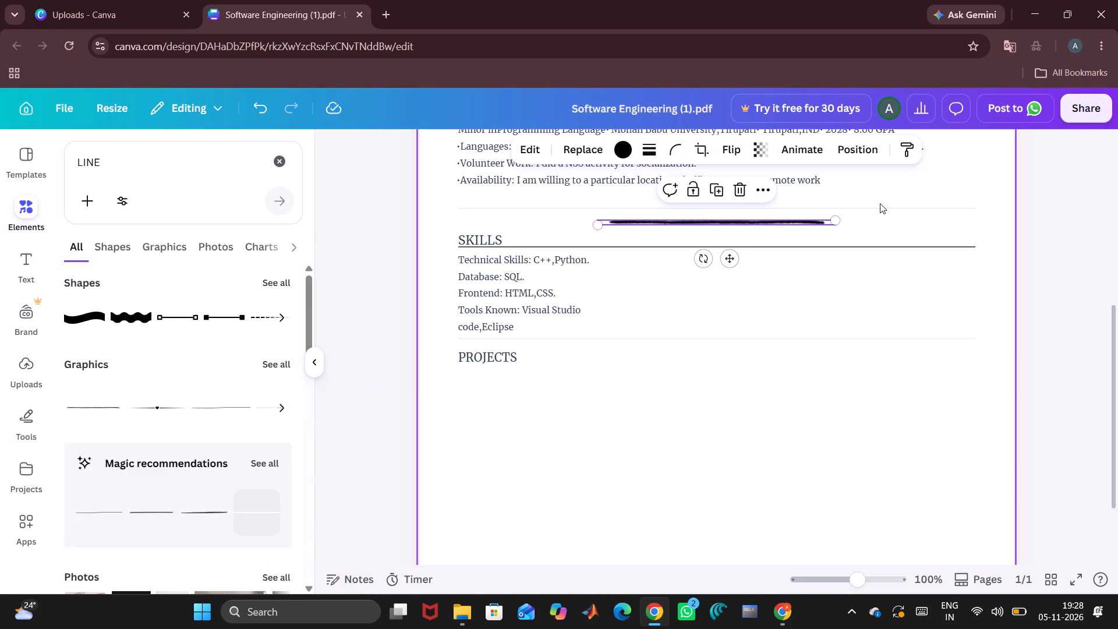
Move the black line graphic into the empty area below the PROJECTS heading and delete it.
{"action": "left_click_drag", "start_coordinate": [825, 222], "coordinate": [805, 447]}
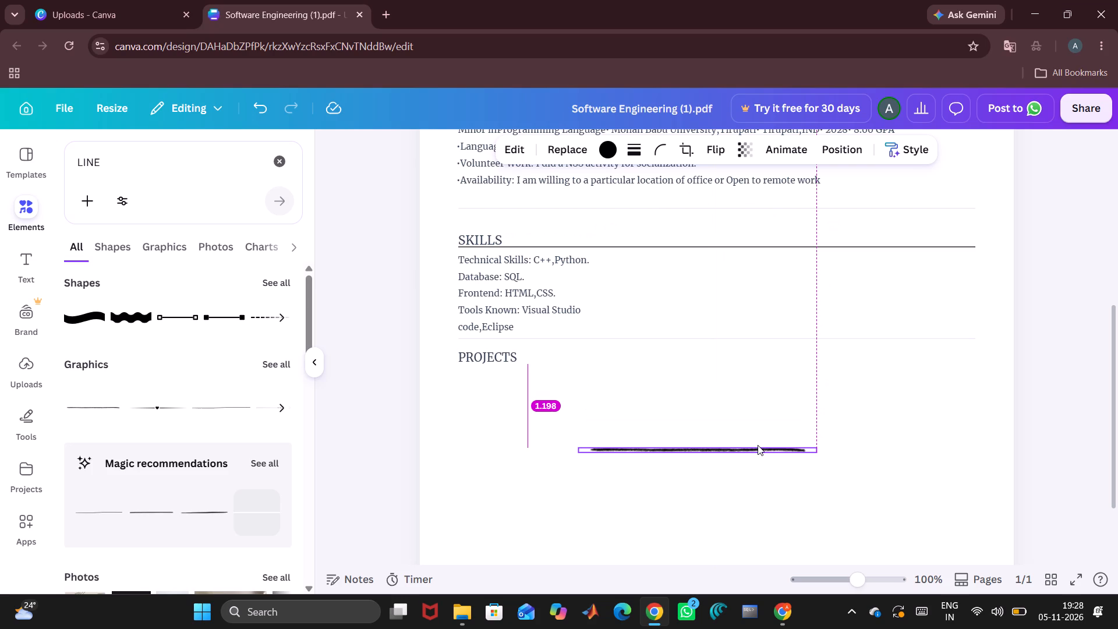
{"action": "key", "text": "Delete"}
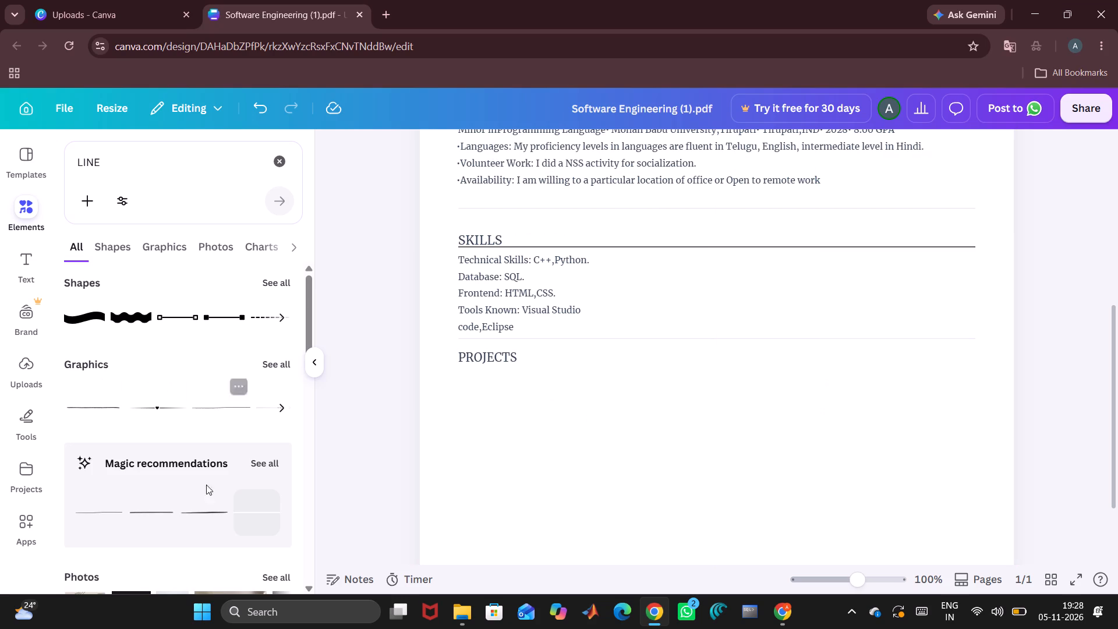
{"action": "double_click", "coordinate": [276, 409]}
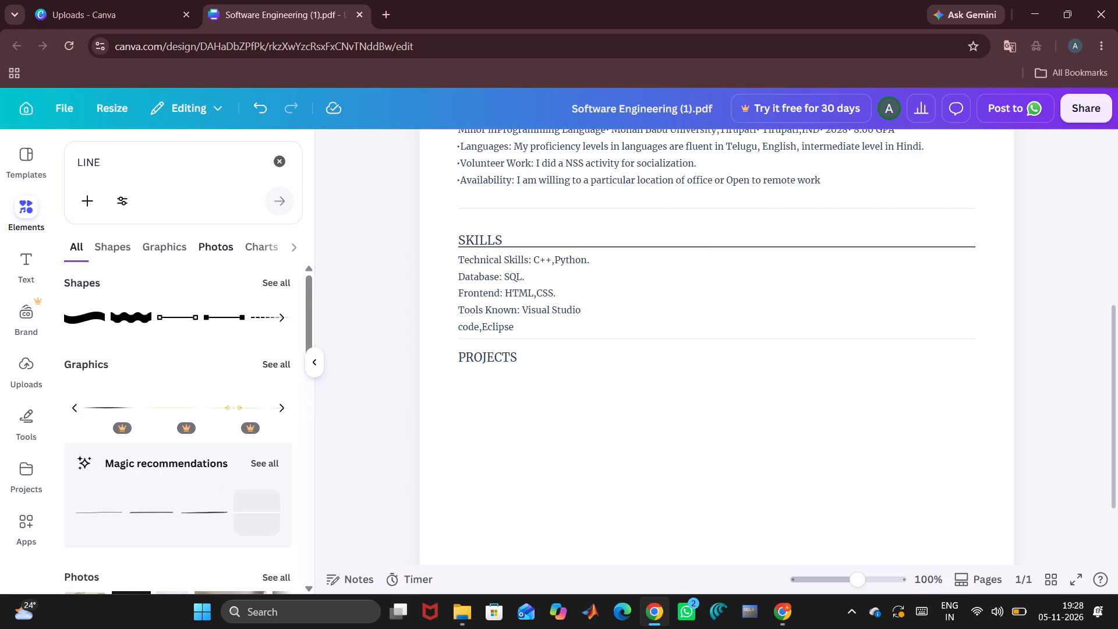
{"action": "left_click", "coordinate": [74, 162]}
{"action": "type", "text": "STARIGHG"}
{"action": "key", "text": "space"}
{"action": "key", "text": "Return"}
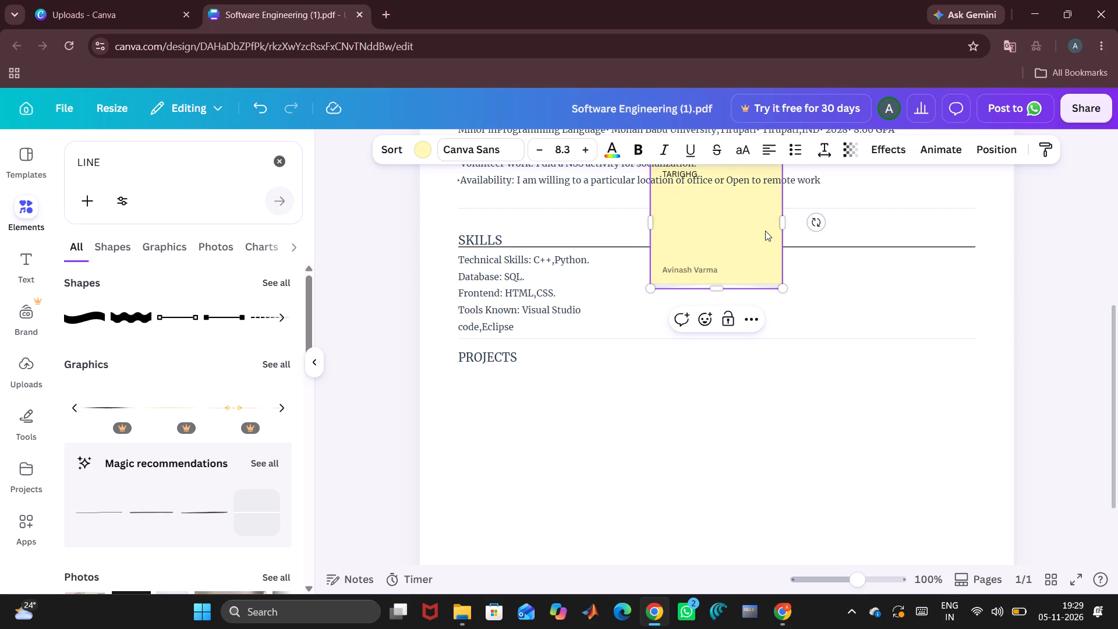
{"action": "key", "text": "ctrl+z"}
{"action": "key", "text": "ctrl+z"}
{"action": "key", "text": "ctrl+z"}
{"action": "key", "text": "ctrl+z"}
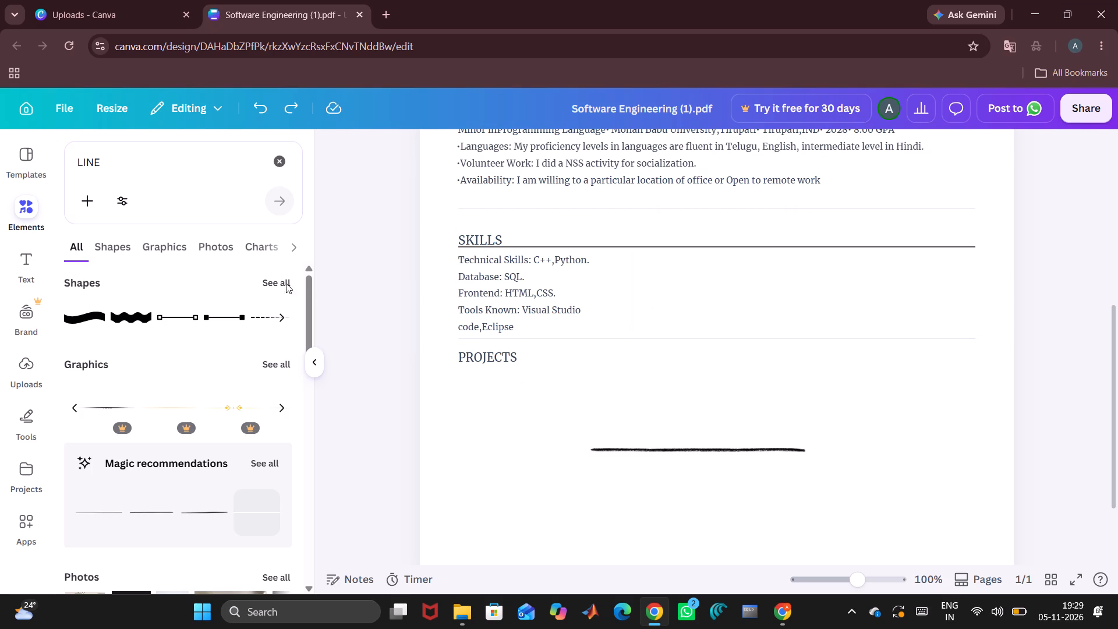
Search the elements library for STARIGHT LINE and look through the line graphics for a suitable underline.
{"action": "left_click", "coordinate": [79, 165]}
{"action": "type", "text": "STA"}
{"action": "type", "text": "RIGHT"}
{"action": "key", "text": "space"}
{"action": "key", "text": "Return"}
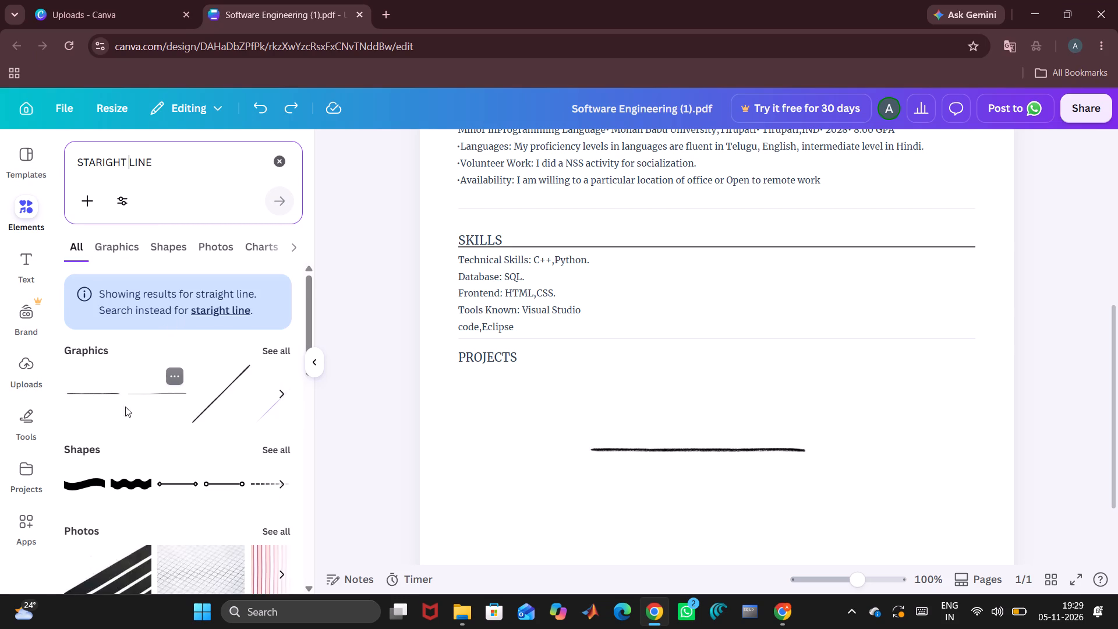
{"action": "left_click", "coordinate": [282, 399]}
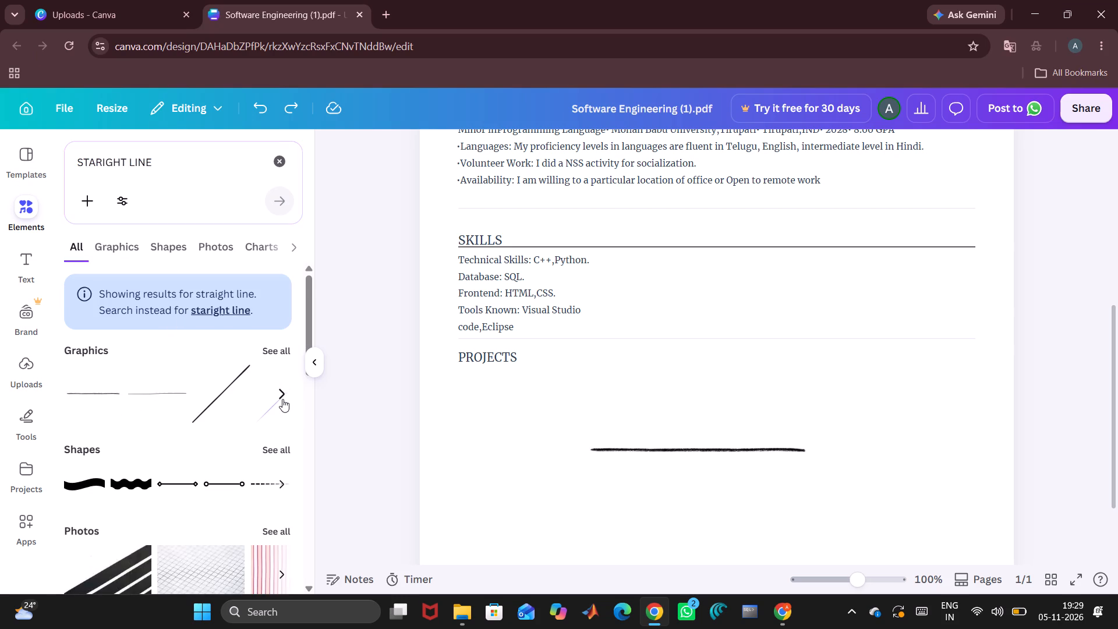
{"action": "left_click", "coordinate": [282, 399]}
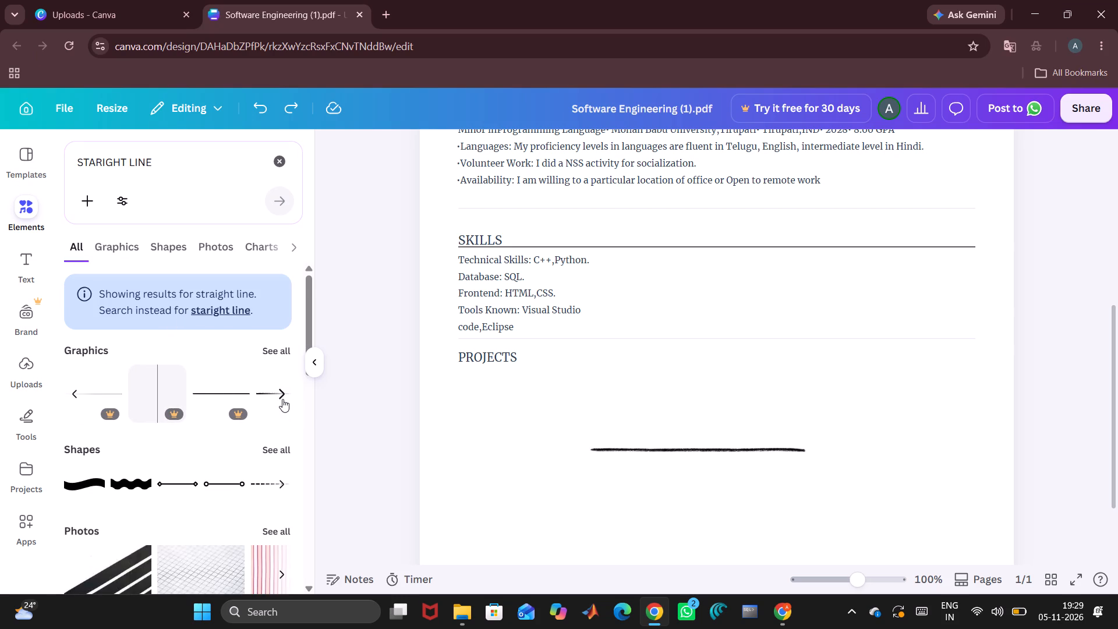
{"action": "left_click", "coordinate": [77, 397]}
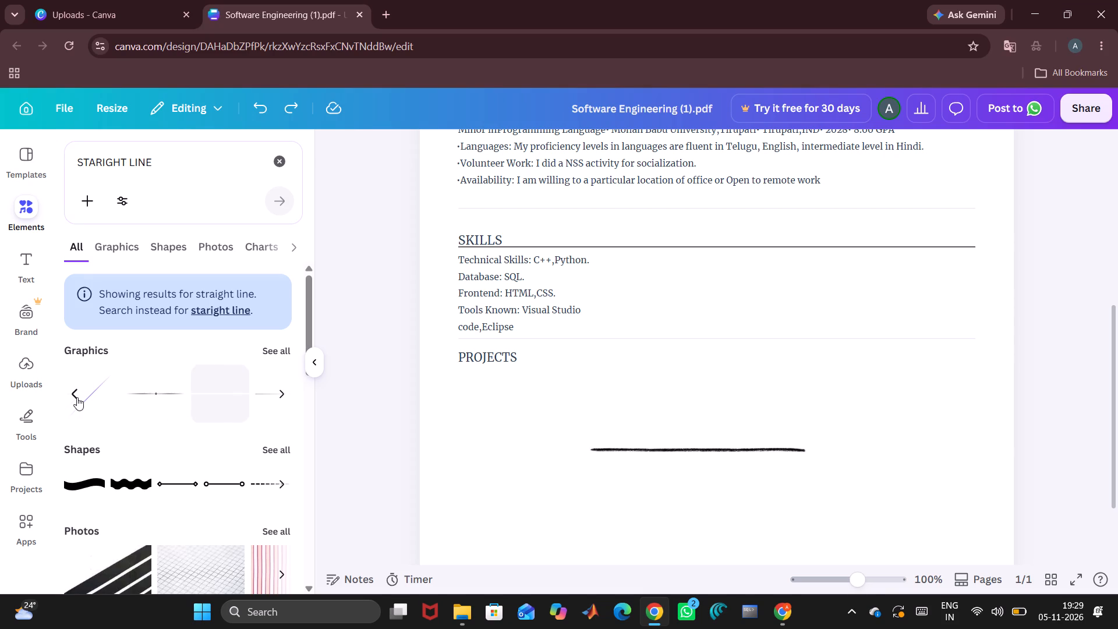
{"action": "left_click", "coordinate": [288, 393]}
{"action": "left_click", "coordinate": [76, 394]}
{"action": "left_click", "coordinate": [76, 394]}
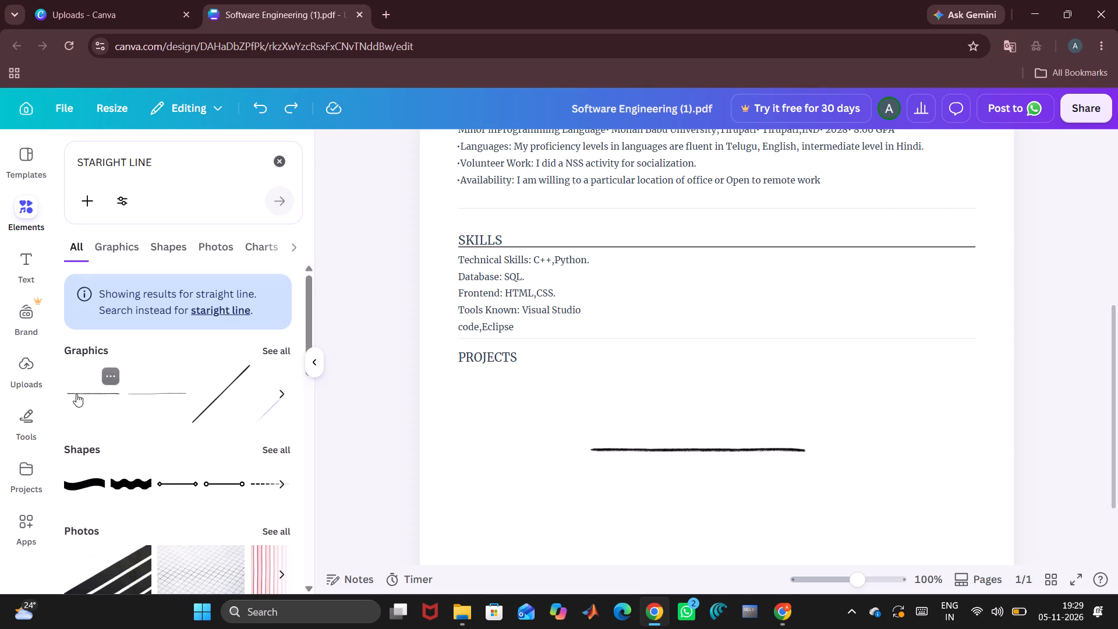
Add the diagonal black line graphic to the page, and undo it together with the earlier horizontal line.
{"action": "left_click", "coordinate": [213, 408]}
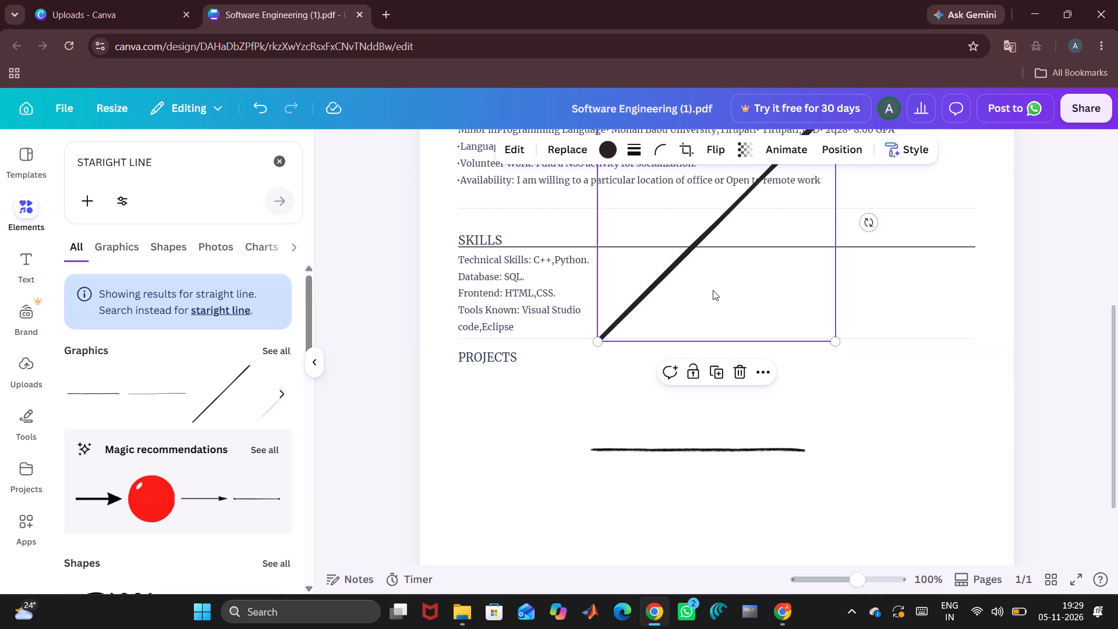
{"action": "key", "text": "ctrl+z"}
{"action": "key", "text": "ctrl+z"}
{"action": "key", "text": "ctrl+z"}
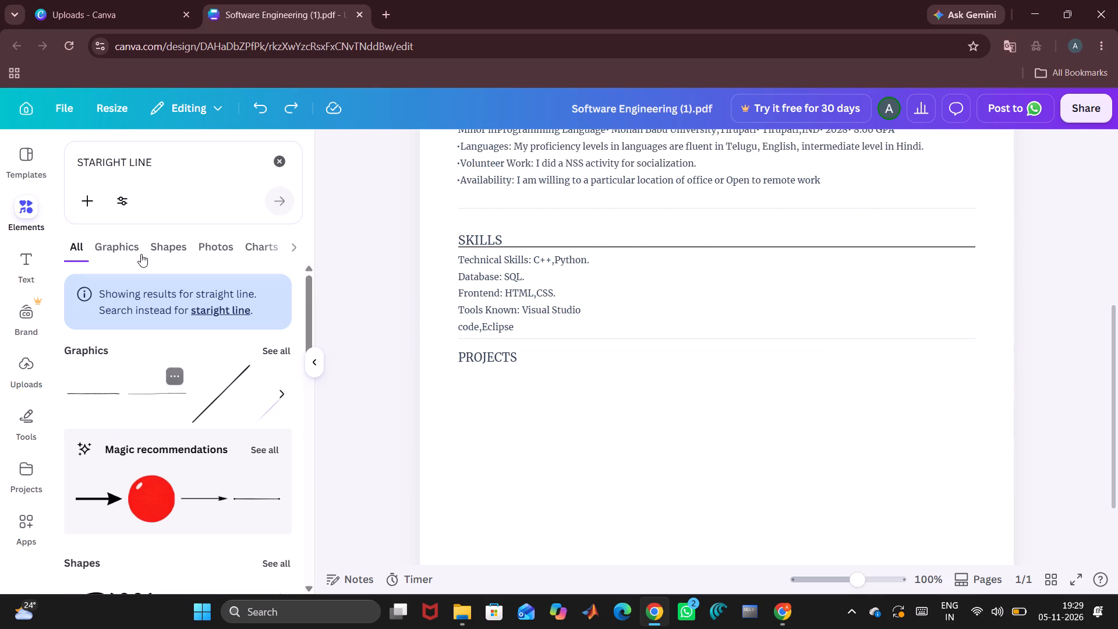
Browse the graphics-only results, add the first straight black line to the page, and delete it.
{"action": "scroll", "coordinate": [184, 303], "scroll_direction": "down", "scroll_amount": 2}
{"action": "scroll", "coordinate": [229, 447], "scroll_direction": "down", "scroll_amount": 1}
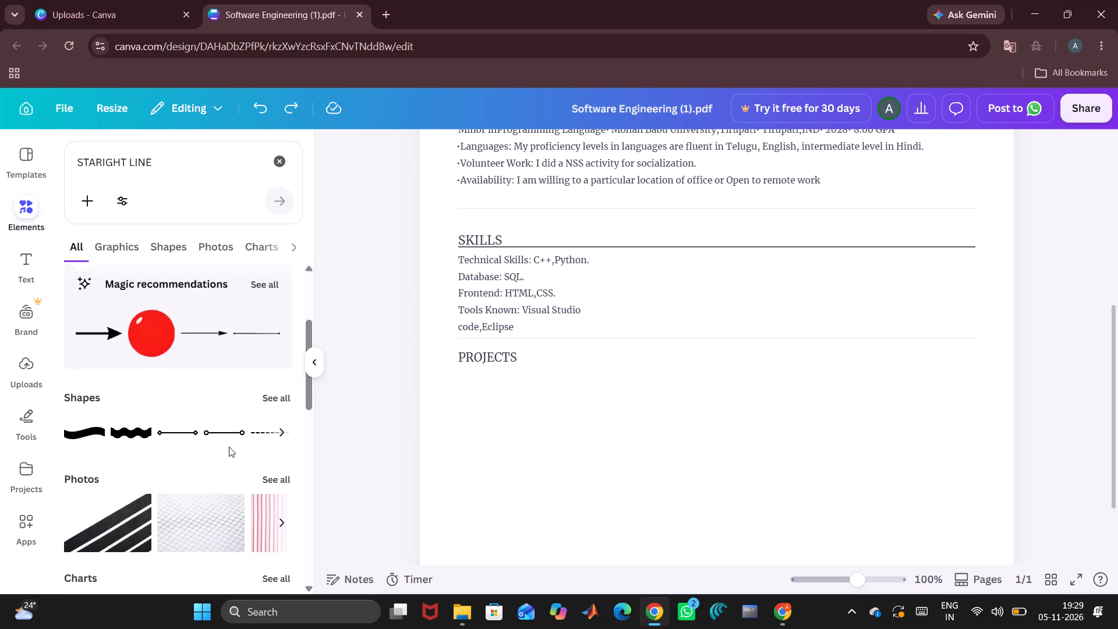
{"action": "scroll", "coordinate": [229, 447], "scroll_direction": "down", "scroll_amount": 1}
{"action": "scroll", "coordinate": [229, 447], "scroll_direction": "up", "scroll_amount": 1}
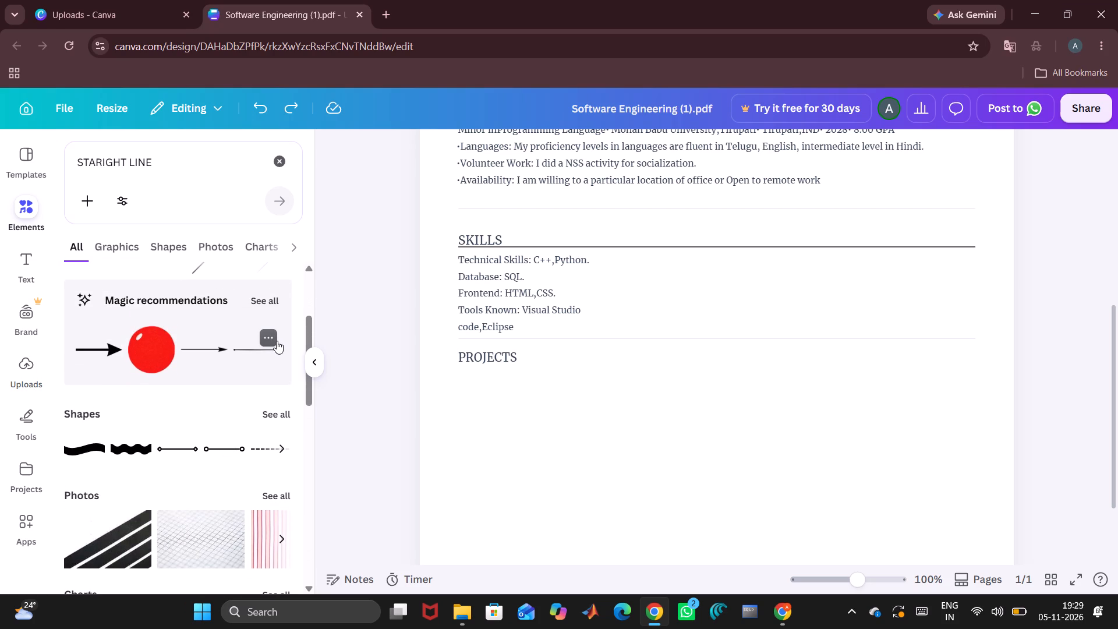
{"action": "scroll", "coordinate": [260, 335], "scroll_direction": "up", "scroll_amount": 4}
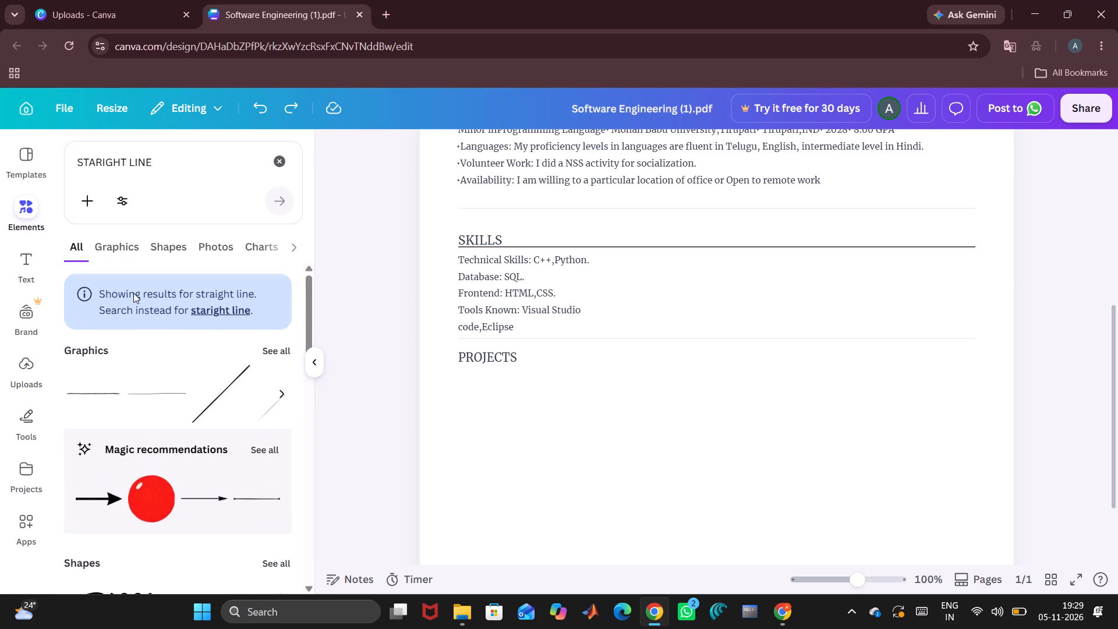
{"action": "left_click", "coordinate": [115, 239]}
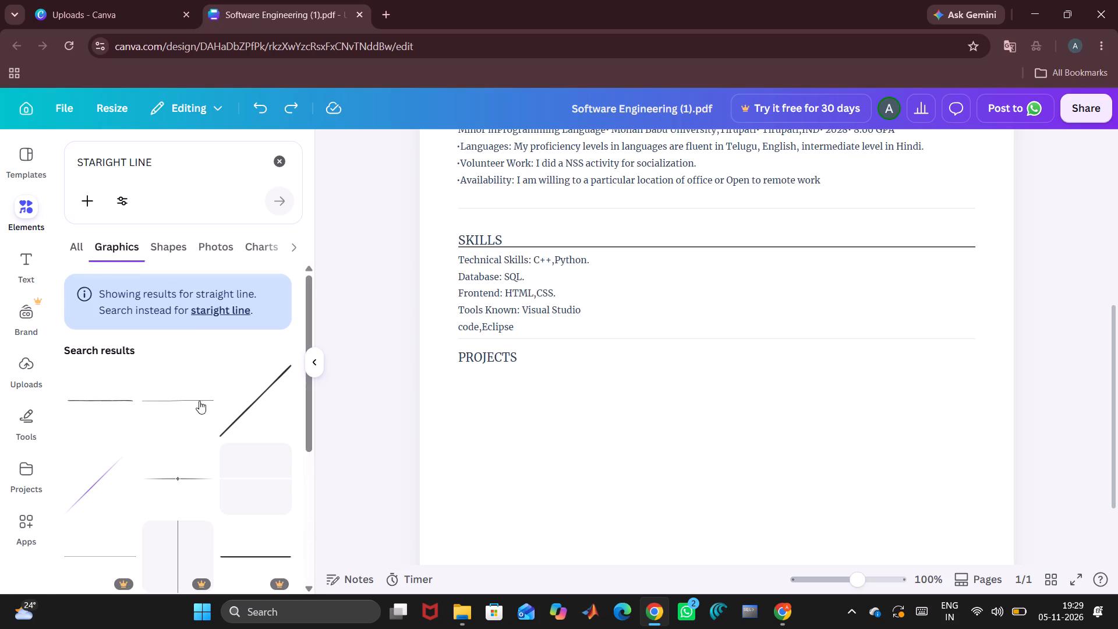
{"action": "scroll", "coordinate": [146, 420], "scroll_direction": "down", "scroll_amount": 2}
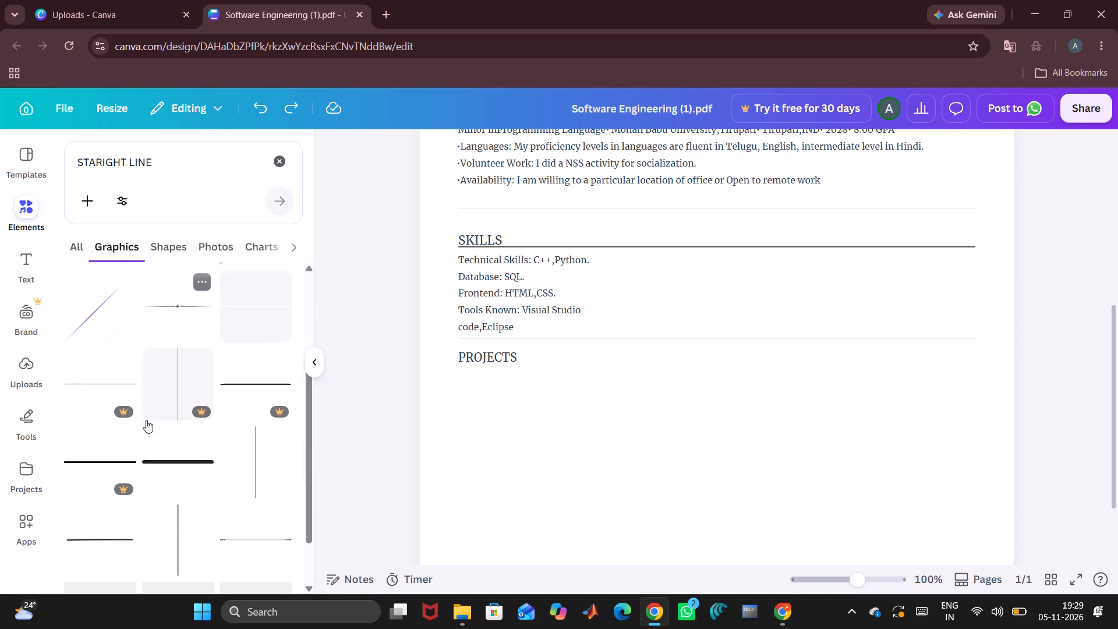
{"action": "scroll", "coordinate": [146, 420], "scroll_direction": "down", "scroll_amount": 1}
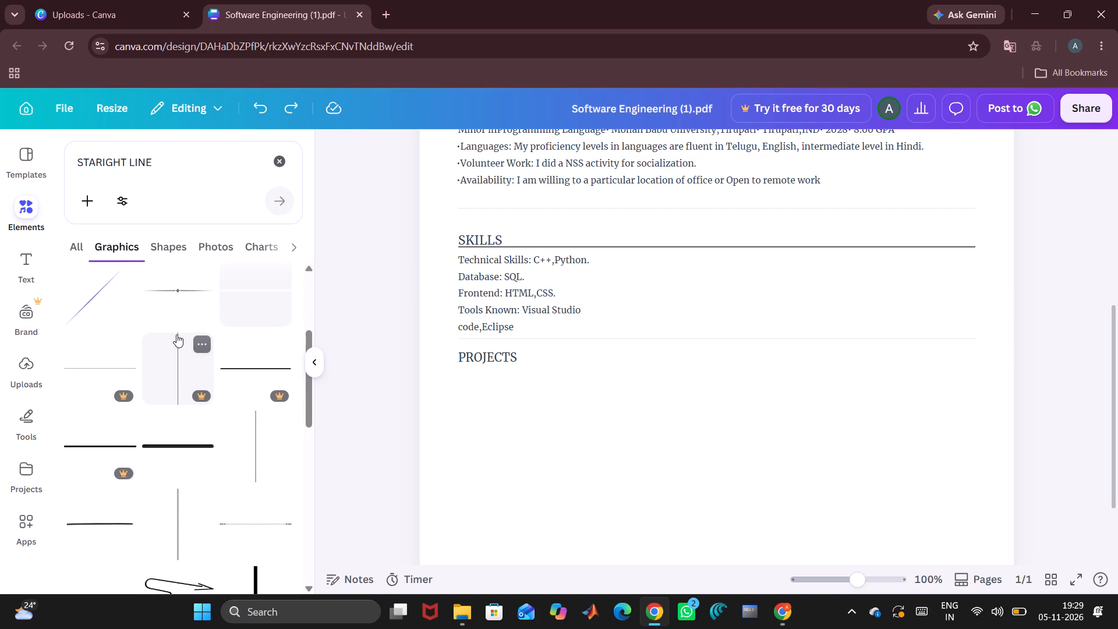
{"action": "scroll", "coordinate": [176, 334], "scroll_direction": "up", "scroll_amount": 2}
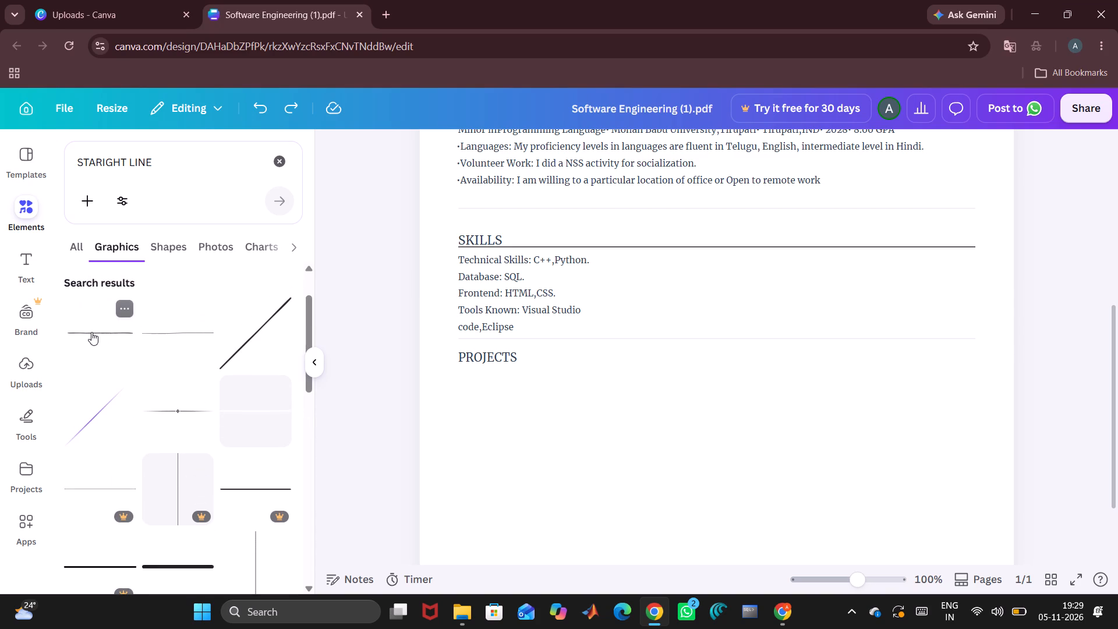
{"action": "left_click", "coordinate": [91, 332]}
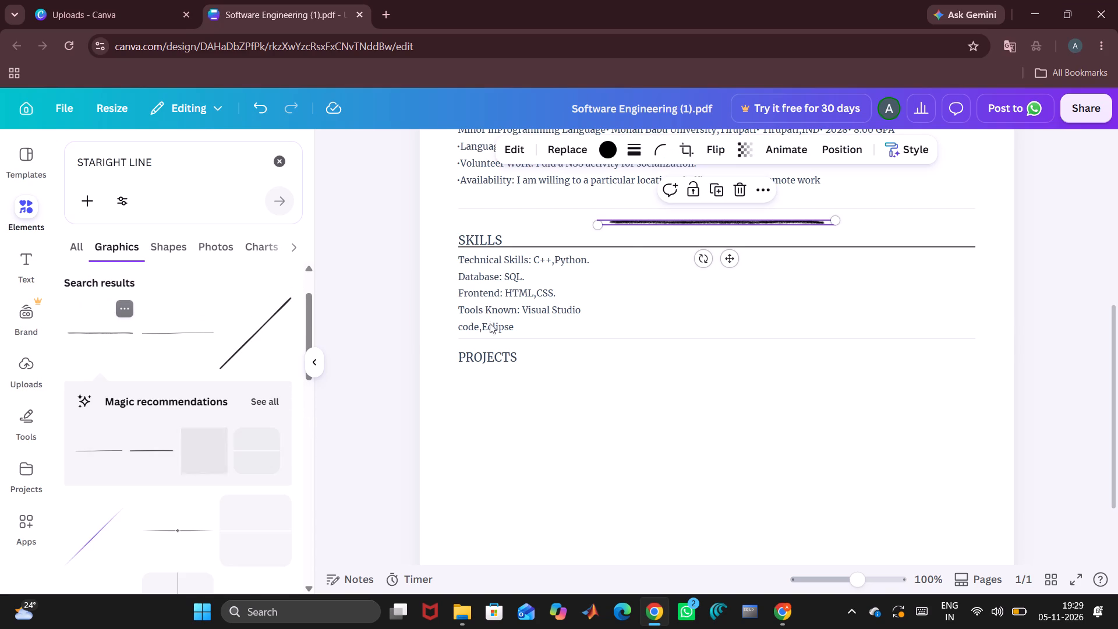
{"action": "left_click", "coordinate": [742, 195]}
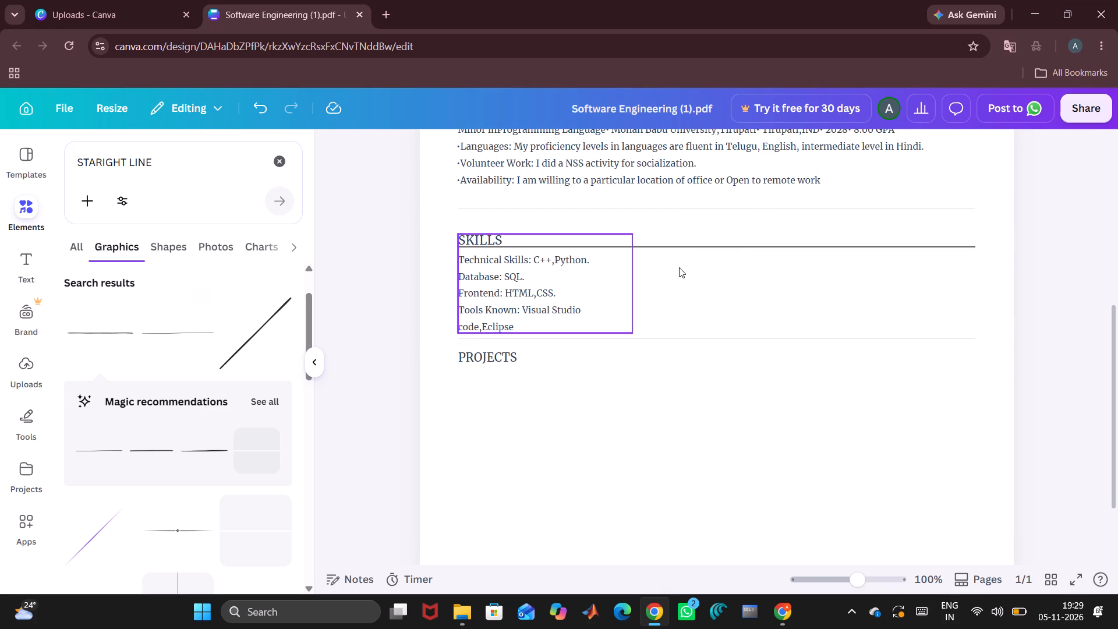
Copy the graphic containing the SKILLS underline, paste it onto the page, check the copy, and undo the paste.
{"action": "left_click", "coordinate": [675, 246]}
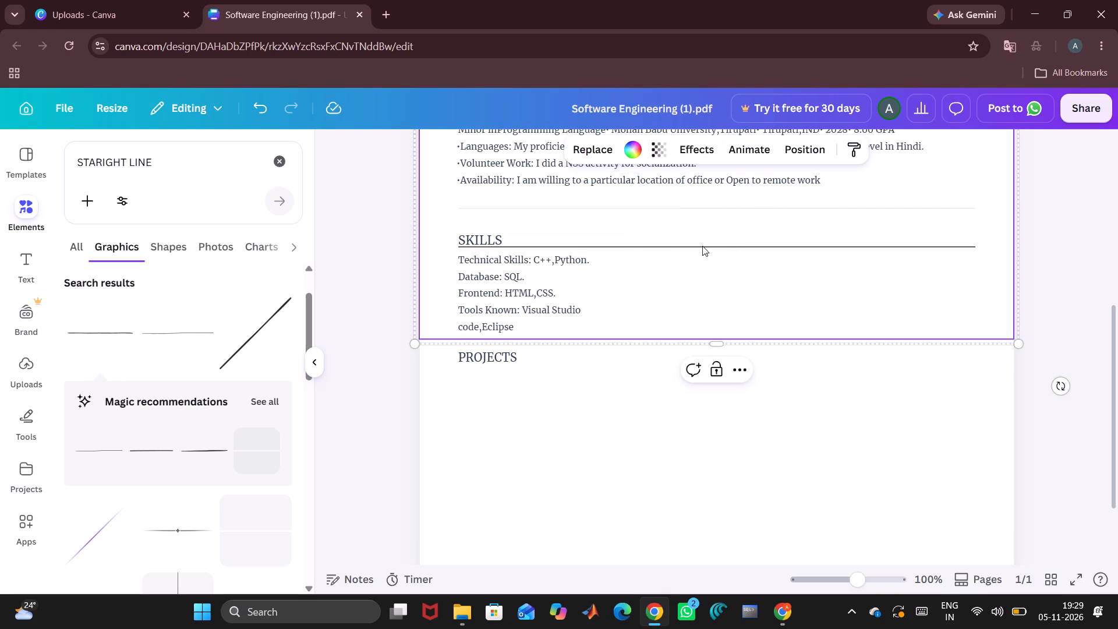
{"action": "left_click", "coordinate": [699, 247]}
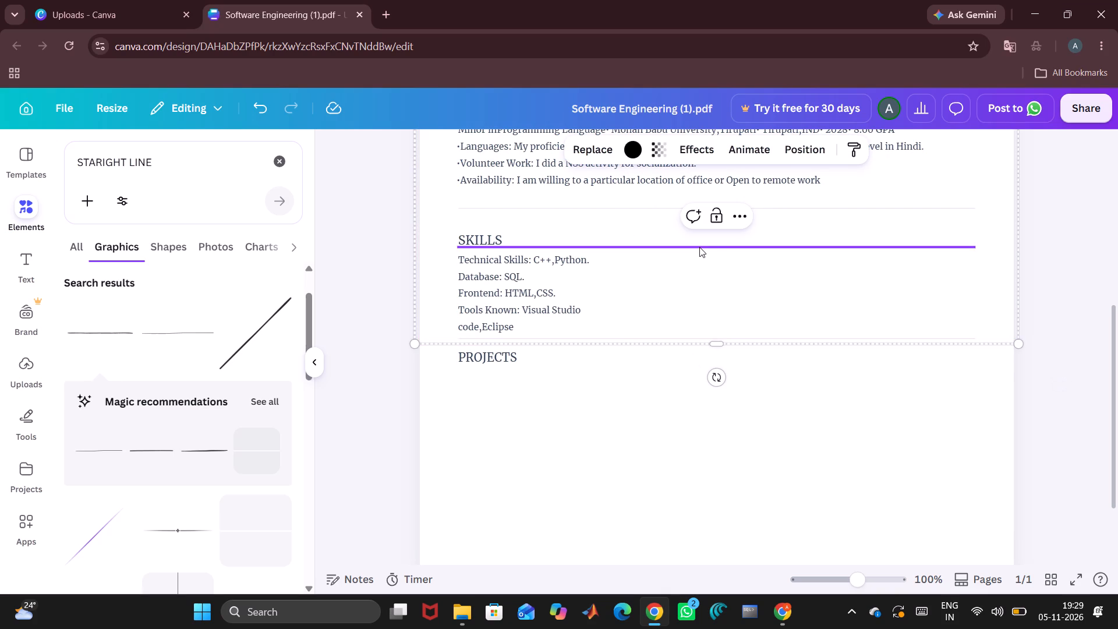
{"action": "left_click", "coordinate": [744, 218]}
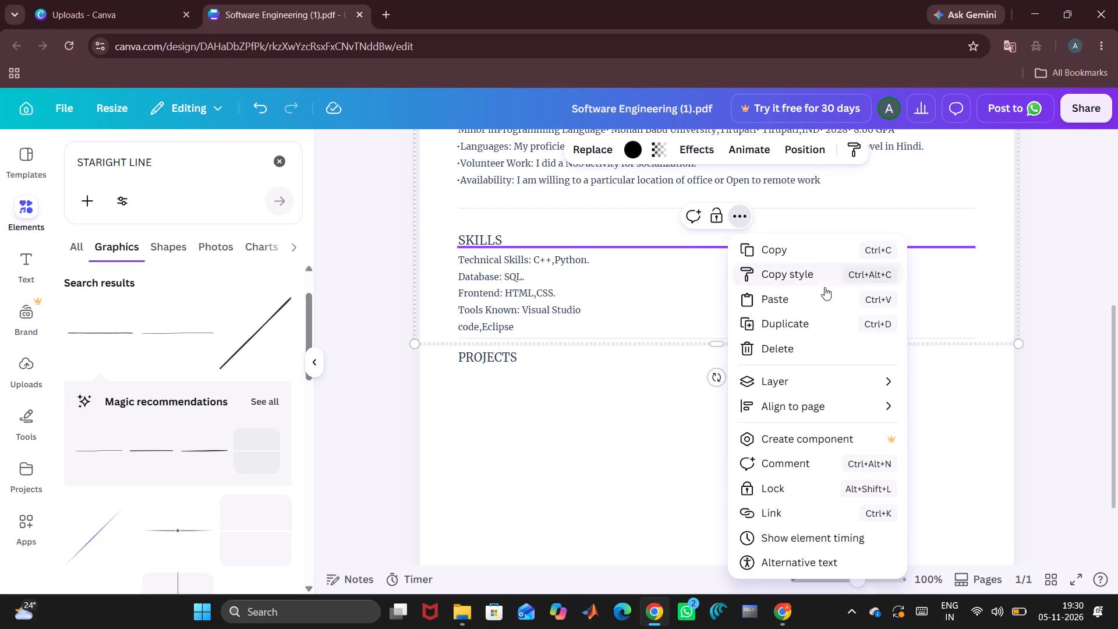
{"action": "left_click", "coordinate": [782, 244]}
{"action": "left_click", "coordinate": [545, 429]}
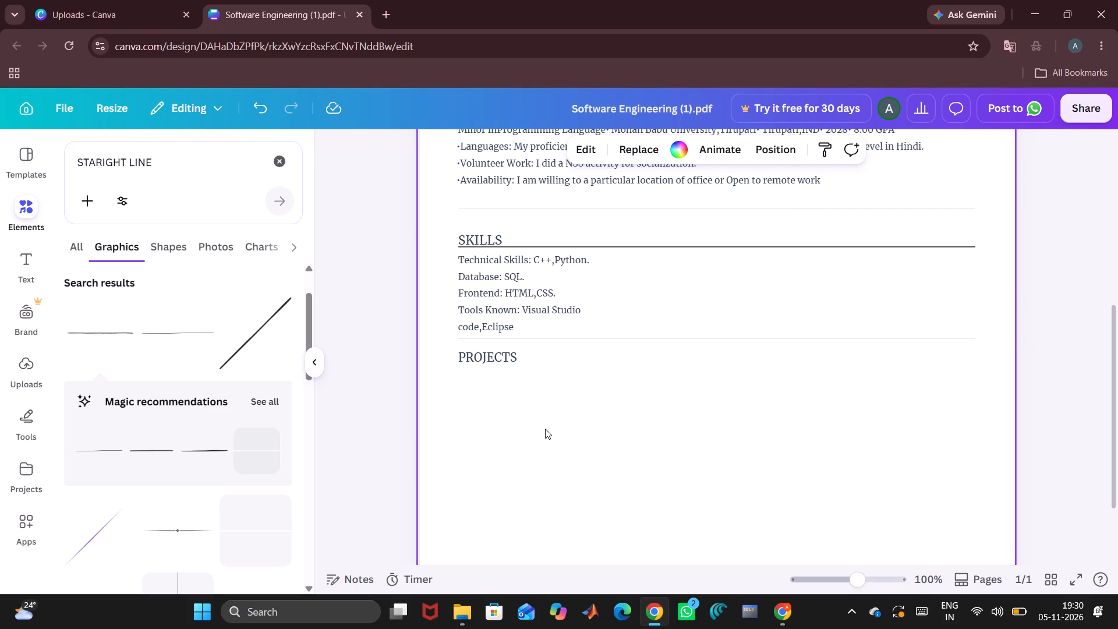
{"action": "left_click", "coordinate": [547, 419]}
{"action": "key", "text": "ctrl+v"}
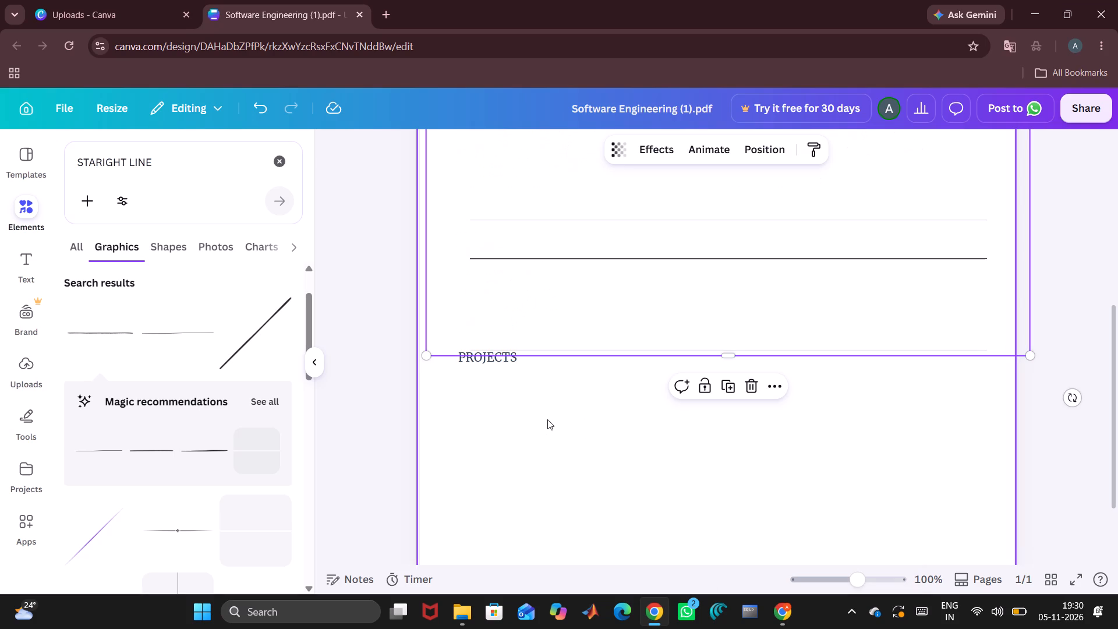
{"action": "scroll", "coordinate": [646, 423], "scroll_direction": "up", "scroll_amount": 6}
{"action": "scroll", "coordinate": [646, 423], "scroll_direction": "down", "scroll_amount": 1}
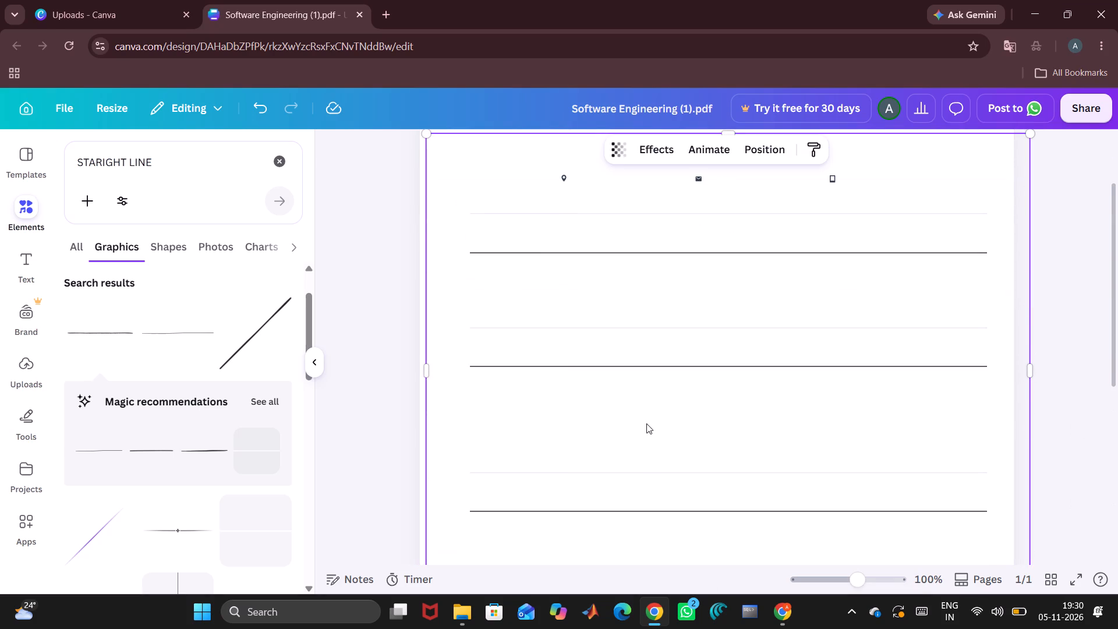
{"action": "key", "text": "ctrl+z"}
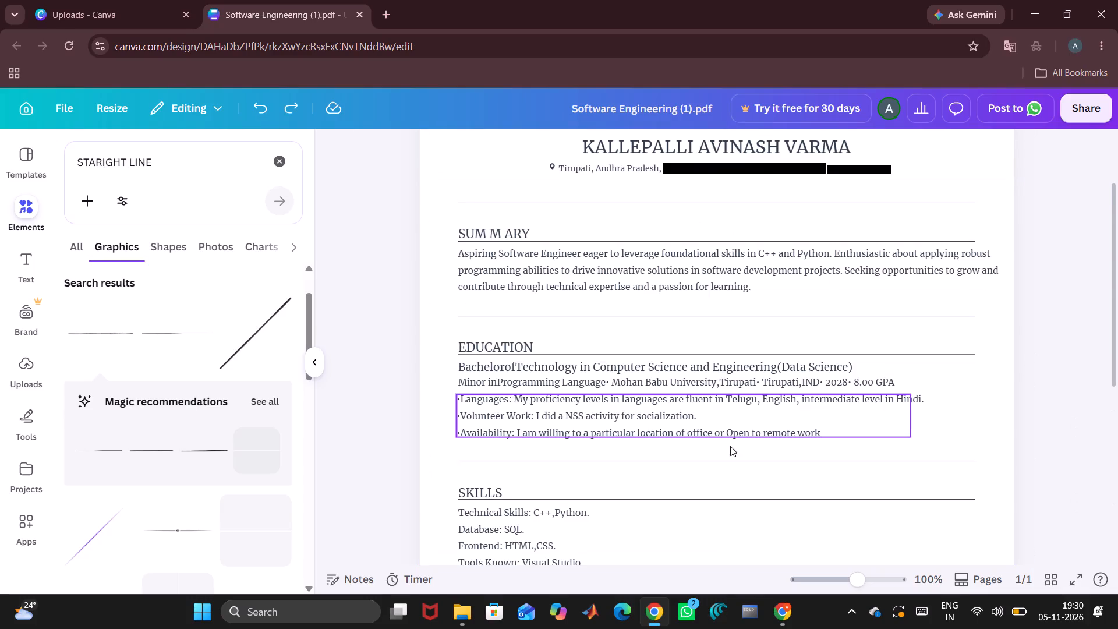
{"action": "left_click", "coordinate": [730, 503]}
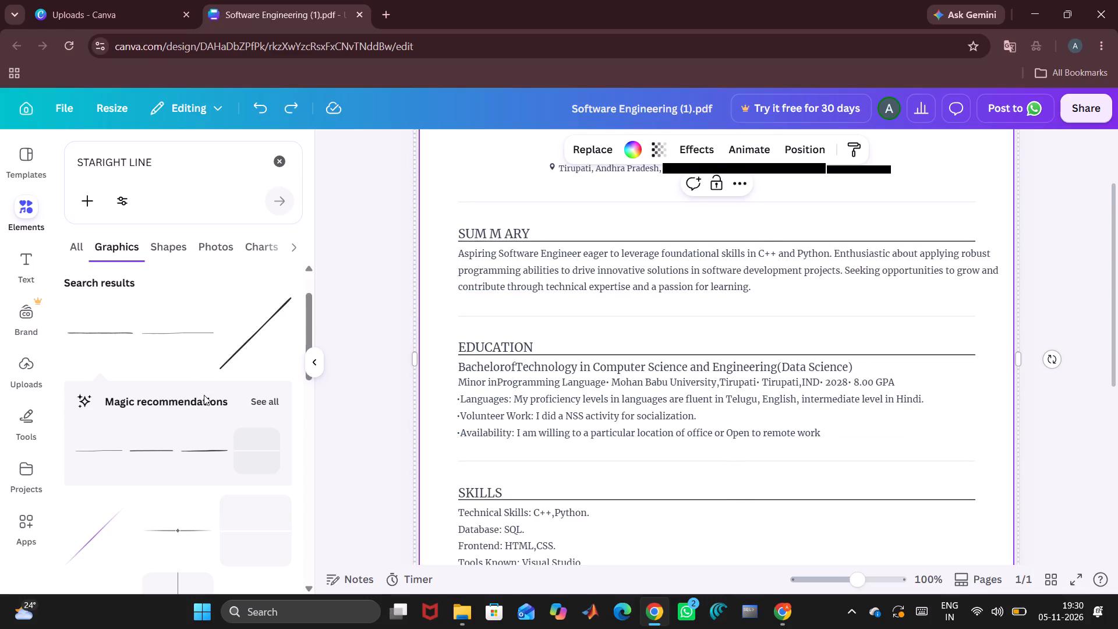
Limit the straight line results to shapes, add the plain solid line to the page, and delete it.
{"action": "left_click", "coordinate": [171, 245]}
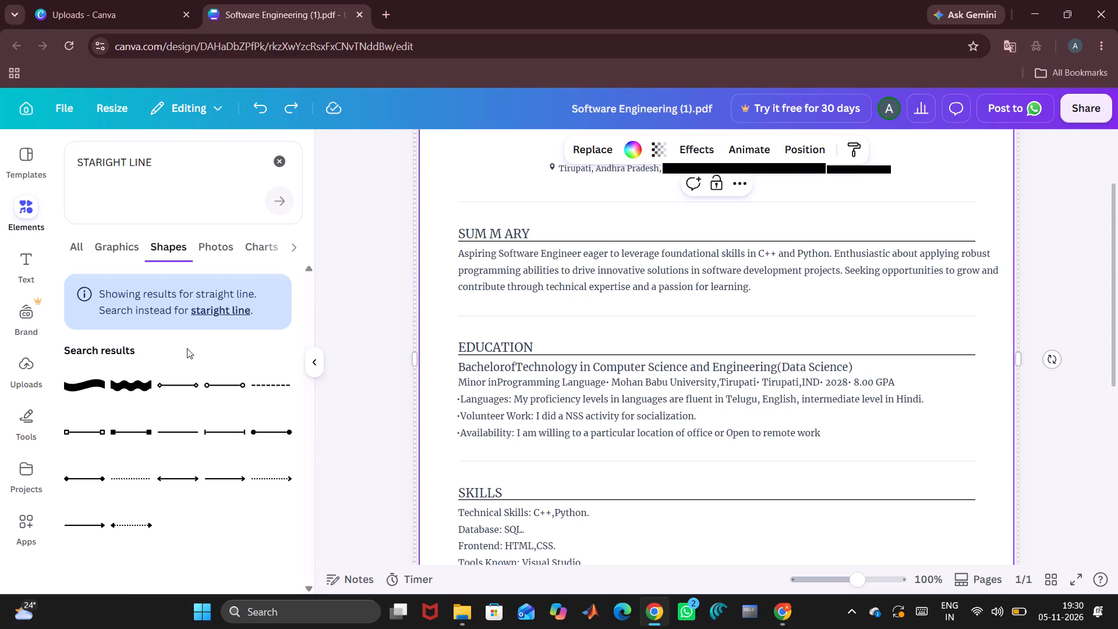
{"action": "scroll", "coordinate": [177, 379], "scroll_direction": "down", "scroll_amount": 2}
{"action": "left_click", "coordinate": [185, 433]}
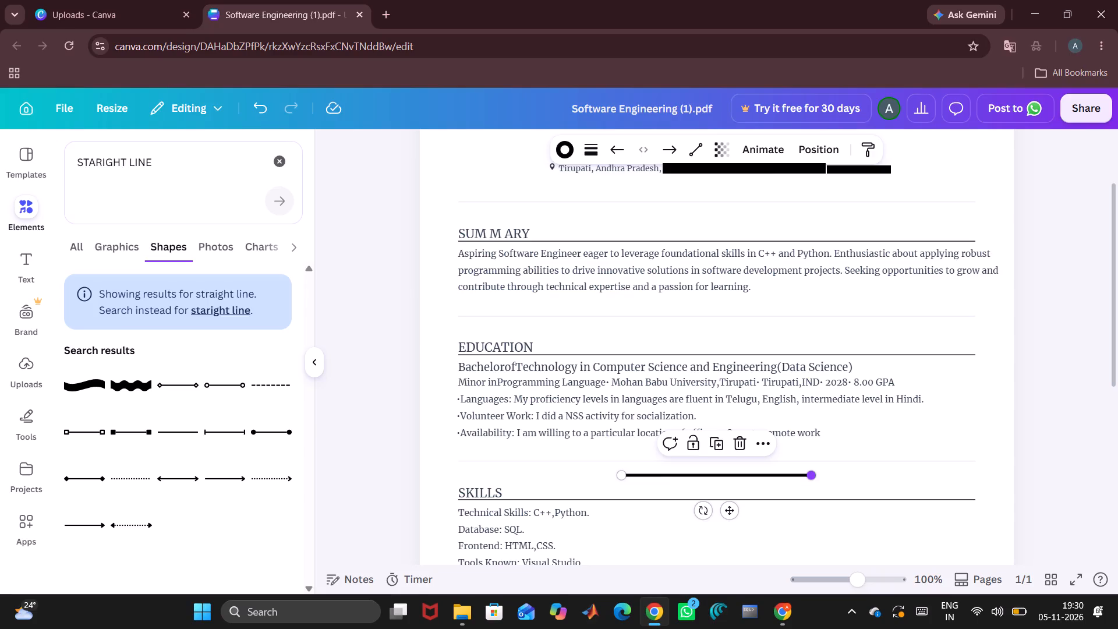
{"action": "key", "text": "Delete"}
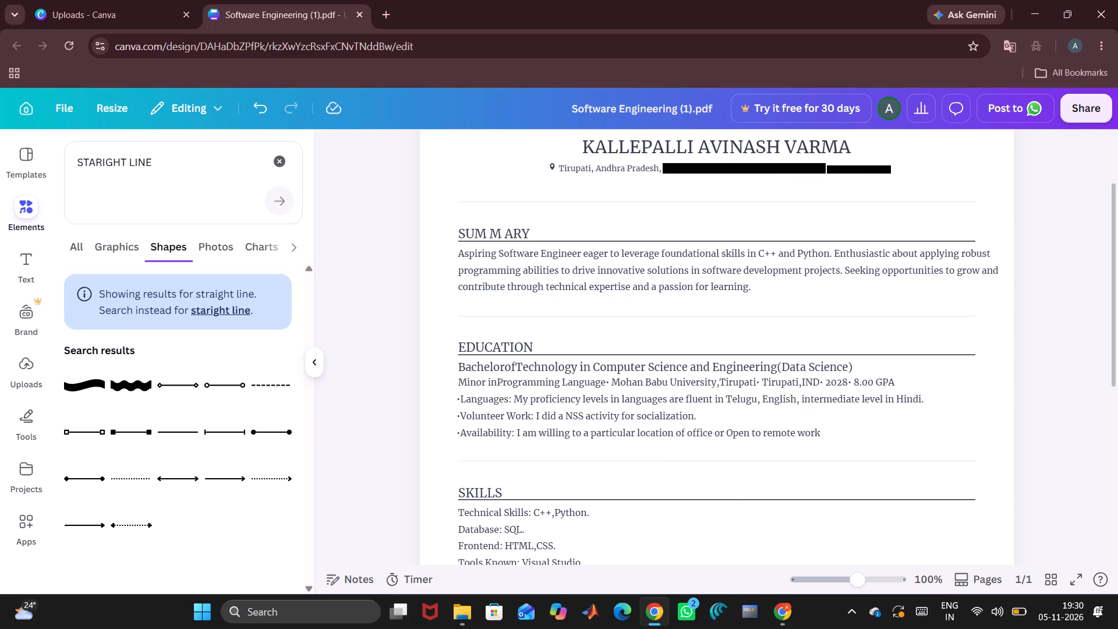
Leave the resume design for the home page and search all content for RESUME TEMPLATEWS.
{"action": "scroll", "coordinate": [745, 423], "scroll_direction": "down", "scroll_amount": 8}
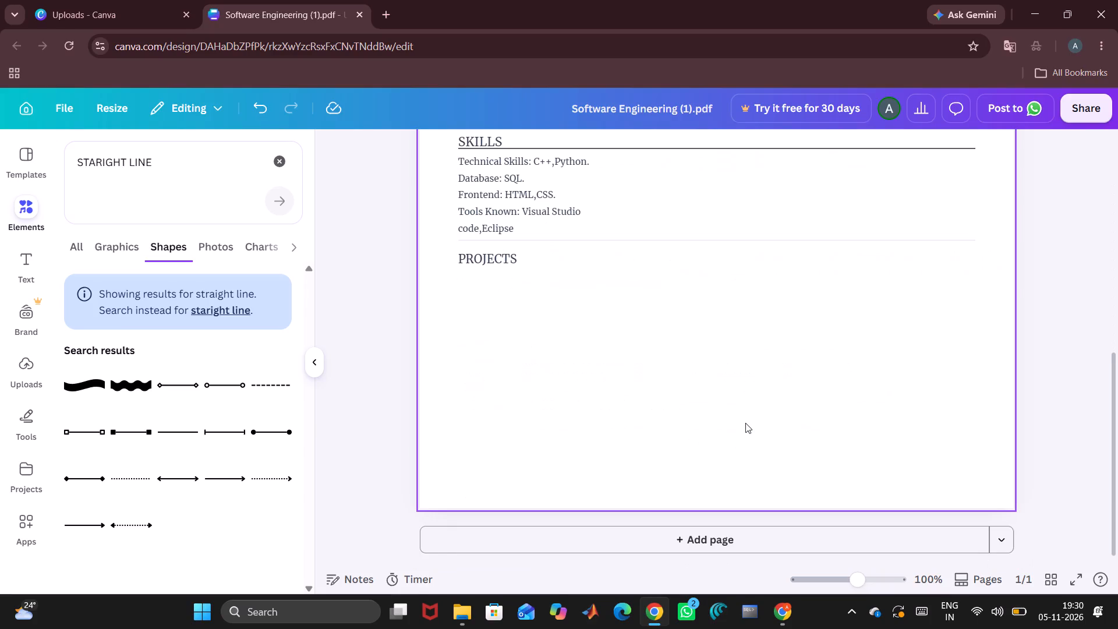
{"action": "scroll", "coordinate": [745, 423], "scroll_direction": "up", "scroll_amount": 6}
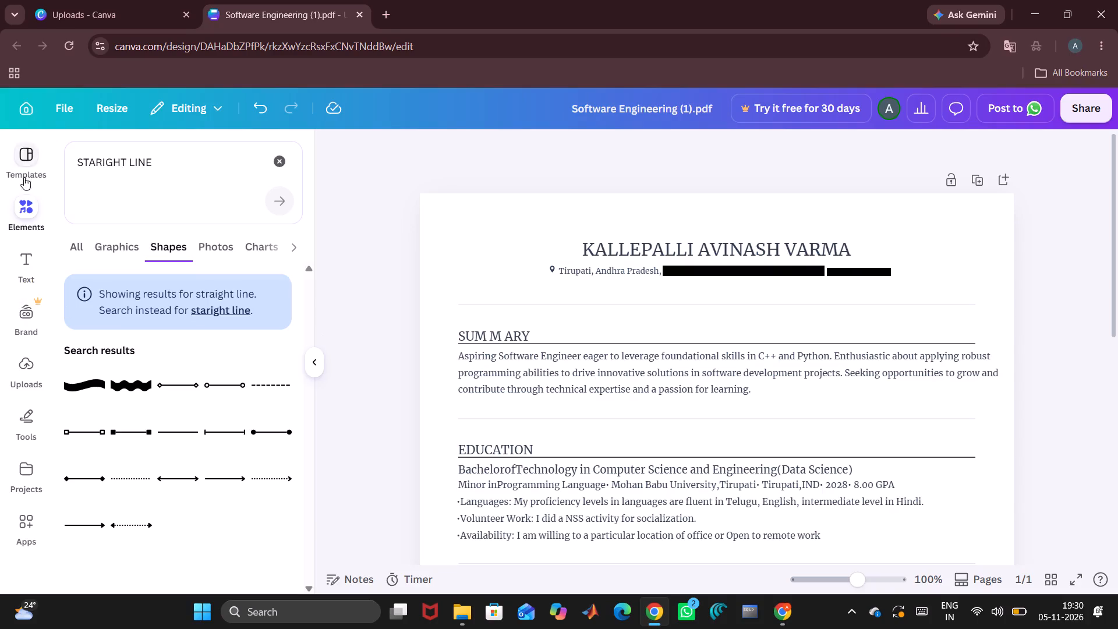
{"action": "left_click", "coordinate": [24, 111]}
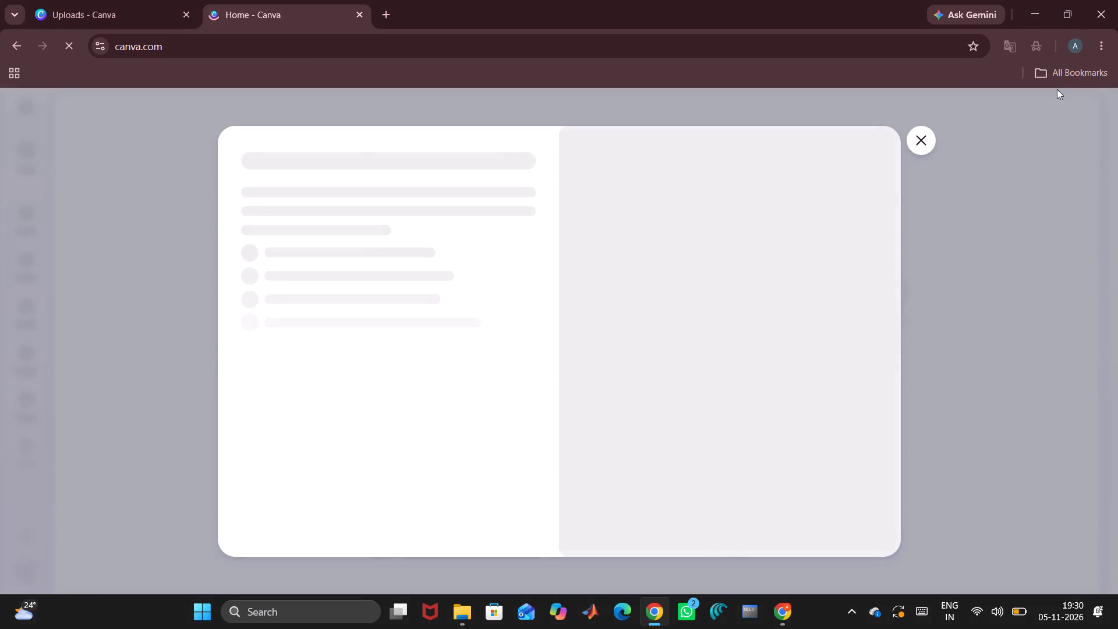
{"action": "left_click", "coordinate": [920, 143]}
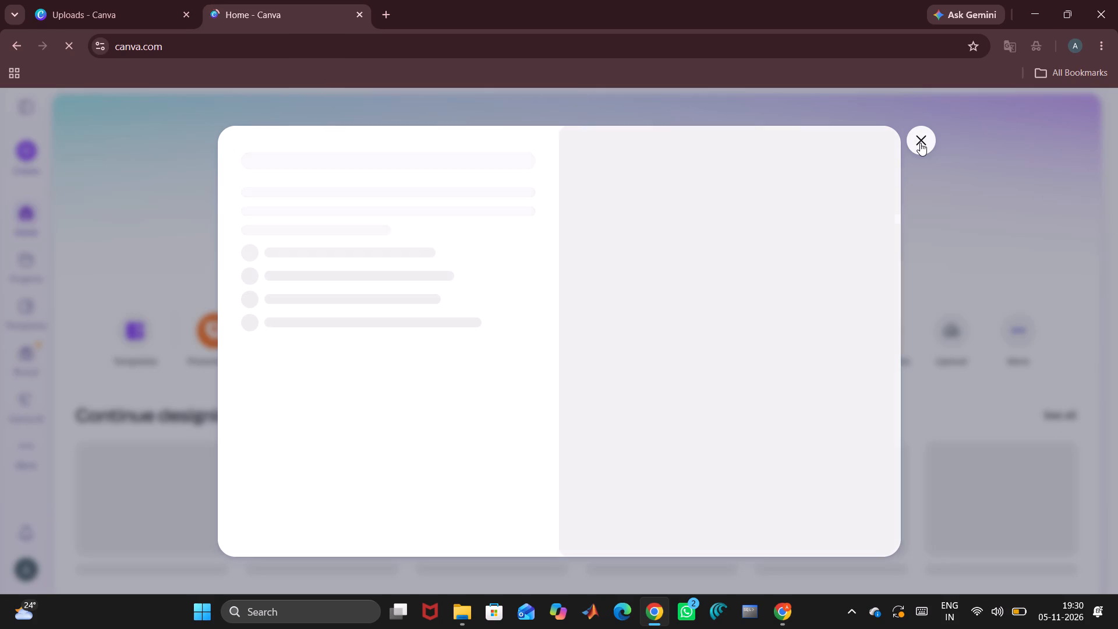
{"action": "left_click", "coordinate": [920, 143]}
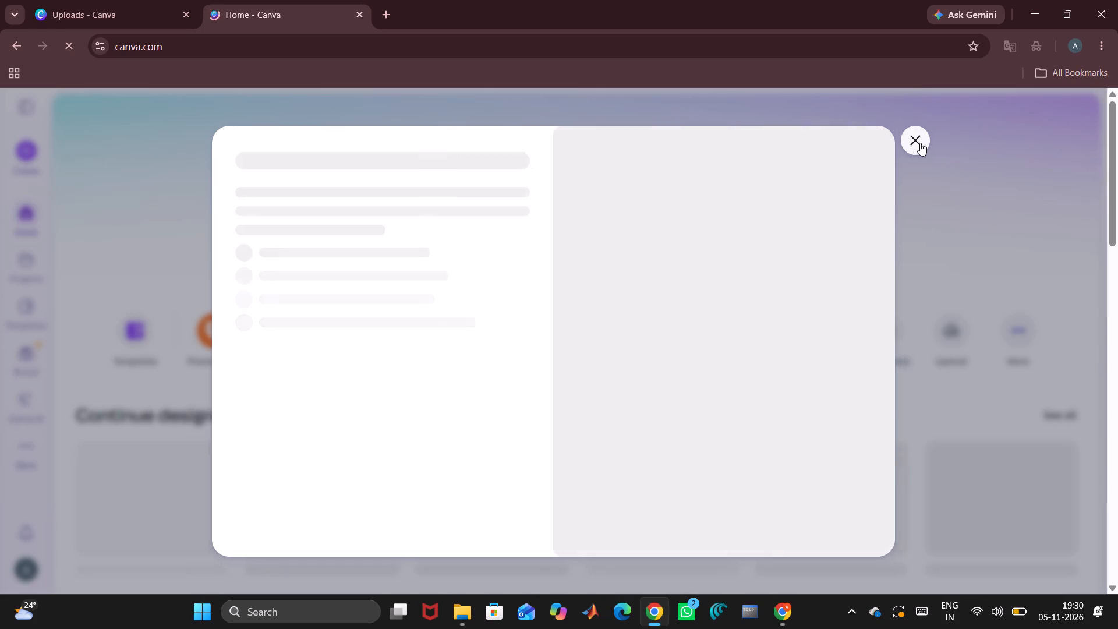
{"action": "left_click", "coordinate": [597, 261]}
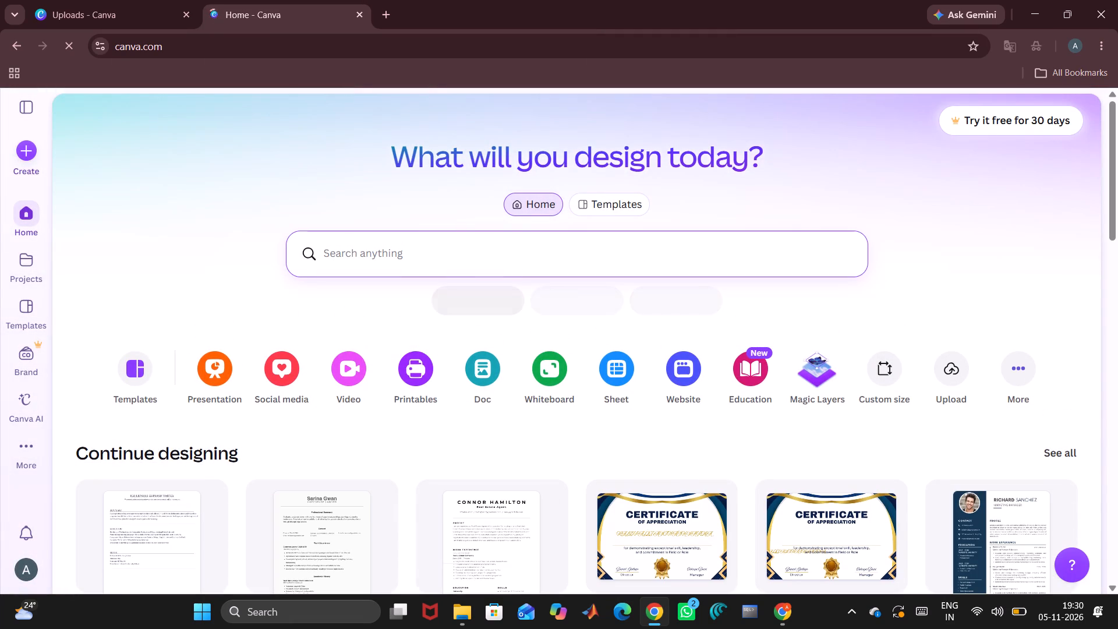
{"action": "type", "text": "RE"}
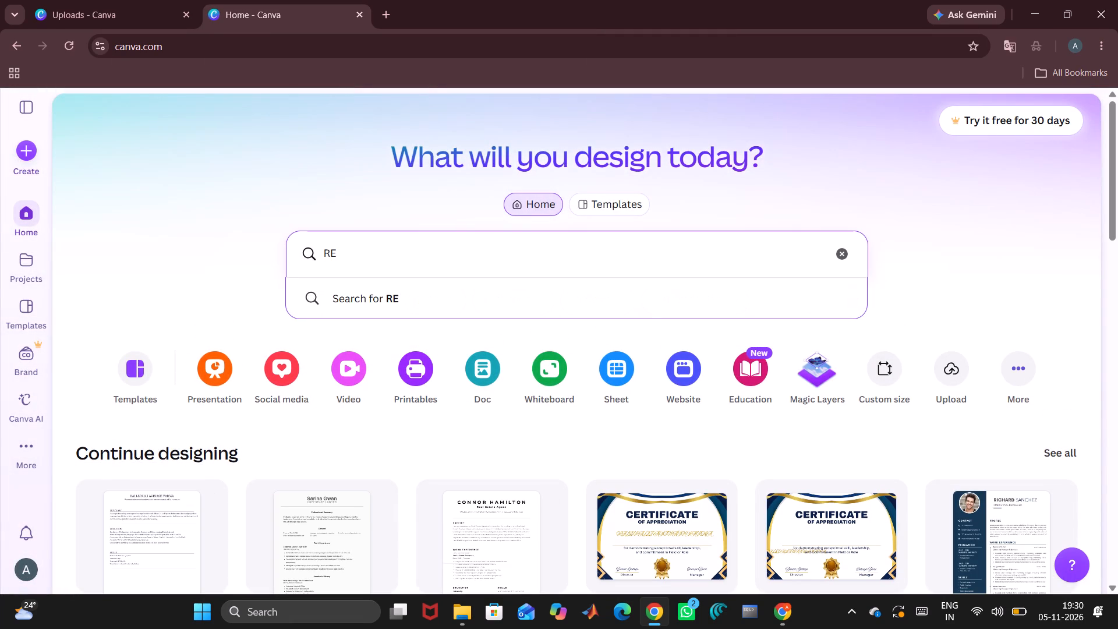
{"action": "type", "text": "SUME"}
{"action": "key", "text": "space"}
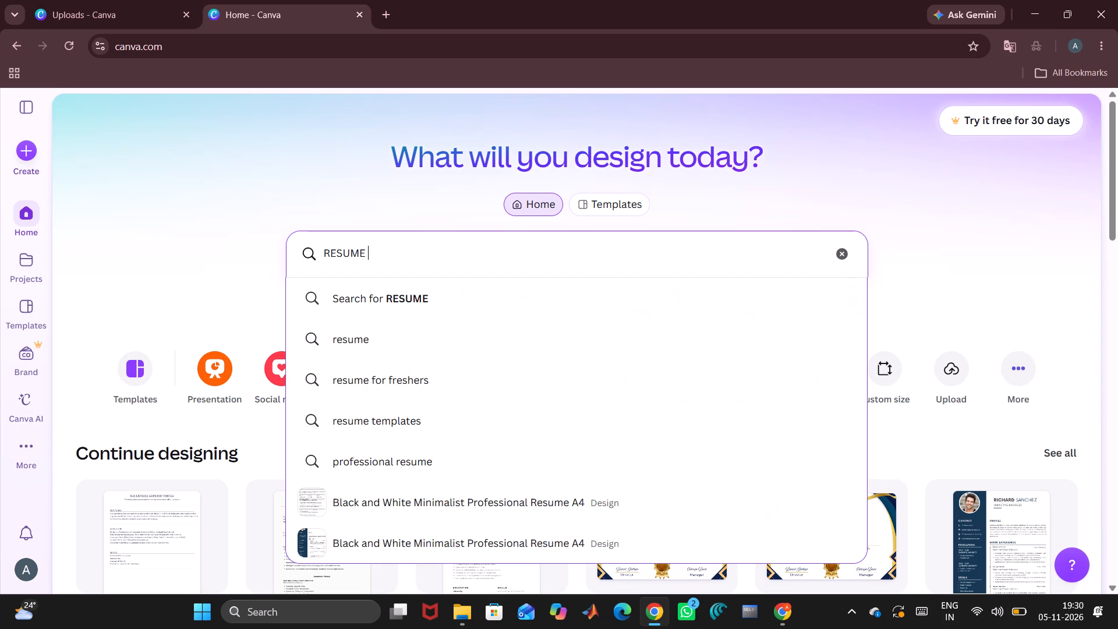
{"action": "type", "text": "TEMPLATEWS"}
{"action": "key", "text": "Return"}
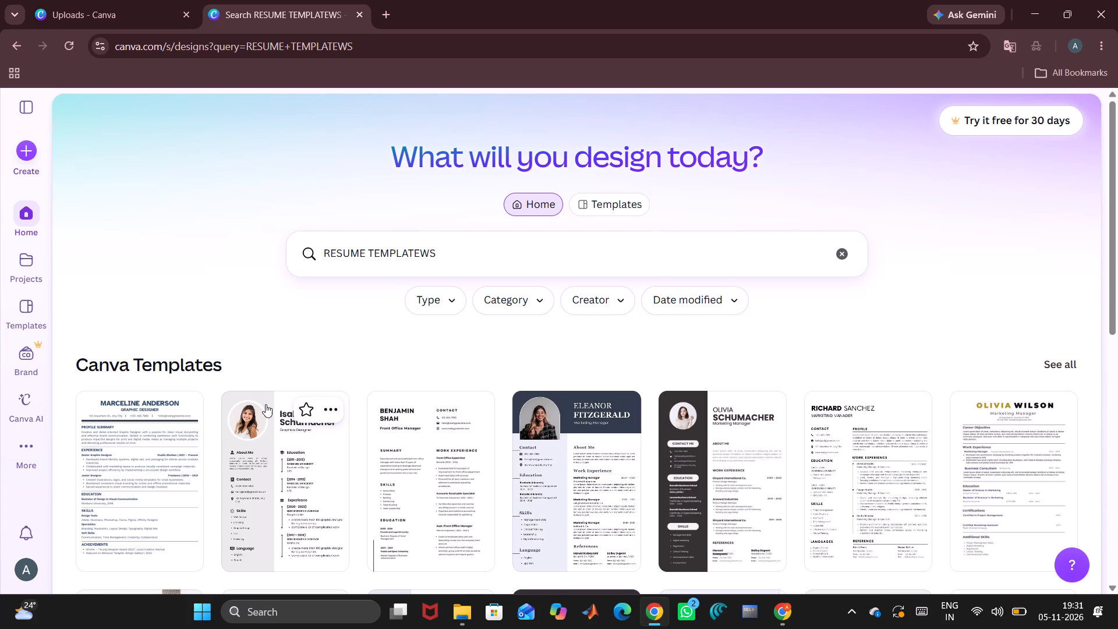
Open the existing Law Resume in White Grey Simple Style design, examine its layout, and close it.
{"action": "scroll", "coordinate": [266, 404], "scroll_direction": "down", "scroll_amount": 2}
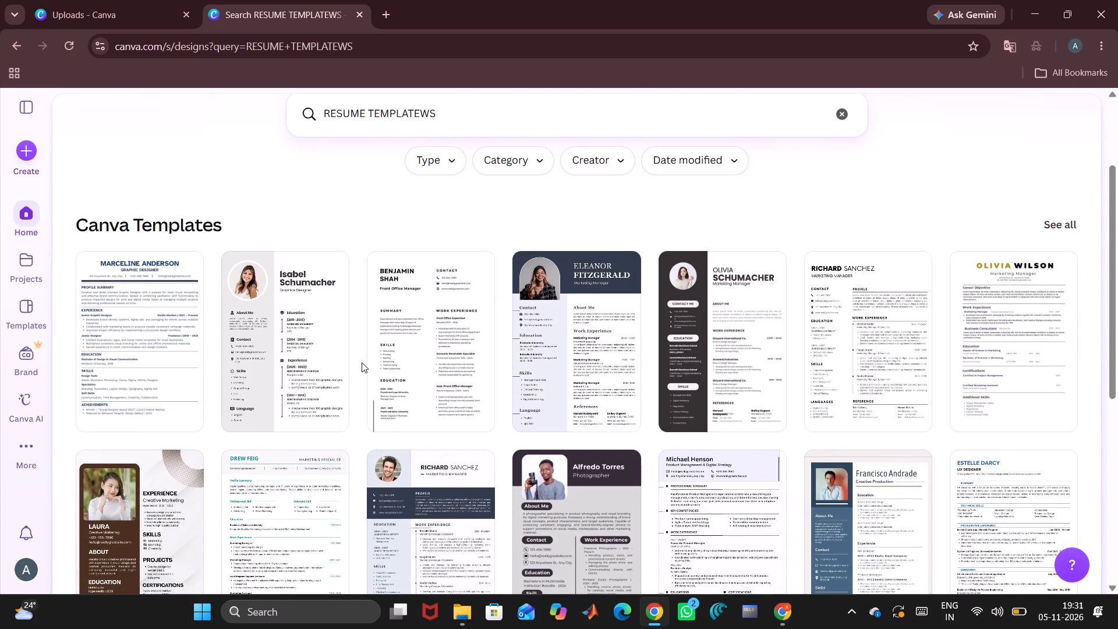
{"action": "scroll", "coordinate": [362, 362], "scroll_direction": "down", "scroll_amount": 1}
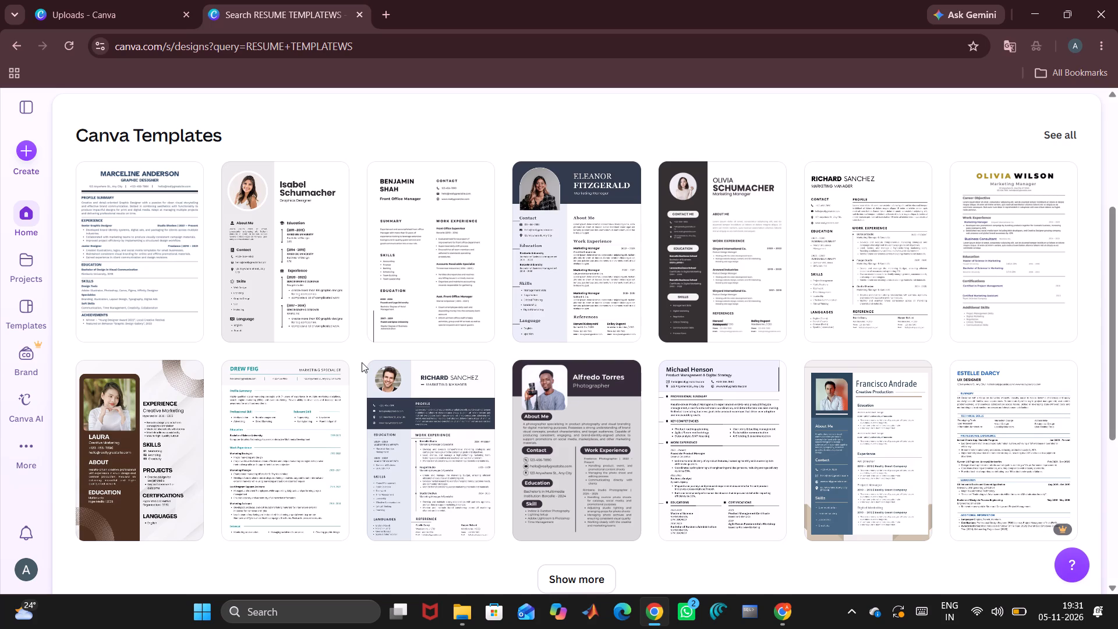
{"action": "scroll", "coordinate": [362, 362], "scroll_direction": "down", "scroll_amount": 2}
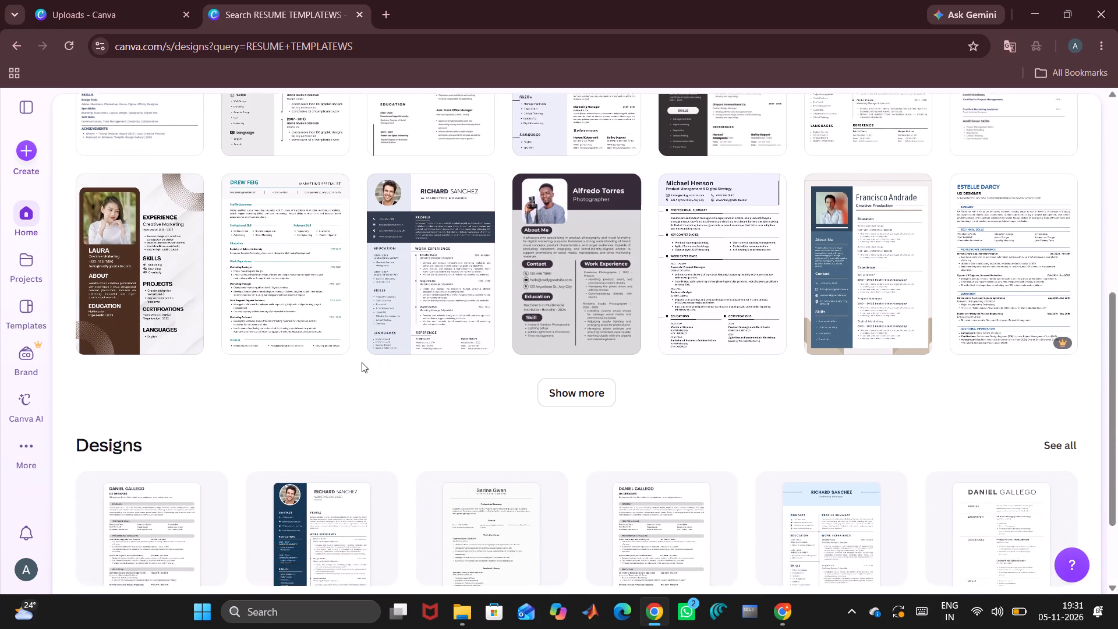
{"action": "scroll", "coordinate": [362, 362], "scroll_direction": "down", "scroll_amount": 3}
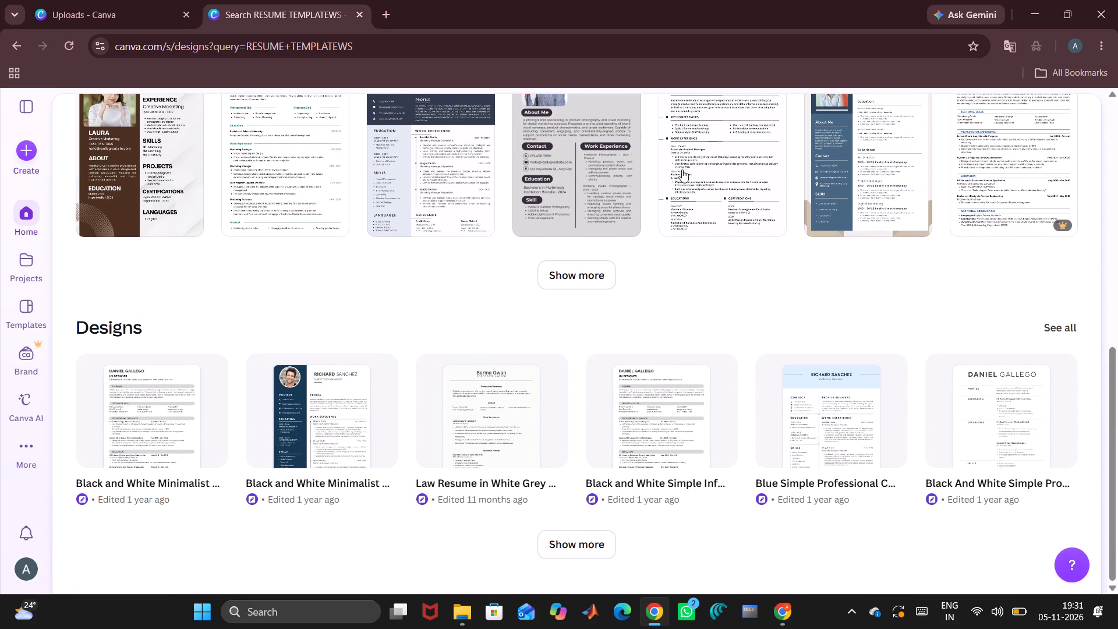
{"action": "left_click", "coordinate": [483, 405]}
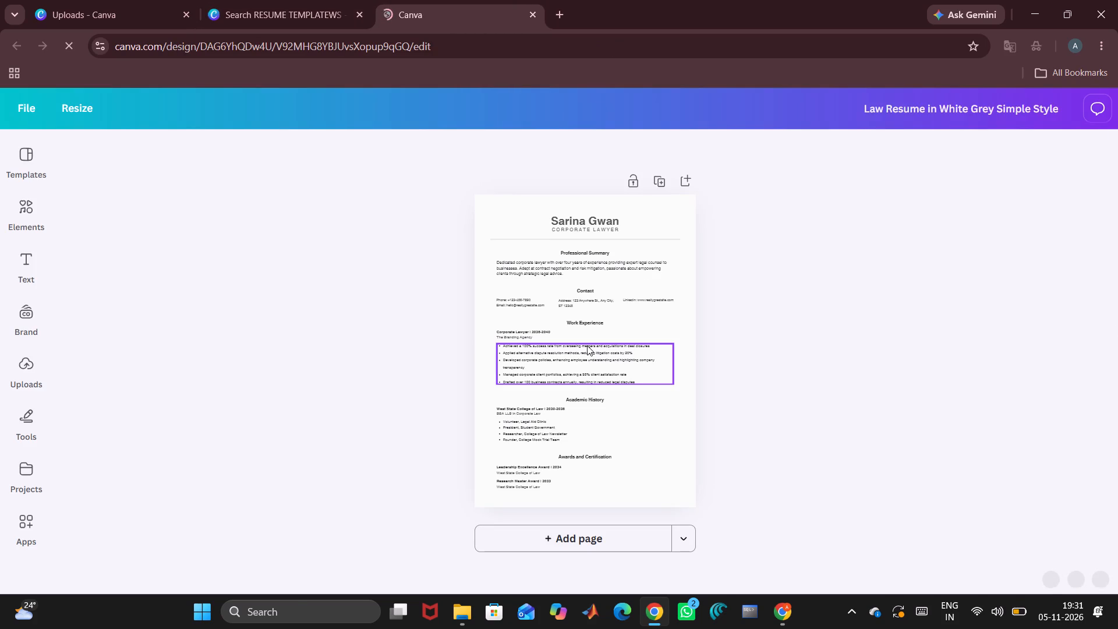
{"action": "key", "text": "ctrl+equal"}
{"action": "key", "text": "ctrl+equal"}
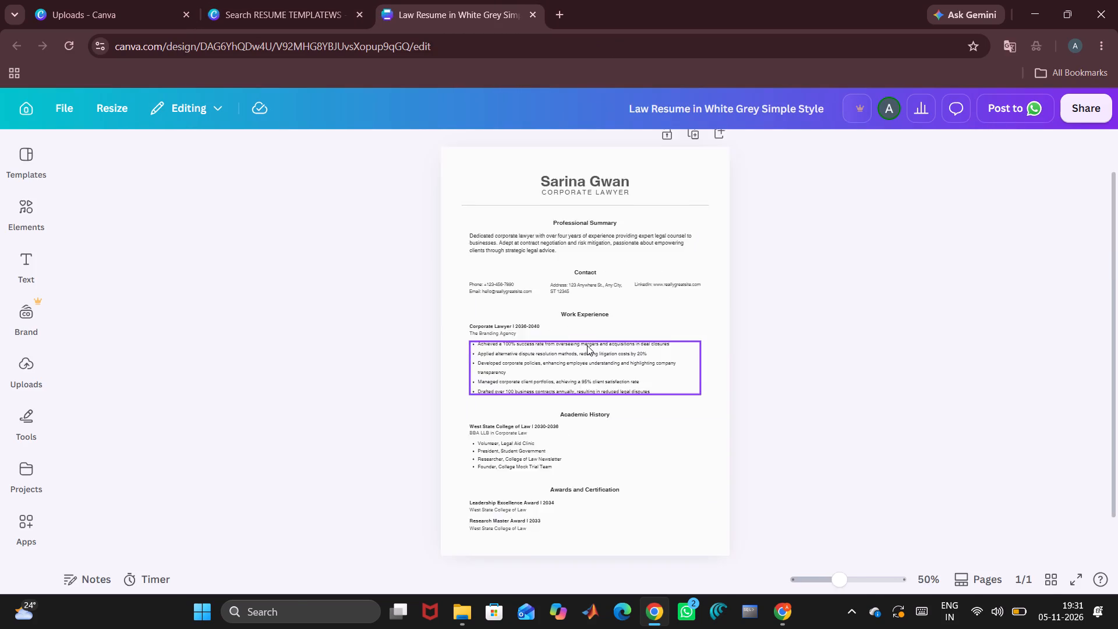
{"action": "key", "text": "ctrl+equal"}
{"action": "key", "text": "ctrl+equal"}
{"action": "scroll", "coordinate": [587, 345], "scroll_direction": "up", "scroll_amount": 3}
{"action": "scroll", "coordinate": [587, 345], "scroll_direction": "down", "scroll_amount": 4}
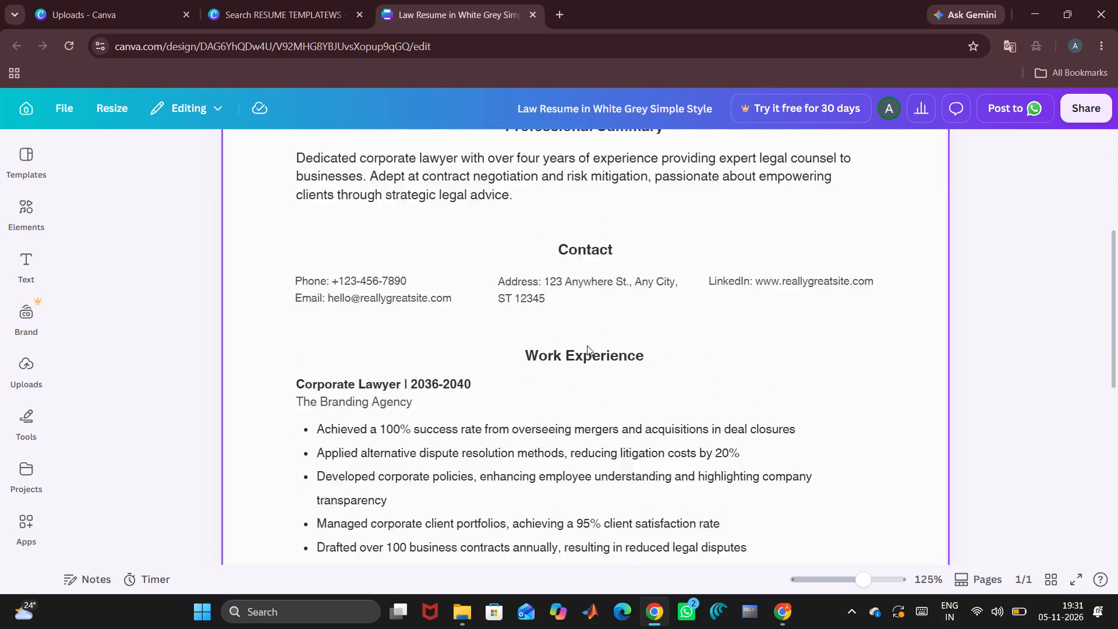
{"action": "scroll", "coordinate": [587, 345], "scroll_direction": "down", "scroll_amount": 4}
{"action": "left_click", "coordinate": [278, 8]}
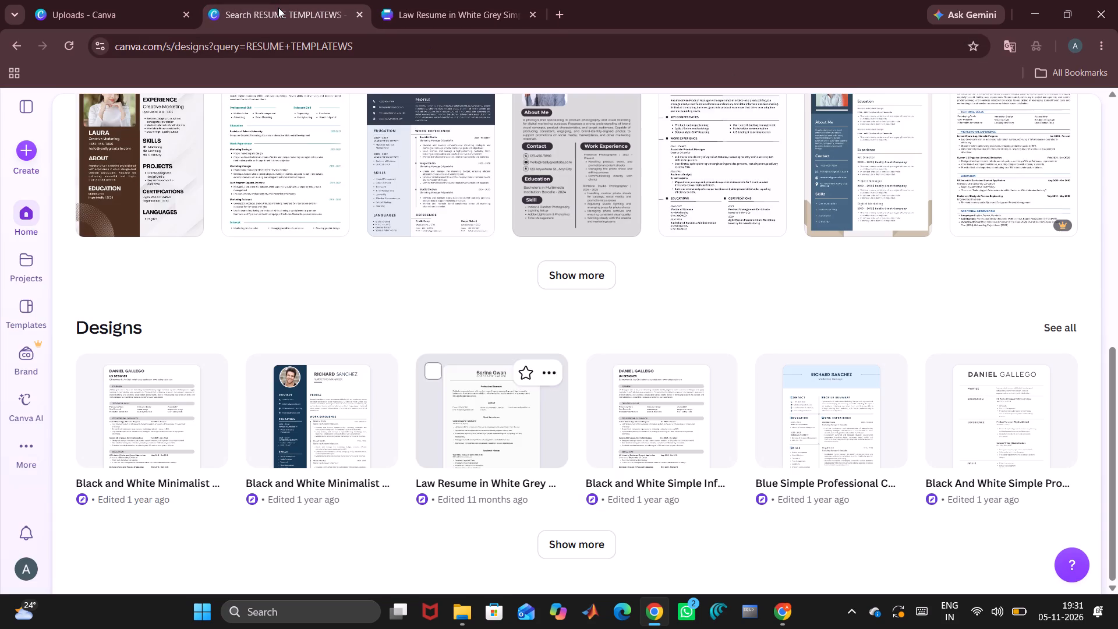
{"action": "left_click", "coordinate": [535, 15]}
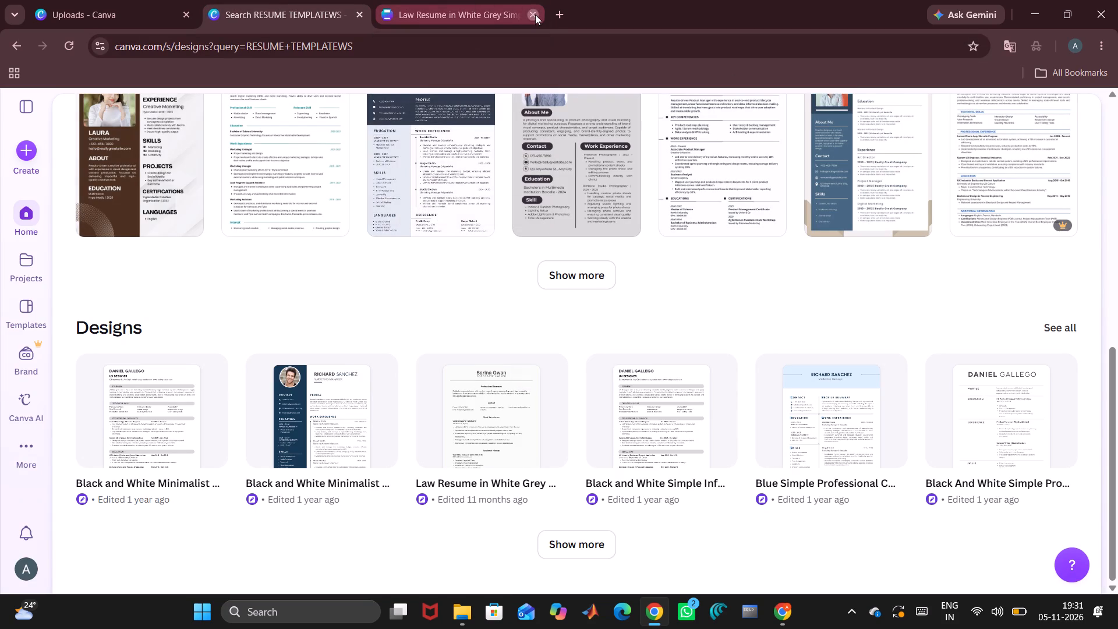
Show more resume templates in the results and examine their section layouts at a larger zoom.
{"action": "left_click", "coordinate": [574, 274]}
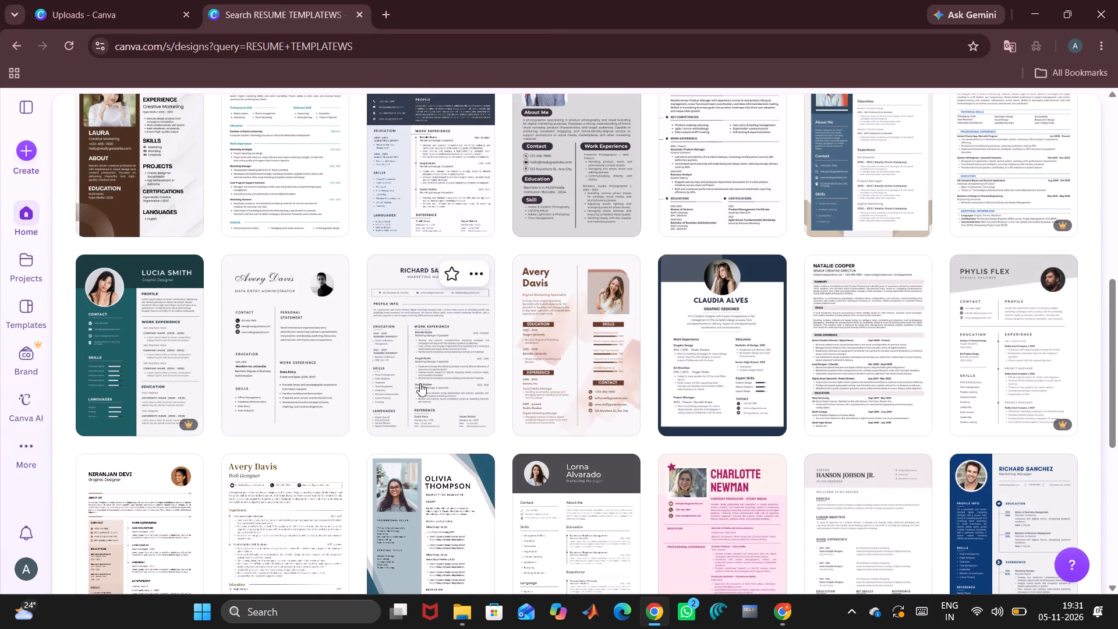
{"action": "scroll", "coordinate": [420, 383], "scroll_direction": "down", "scroll_amount": 1}
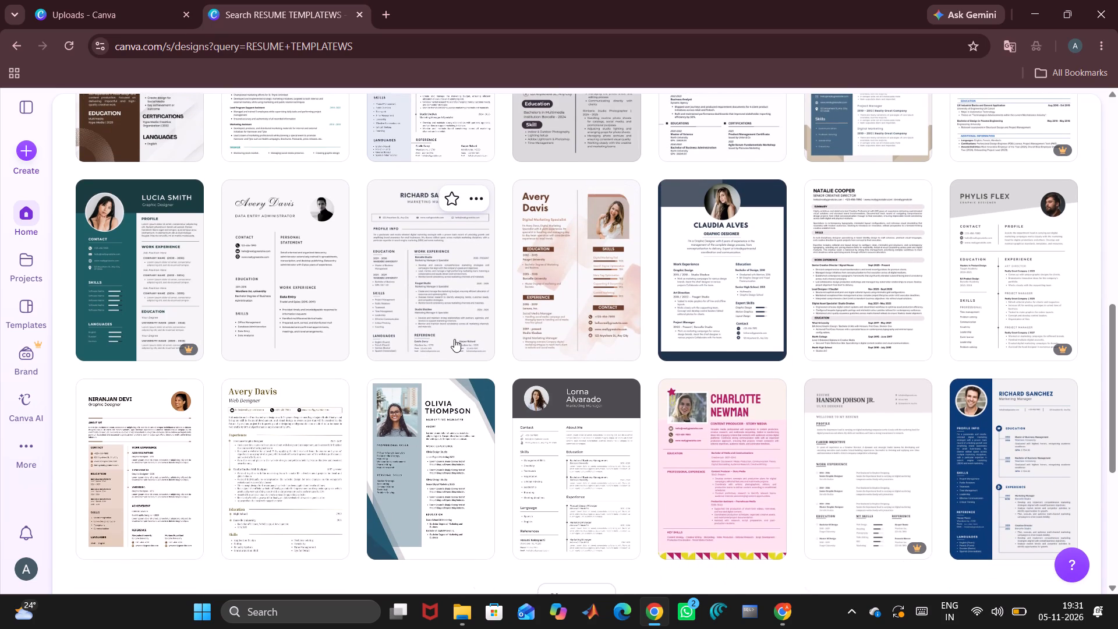
{"action": "key", "text": "ctrl+equal"}
{"action": "key", "text": "ctrl+equal"}
{"action": "key", "text": "ctrl+equal"}
{"action": "key", "text": "ctrl+equal"}
{"action": "key", "text": "ctrl+equal"}
{"action": "key", "text": "ctrl+equal"}
{"action": "key", "text": "ctrl+equal"}
{"action": "key", "text": "ctrl+equal"}
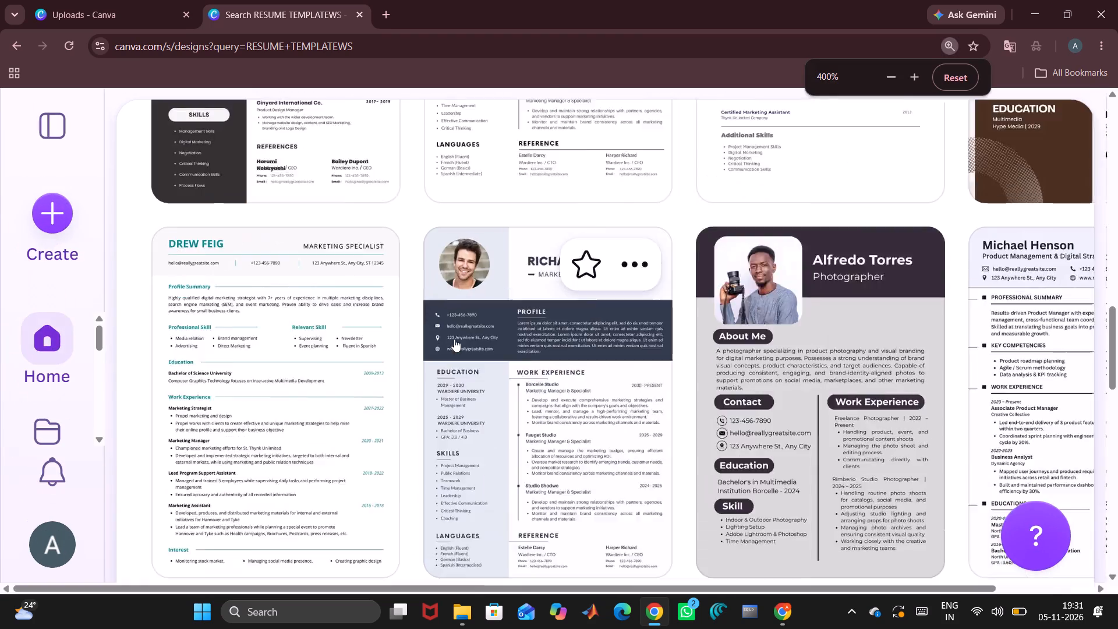
{"action": "scroll", "coordinate": [590, 371], "scroll_direction": "down", "scroll_amount": 1}
{"action": "scroll", "coordinate": [590, 371], "scroll_direction": "up", "scroll_amount": 1}
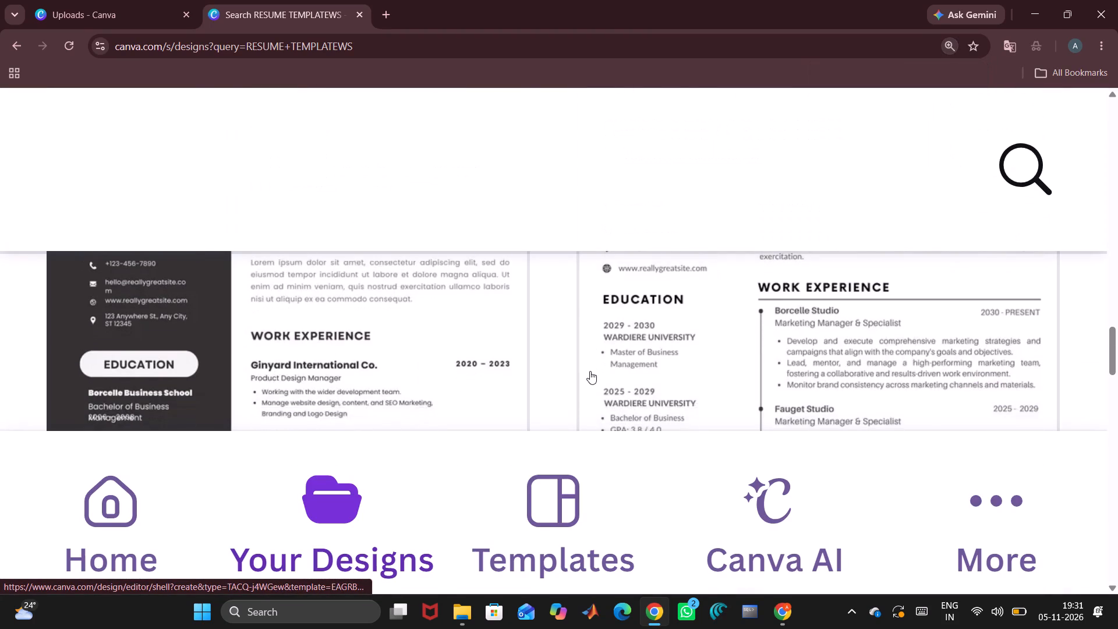
{"action": "scroll", "coordinate": [590, 371], "scroll_direction": "up", "scroll_amount": 1}
{"action": "key", "text": "ctrl+minus"}
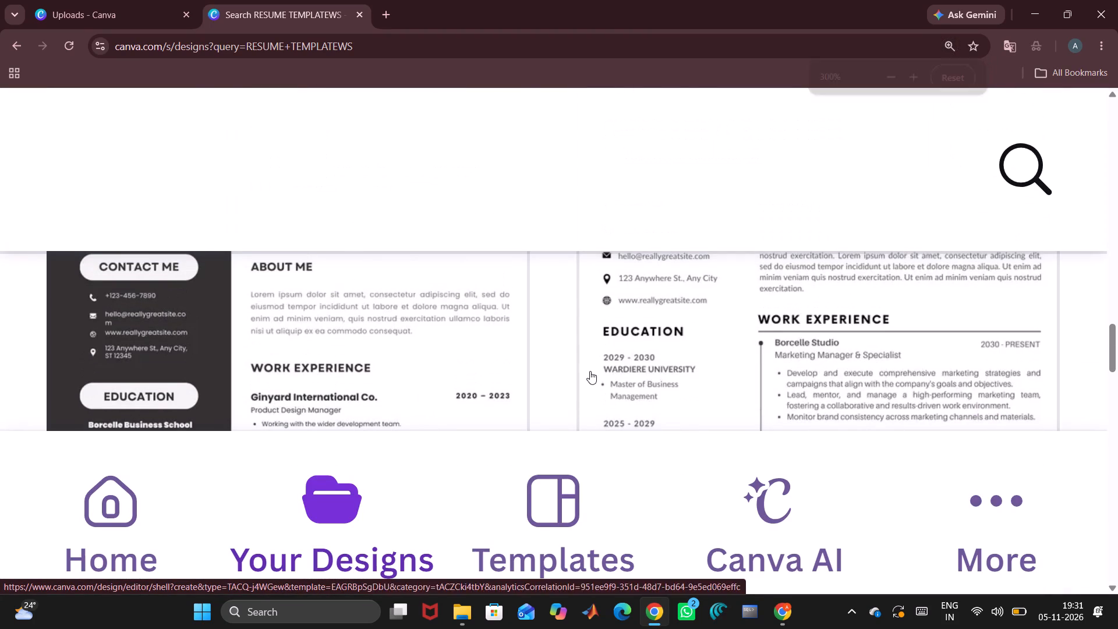
{"action": "key", "text": "ctrl+minus"}
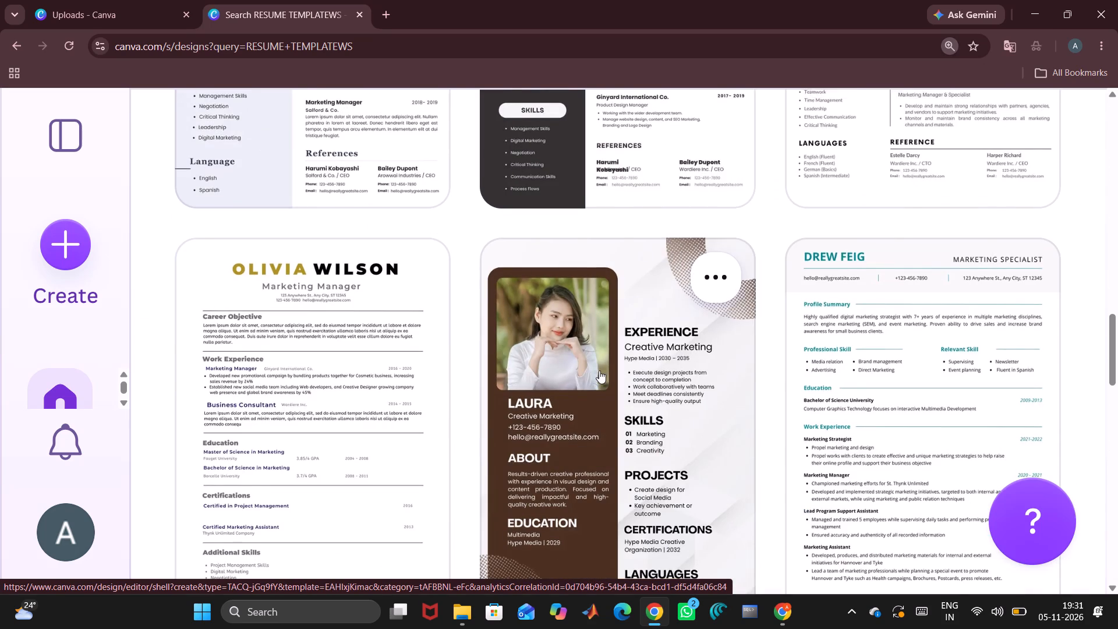
{"action": "scroll", "coordinate": [599, 370], "scroll_direction": "up", "scroll_amount": 4}
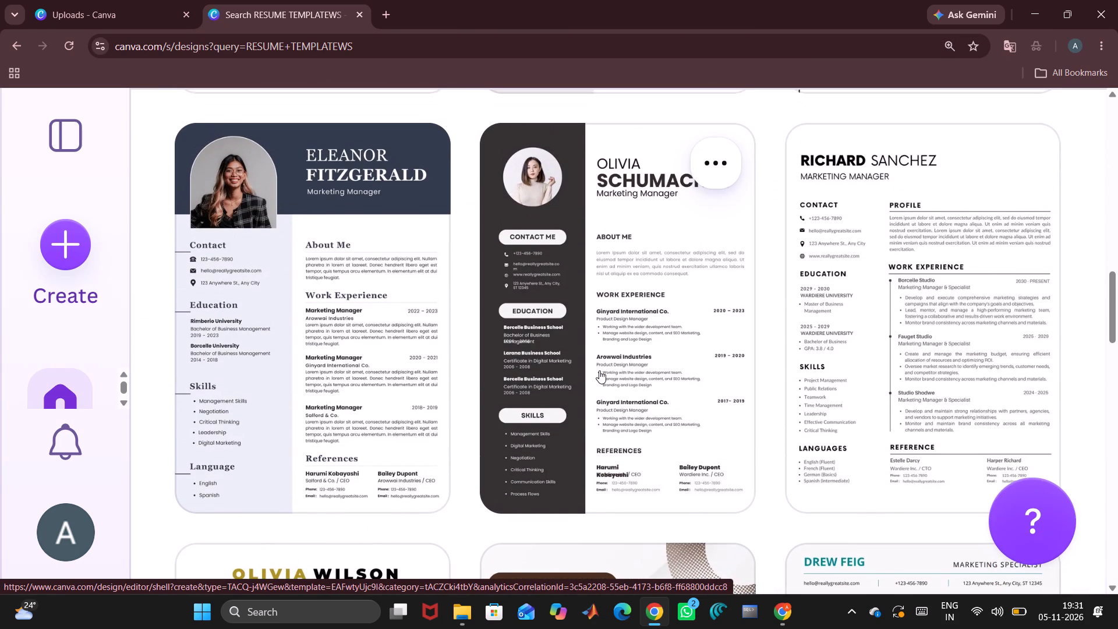
{"action": "scroll", "coordinate": [599, 370], "scroll_direction": "down", "scroll_amount": 4}
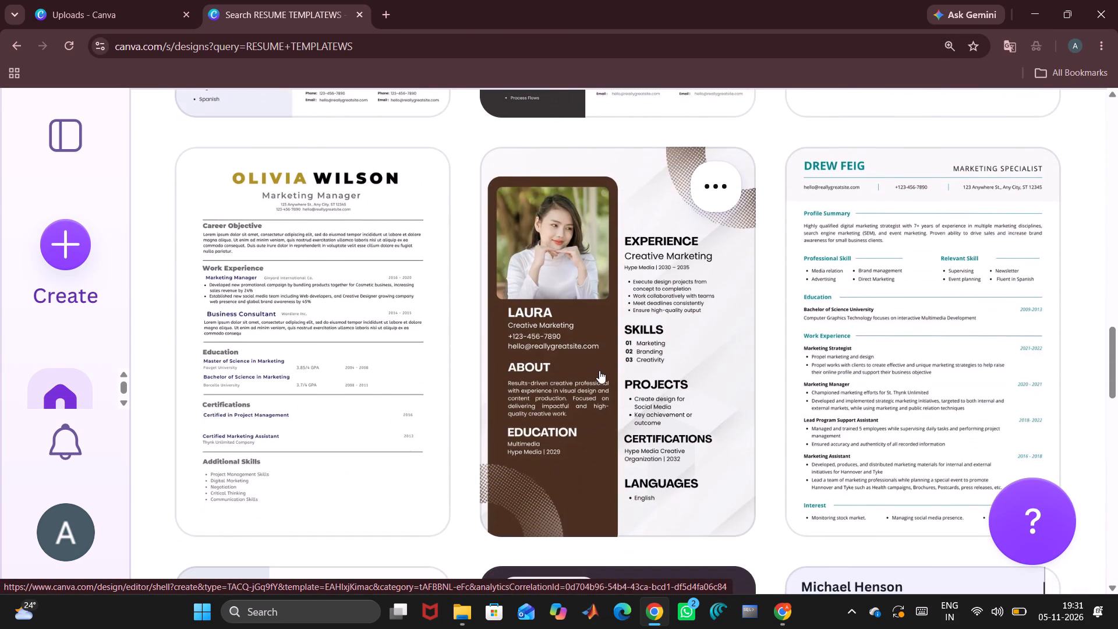
{"action": "scroll", "coordinate": [599, 370], "scroll_direction": "down", "scroll_amount": 1}
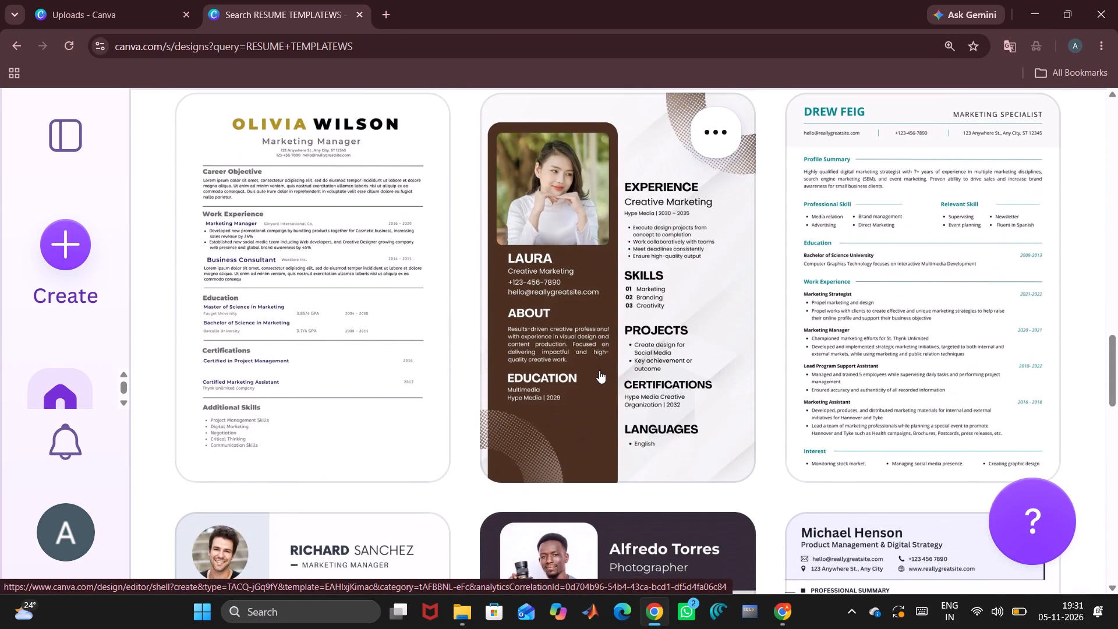
{"action": "scroll", "coordinate": [599, 370], "scroll_direction": "down", "scroll_amount": 1}
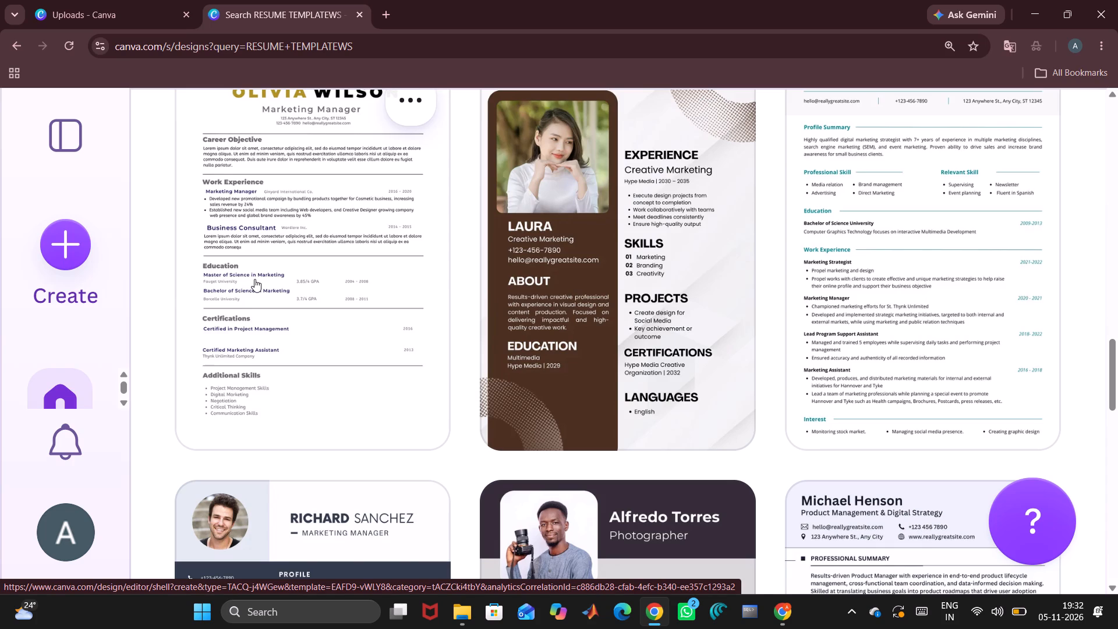
Open the Marketing Manager resume template with the gold-and-black name heading as a new design, with the browser zoom reduced to 200%.
{"action": "left_click", "coordinate": [254, 279]}
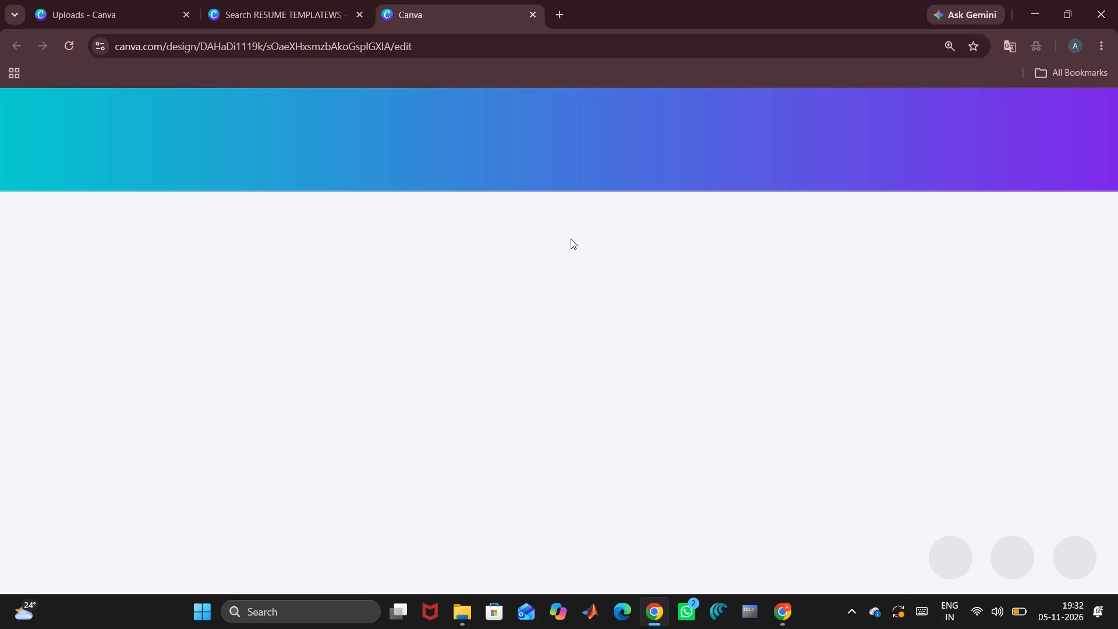
{"action": "key", "text": "ctrl+minus"}
{"action": "key", "text": "ctrl+minus"}
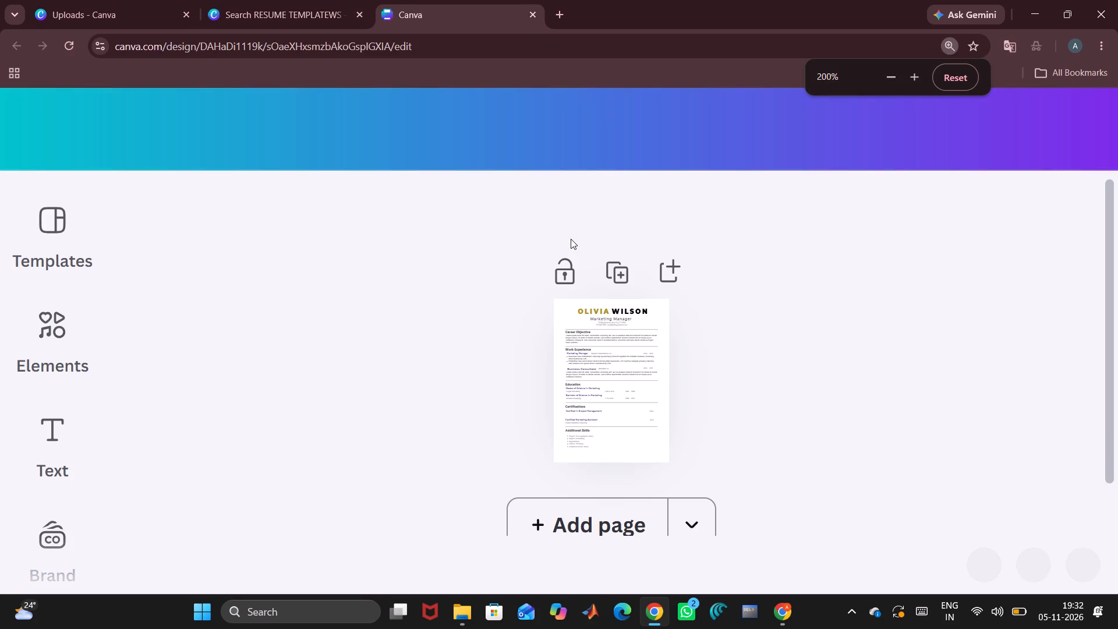
{"action": "key", "text": "ctrl+minus"}
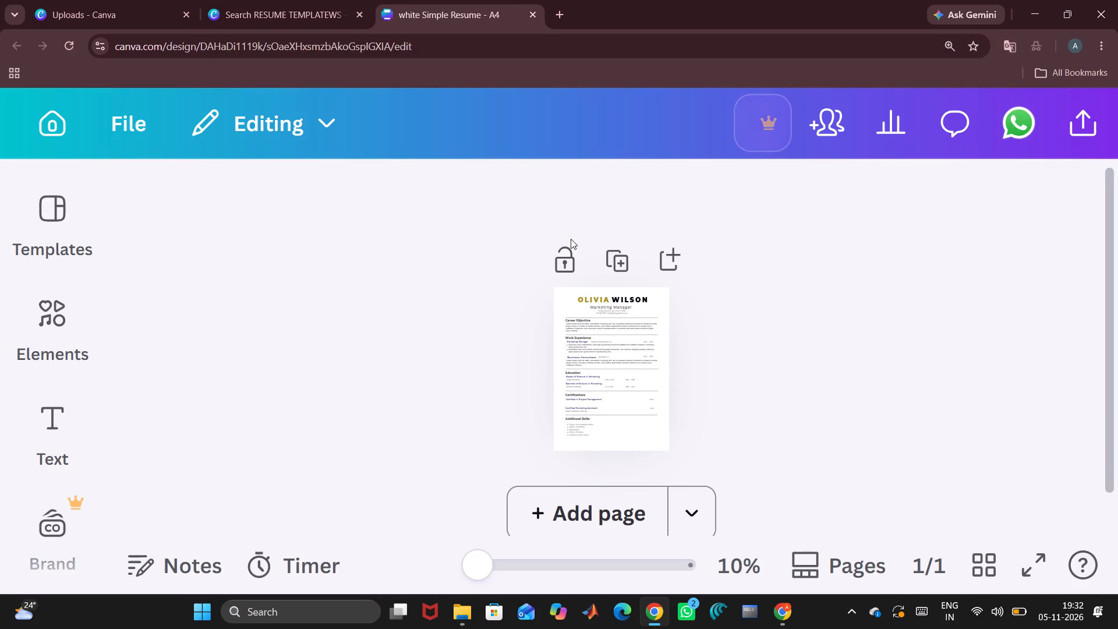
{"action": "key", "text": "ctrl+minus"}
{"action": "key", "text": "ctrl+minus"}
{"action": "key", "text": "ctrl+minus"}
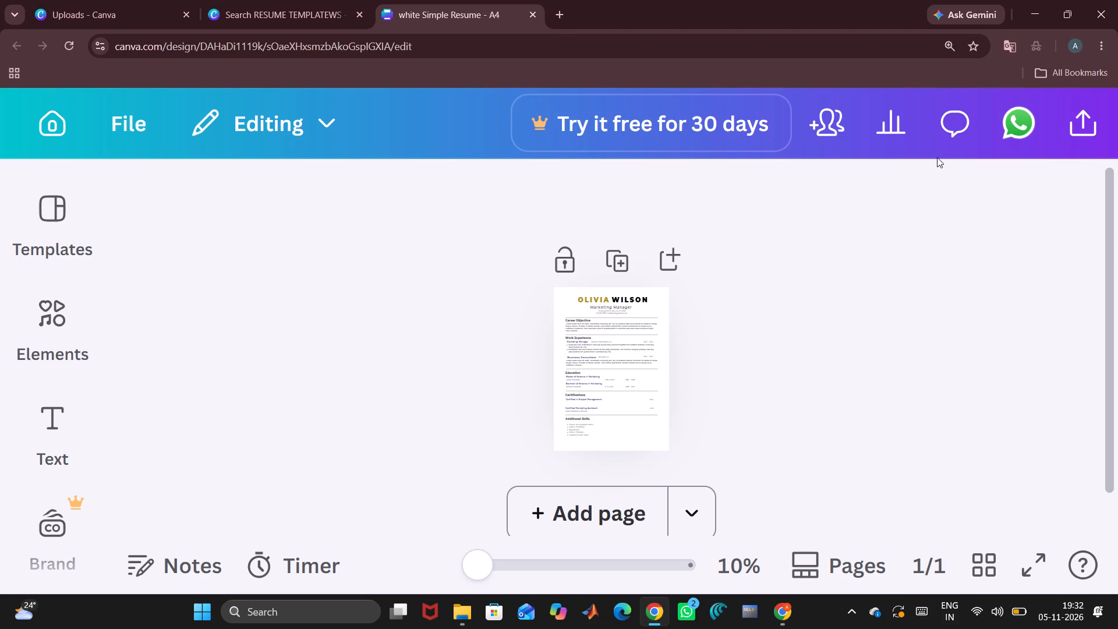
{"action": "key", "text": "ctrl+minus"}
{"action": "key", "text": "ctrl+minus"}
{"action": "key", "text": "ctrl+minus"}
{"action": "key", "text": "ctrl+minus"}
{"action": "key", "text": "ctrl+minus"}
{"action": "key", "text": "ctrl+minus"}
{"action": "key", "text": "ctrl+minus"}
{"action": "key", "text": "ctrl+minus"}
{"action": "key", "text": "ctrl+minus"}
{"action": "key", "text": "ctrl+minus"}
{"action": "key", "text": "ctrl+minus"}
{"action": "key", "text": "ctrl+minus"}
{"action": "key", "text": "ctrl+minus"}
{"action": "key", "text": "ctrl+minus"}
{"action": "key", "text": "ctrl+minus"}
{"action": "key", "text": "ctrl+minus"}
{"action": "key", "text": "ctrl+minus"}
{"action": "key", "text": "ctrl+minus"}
Reduce the browser zoom to 110% so the whole resume template fits in the editor.
{"action": "key", "text": "ctrl+minus"}
{"action": "key", "text": "ctrl+minus"}
{"action": "key", "text": "ctrl+minus"}
{"action": "key", "text": "ctrl+minus"}
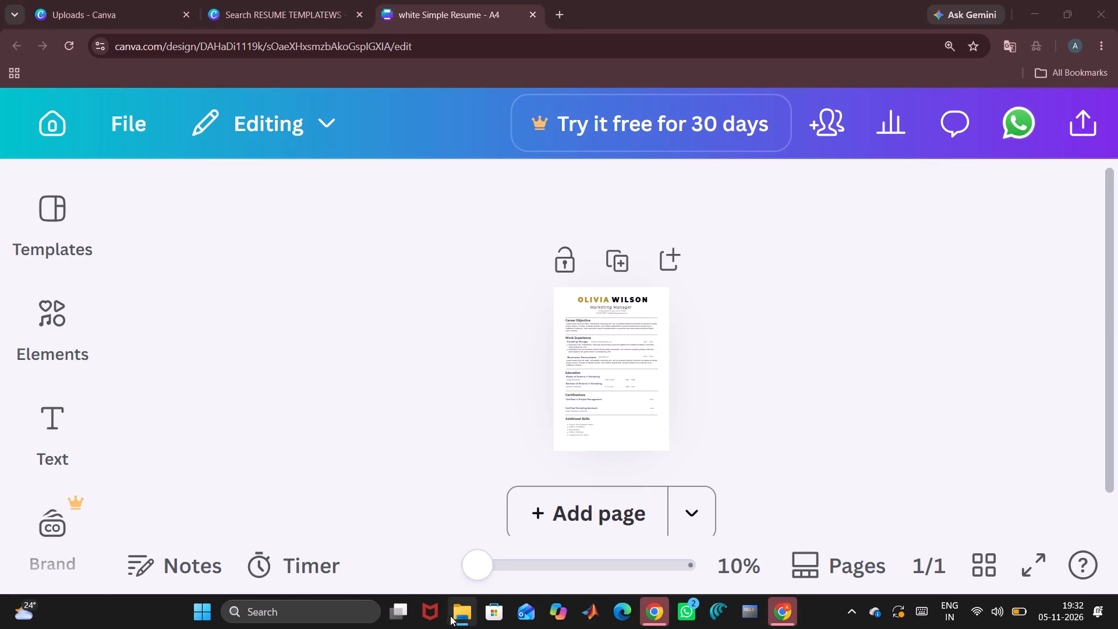
{"action": "left_click", "coordinate": [556, 569]}
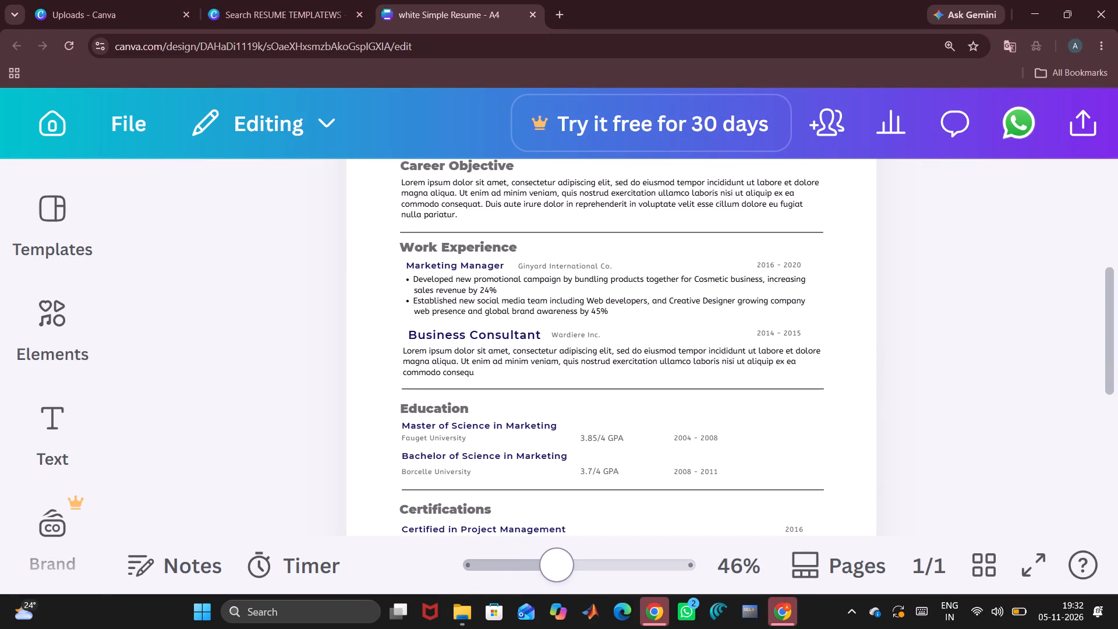
{"action": "left_click", "coordinate": [556, 569]}
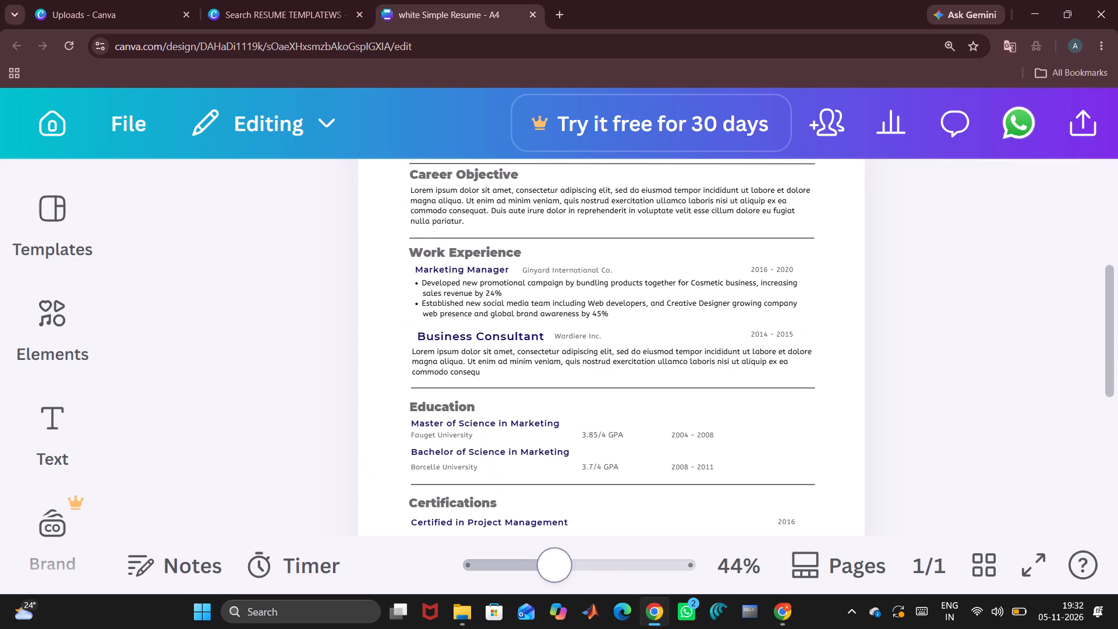
{"action": "key", "text": "ctrl+minus"}
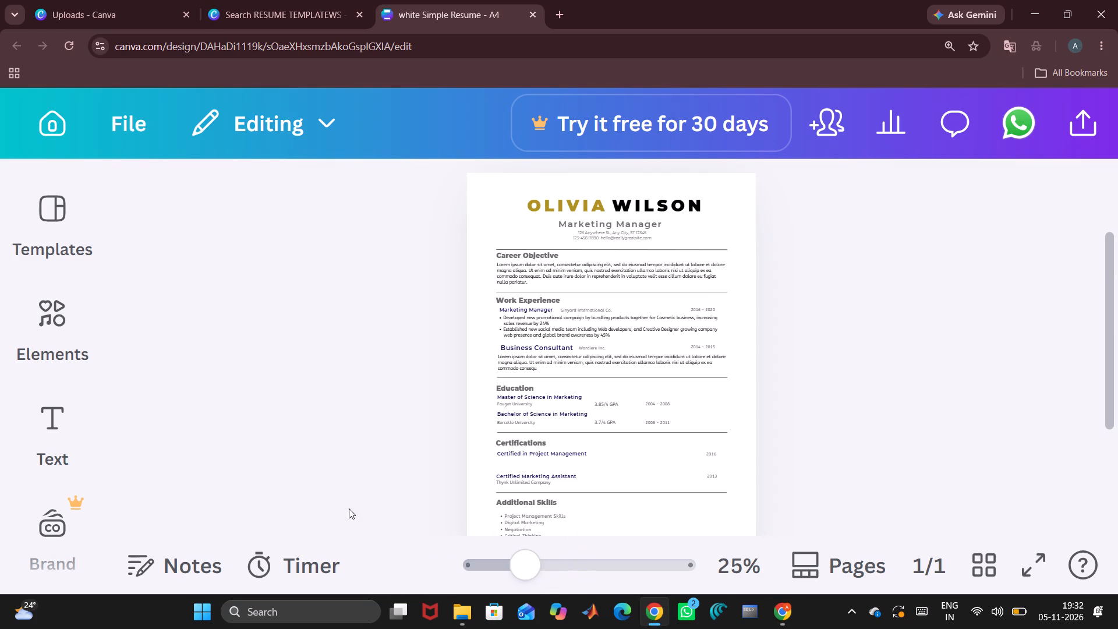
{"action": "double_click", "coordinate": [234, 455]}
{"action": "left_click", "coordinate": [511, 50]}
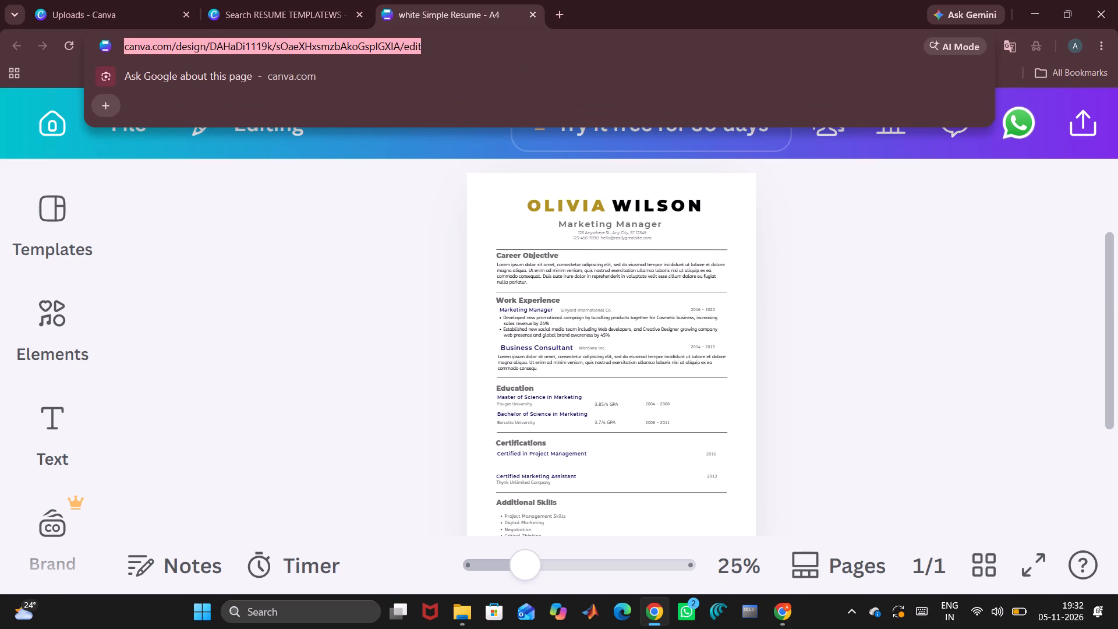
{"action": "key", "text": "ctrl+minus"}
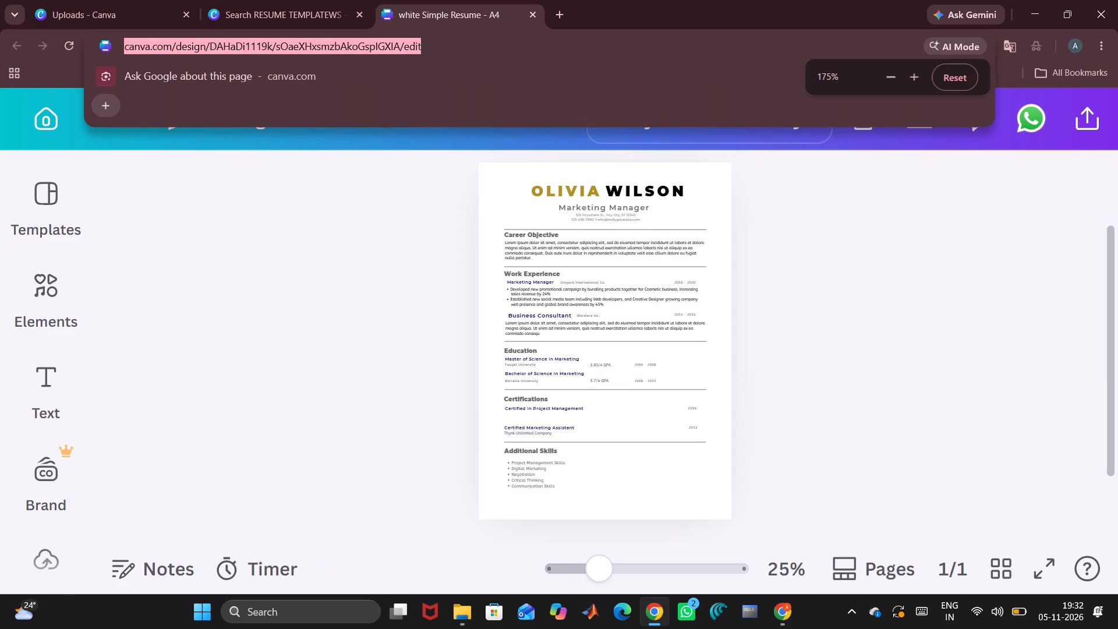
{"action": "key", "text": "ctrl+minus"}
{"action": "key", "text": "ctrl+minus"}
{"action": "key", "text": "ctrl+minus"}
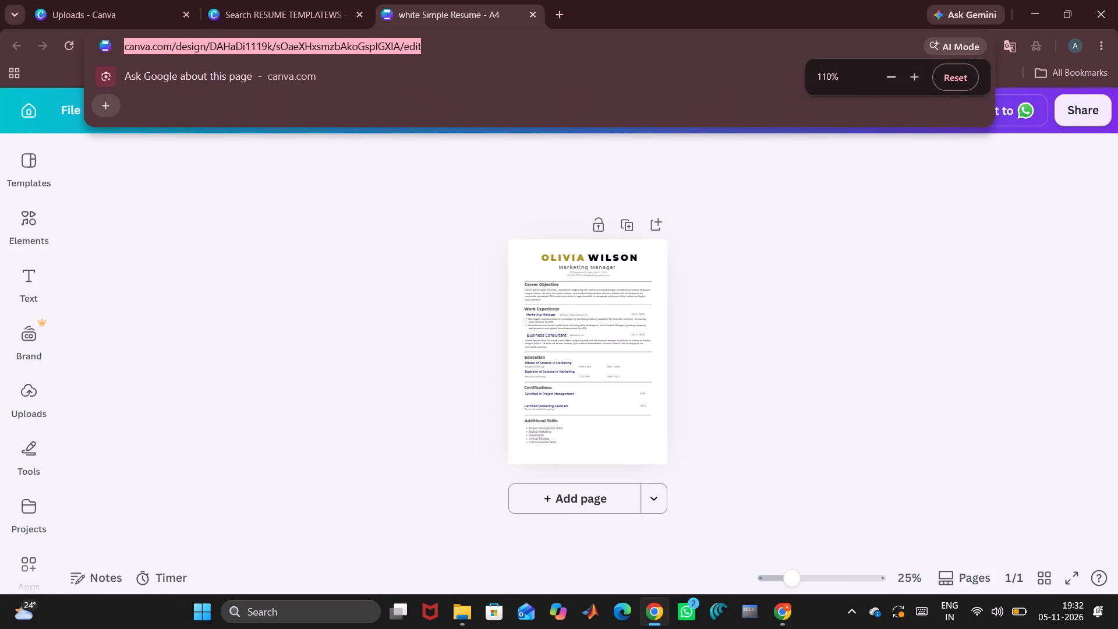
{"action": "left_click", "coordinate": [347, 335]}
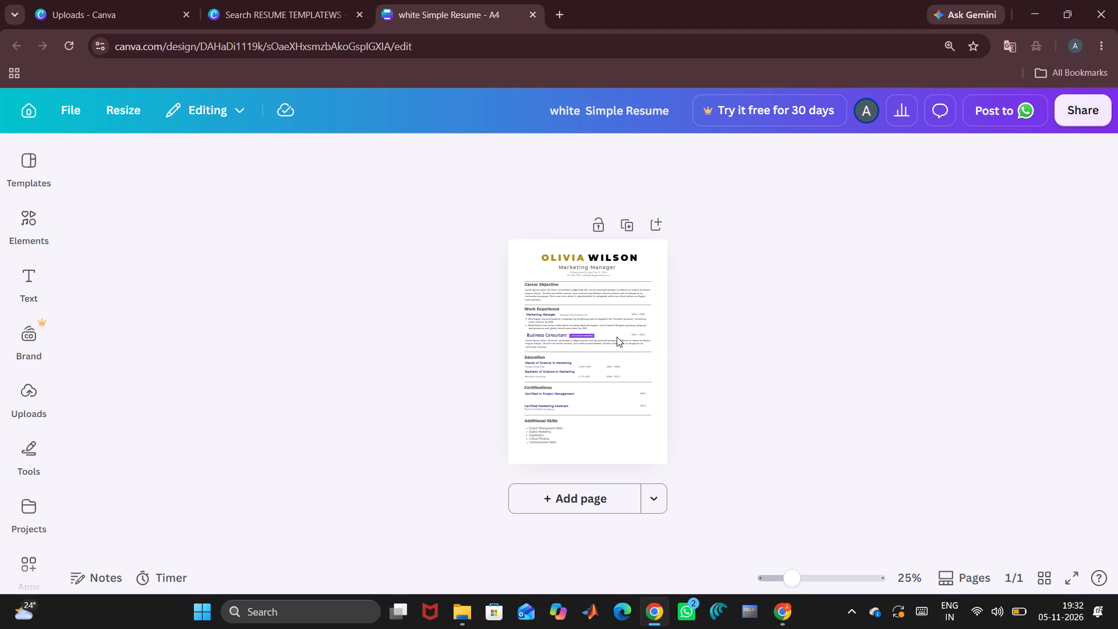
Enlarge the resume page to 100% and delete the gold first-name text from the heading.
{"action": "key", "text": "ctrl+equal"}
{"action": "key", "text": "ctrl+equal"}
{"action": "key", "text": "ctrl+equal"}
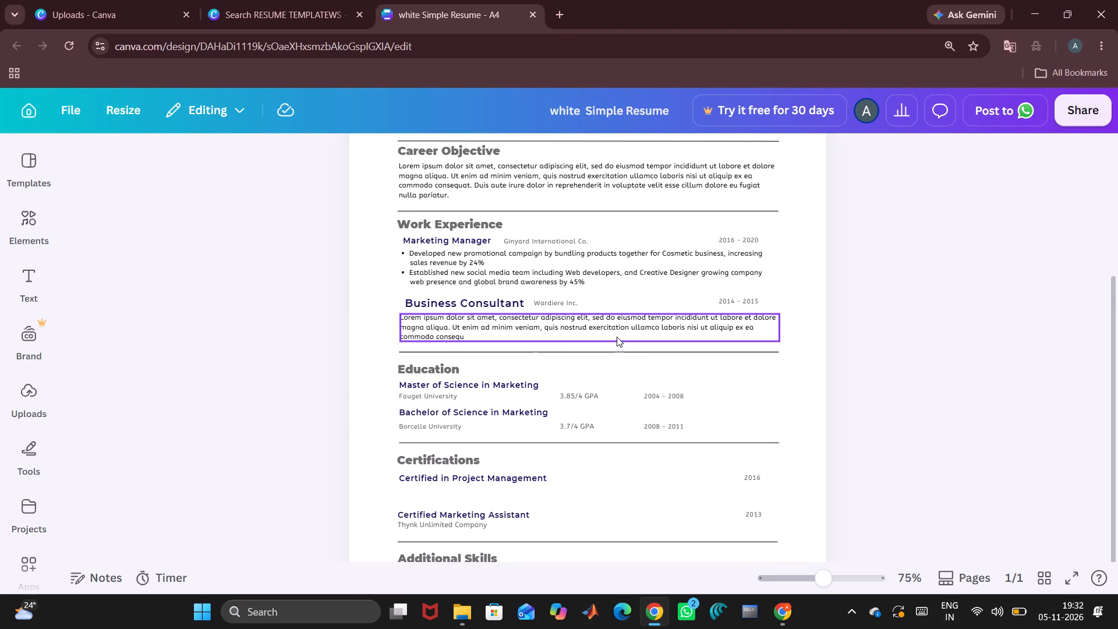
{"action": "key", "text": "ctrl+equal"}
{"action": "scroll", "coordinate": [631, 243], "scroll_direction": "up", "scroll_amount": 2}
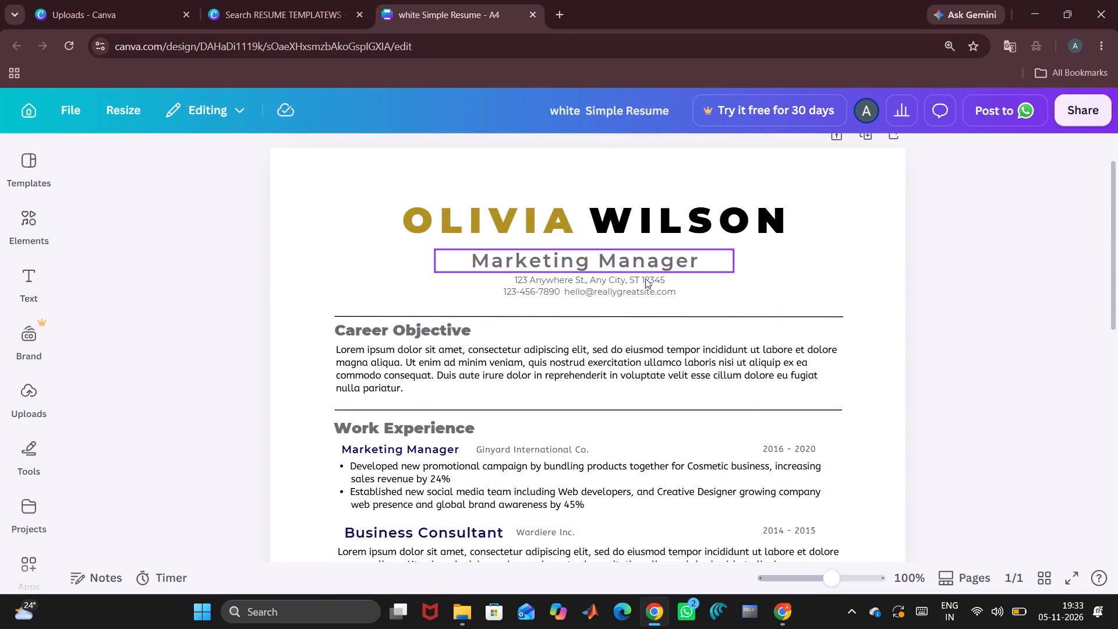
{"action": "left_click", "coordinate": [595, 229]}
{"action": "left_click", "coordinate": [483, 222]}
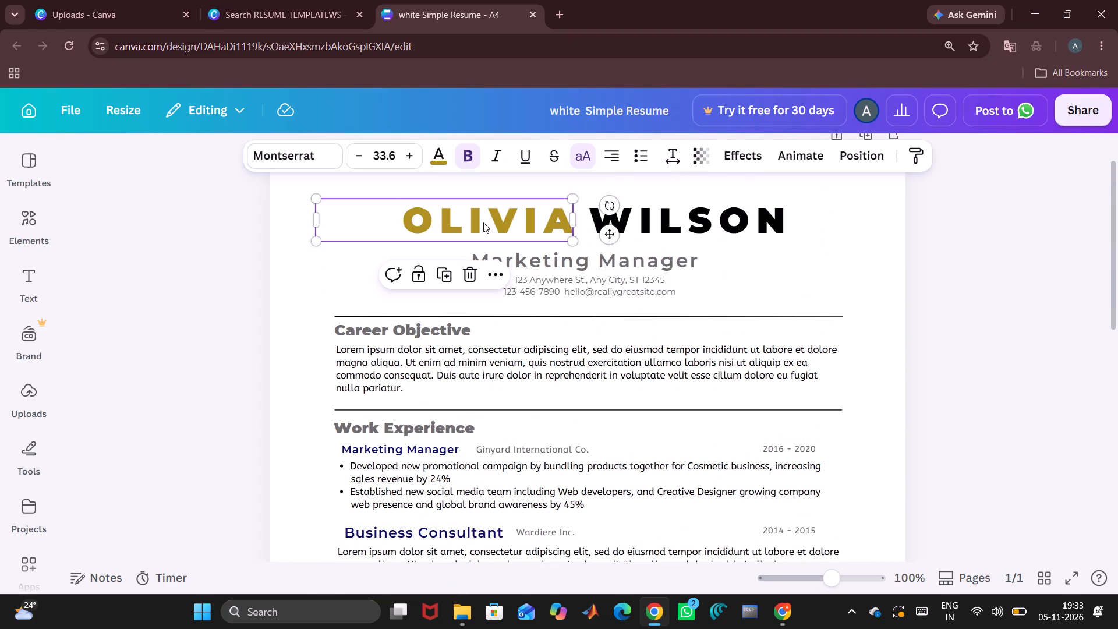
{"action": "key", "text": "Delete"}
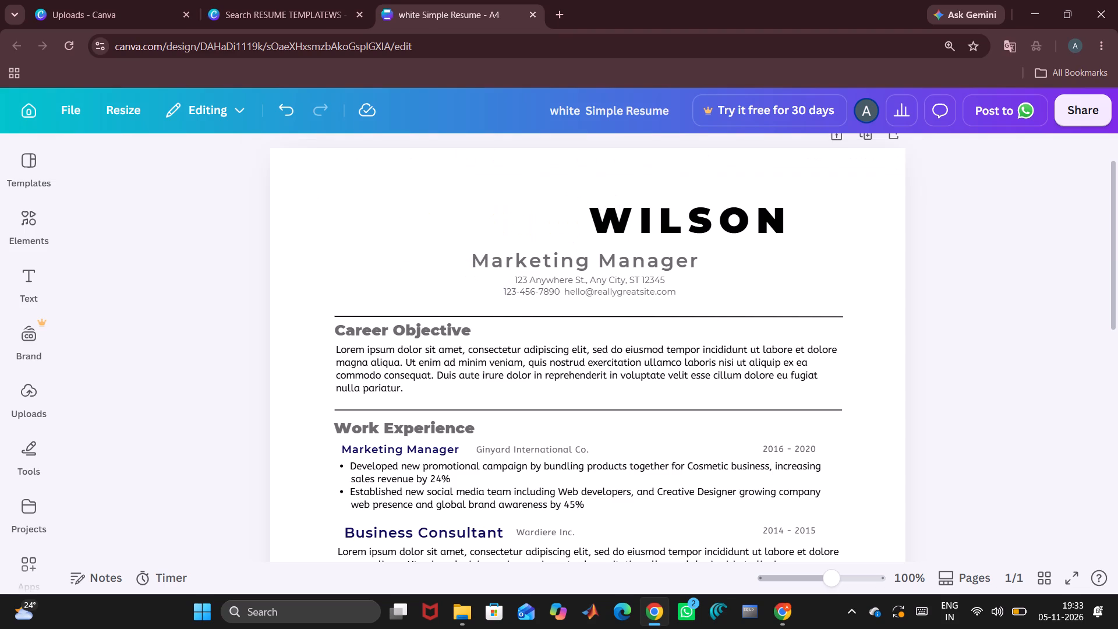
Replace the black surname in the heading with the resume owner's full name in capitals.
{"action": "left_click", "coordinate": [693, 207]}
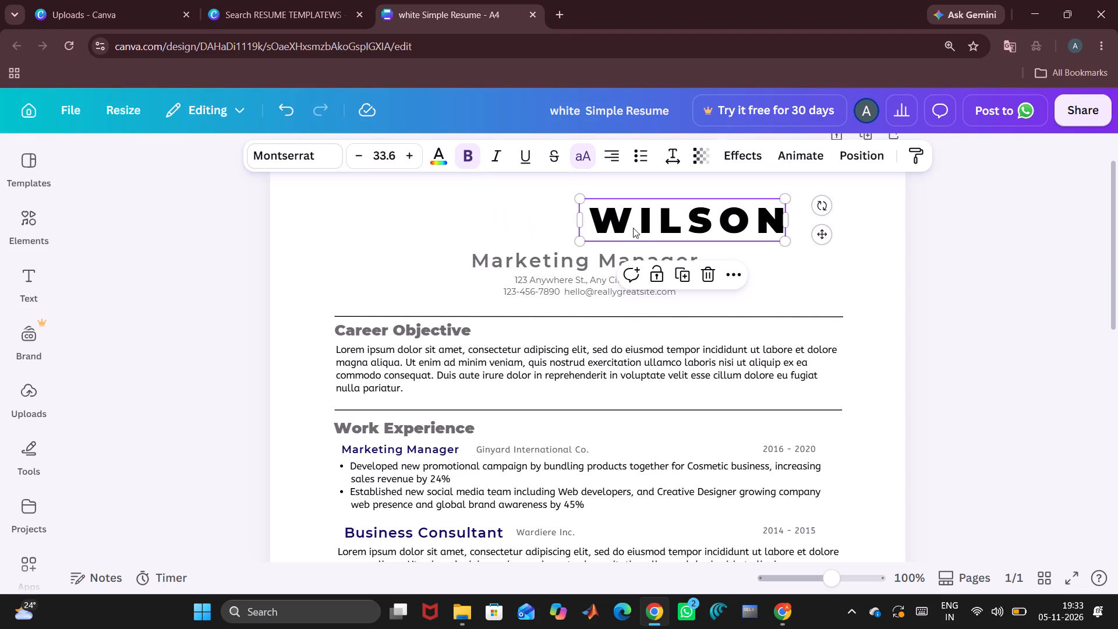
{"action": "double_click", "coordinate": [634, 230]}
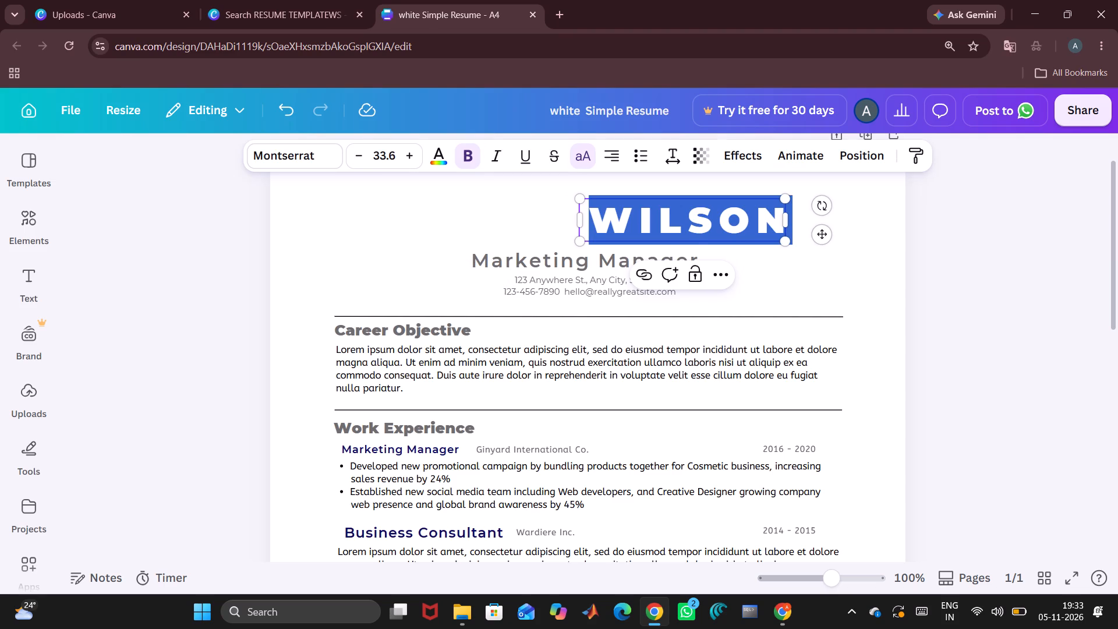
{"action": "key", "text": "BackSpace"}
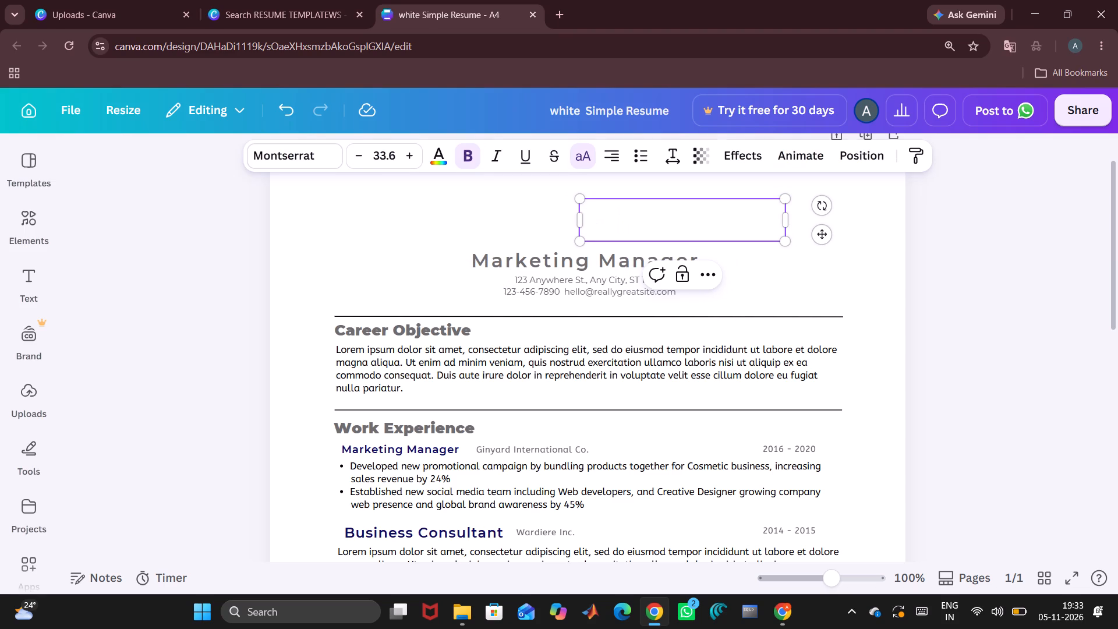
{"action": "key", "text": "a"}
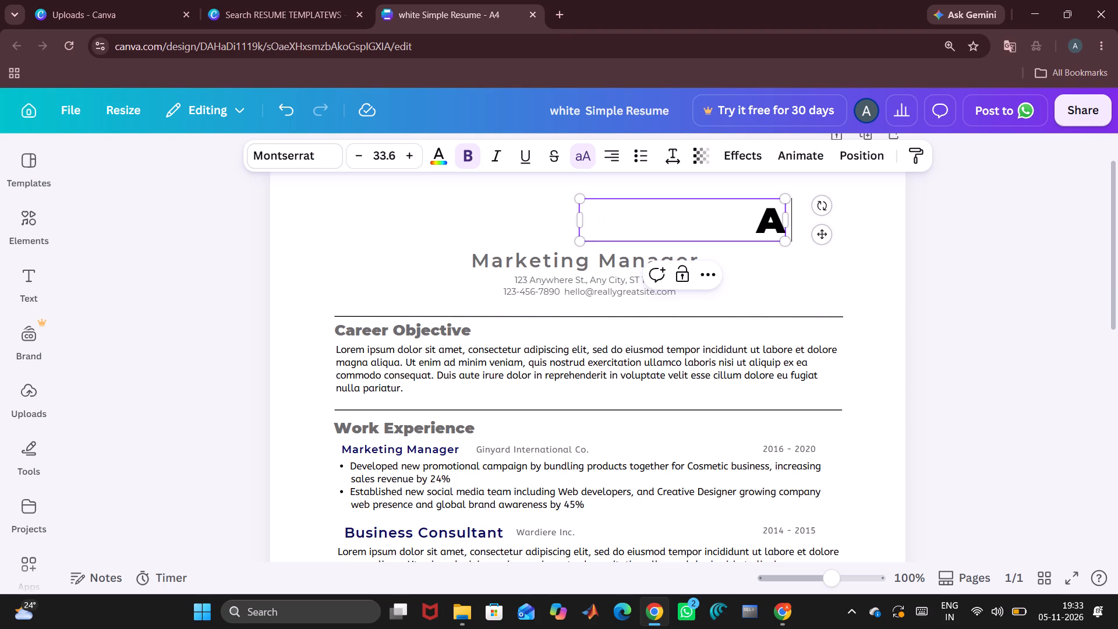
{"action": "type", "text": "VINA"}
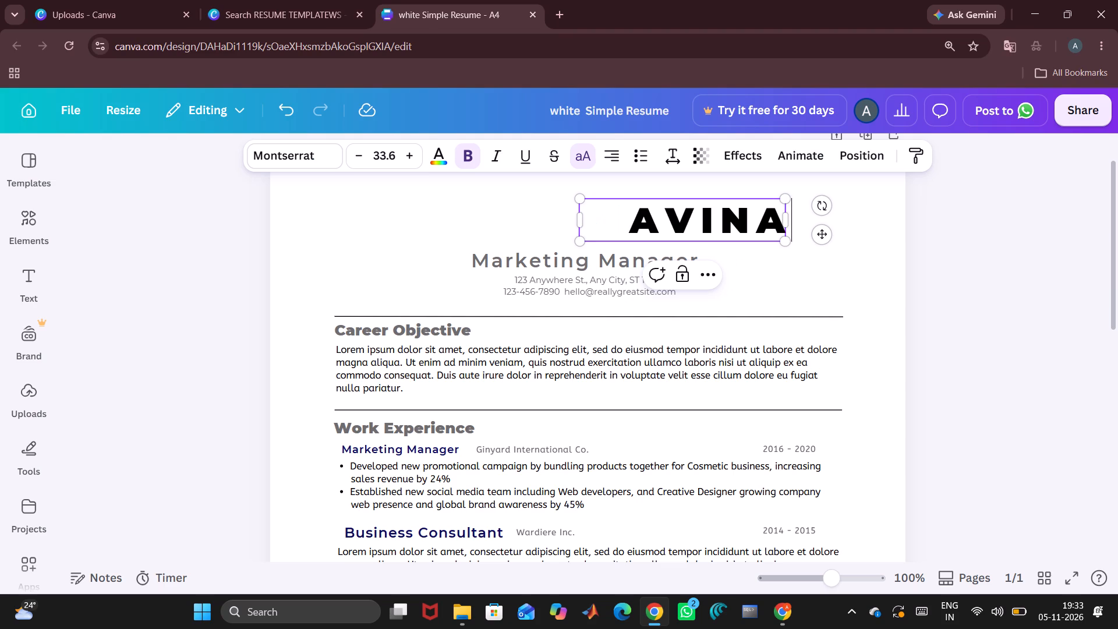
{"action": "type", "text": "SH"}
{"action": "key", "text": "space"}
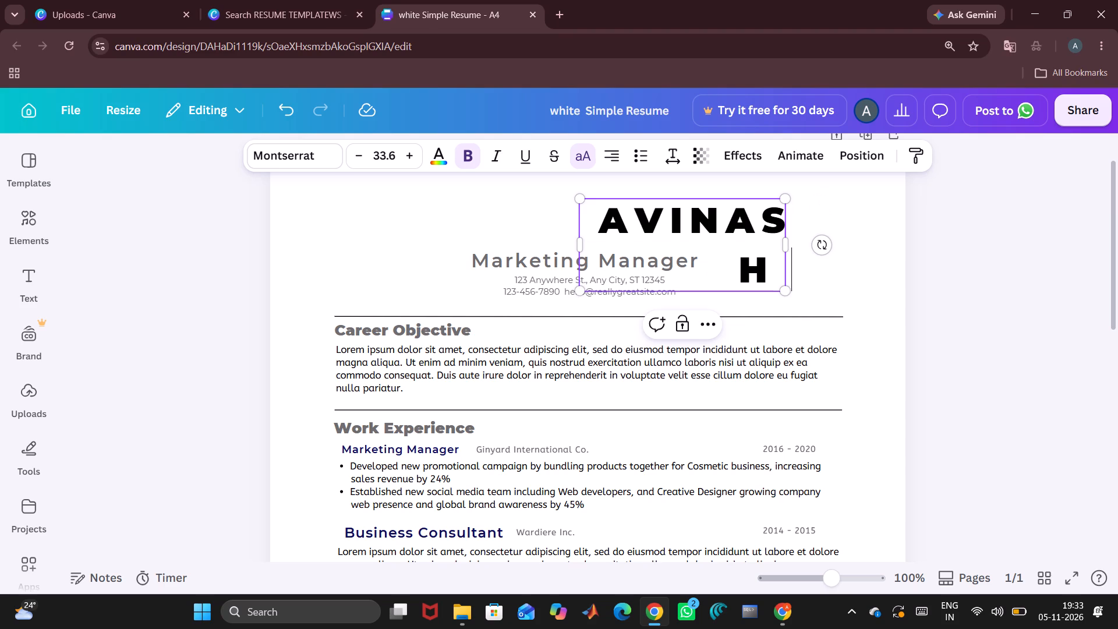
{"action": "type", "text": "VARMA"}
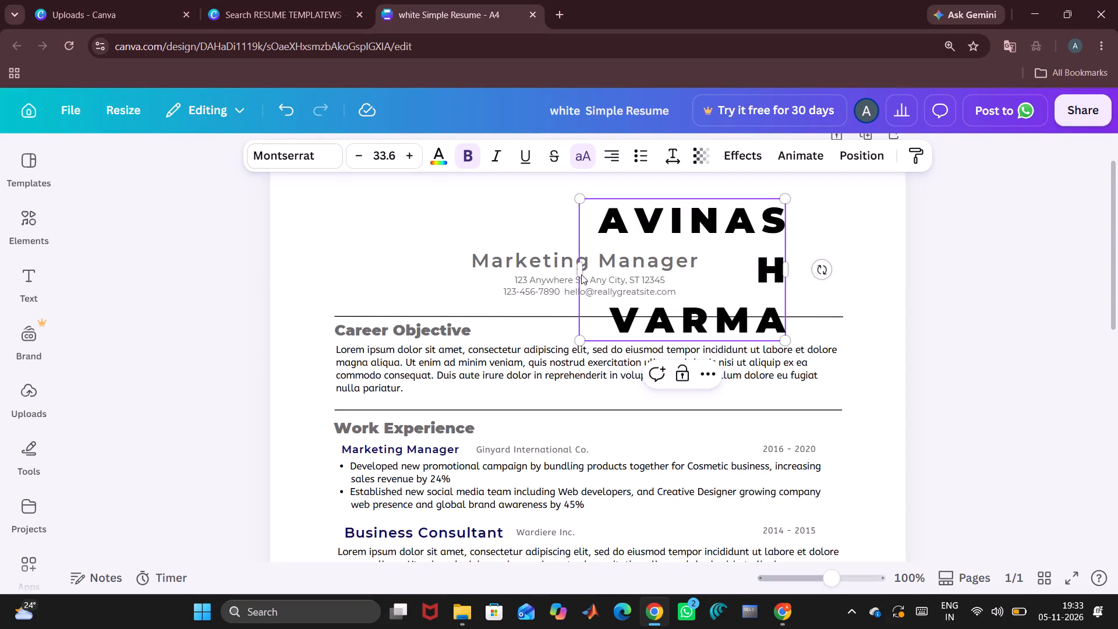
Widen the name text box on both sides until the full name fits on one line.
{"action": "left_click_drag", "start_coordinate": [579, 271], "coordinate": [427, 253]}
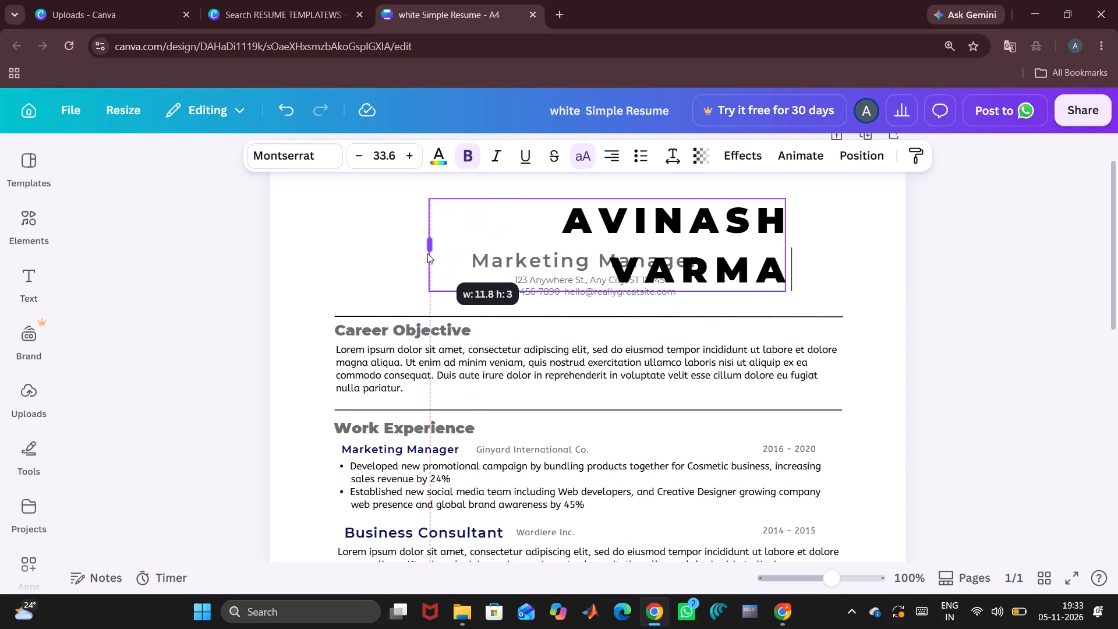
{"action": "left_click_drag", "start_coordinate": [427, 253], "coordinate": [381, 245]}
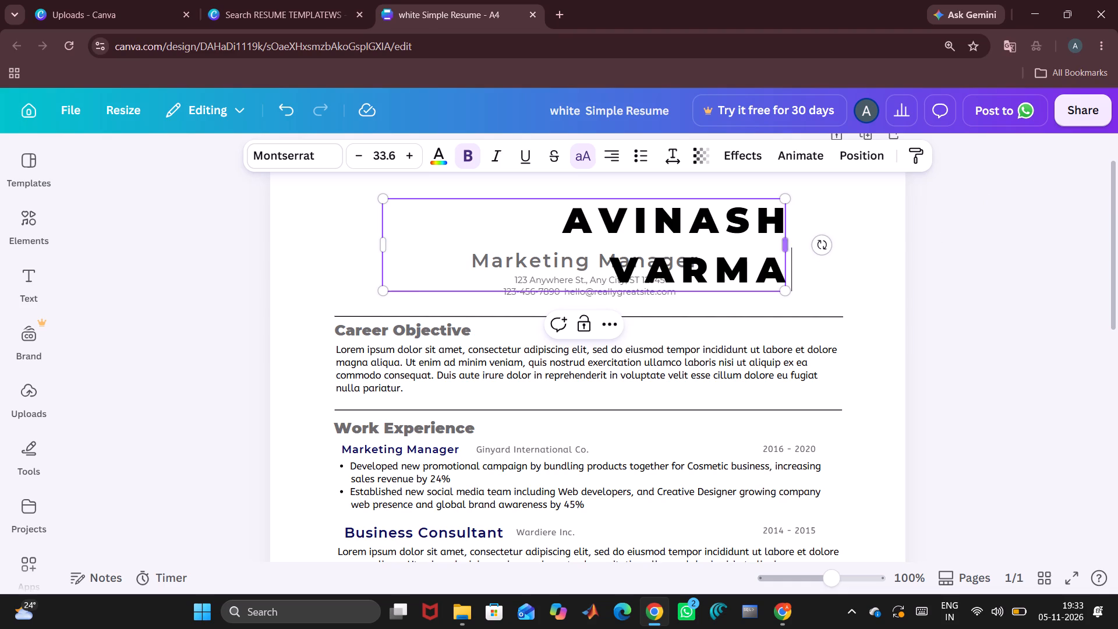
{"action": "left_click_drag", "start_coordinate": [787, 245], "coordinate": [840, 234]}
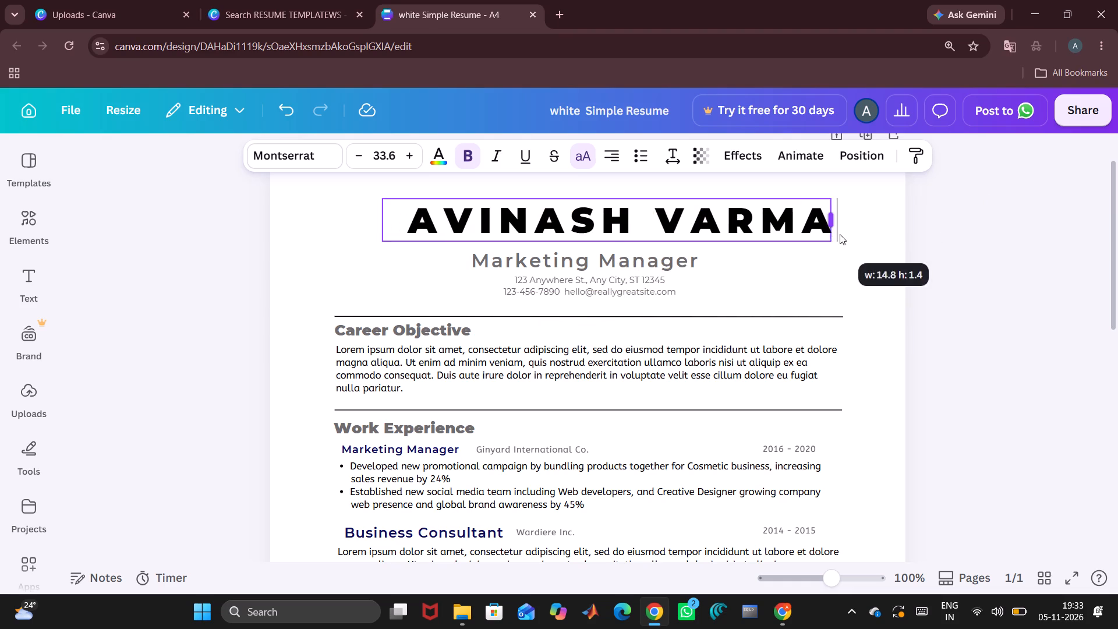
{"action": "left_click_drag", "start_coordinate": [840, 234], "coordinate": [842, 234]}
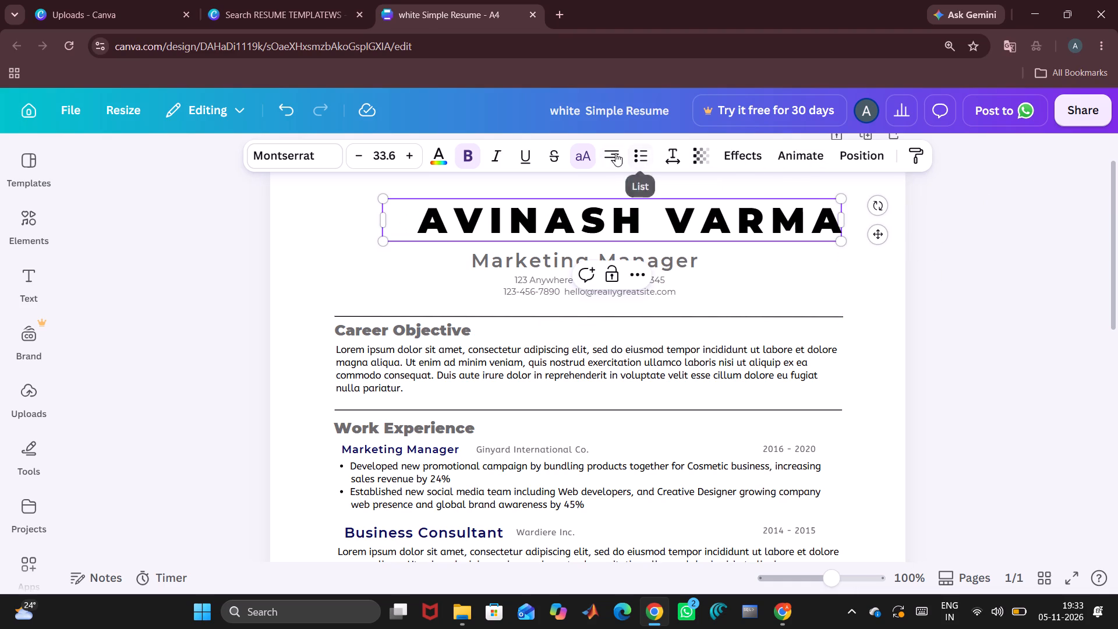
Set the name heading to justified alignment and narrow its text box to about 14.6 wide.
{"action": "left_click", "coordinate": [612, 153]}
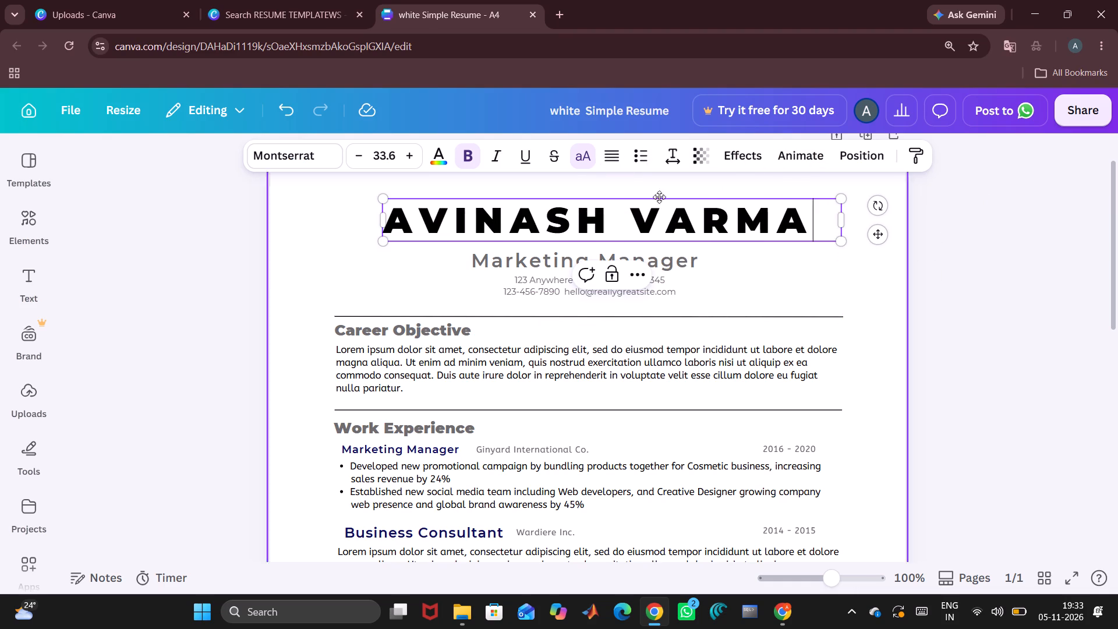
{"action": "left_click", "coordinate": [839, 217]}
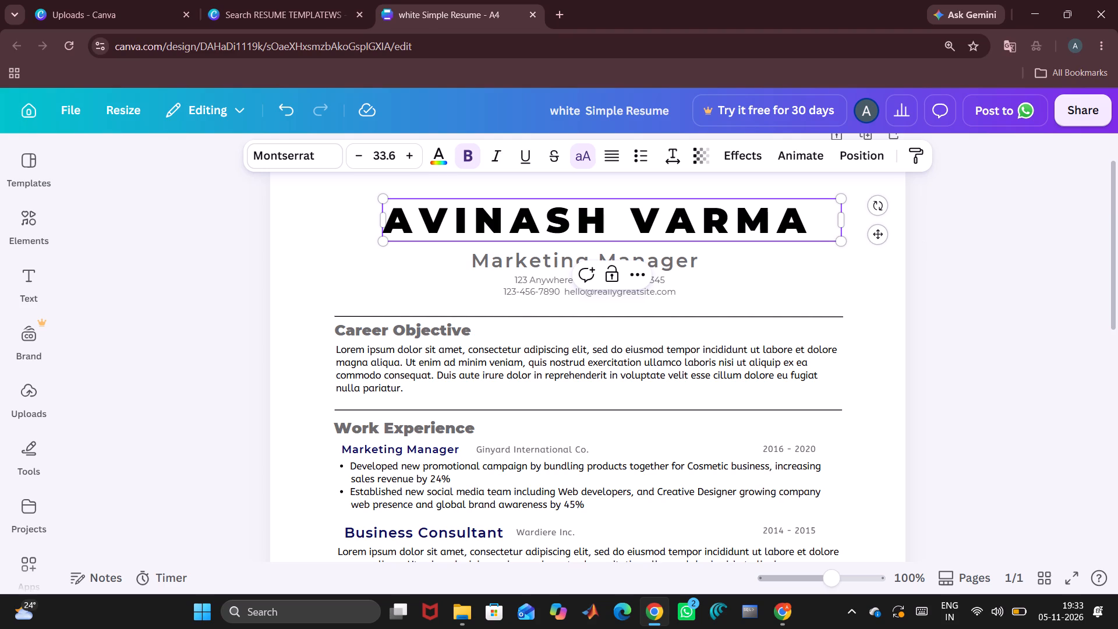
{"action": "left_click_drag", "start_coordinate": [843, 221], "coordinate": [828, 218]}
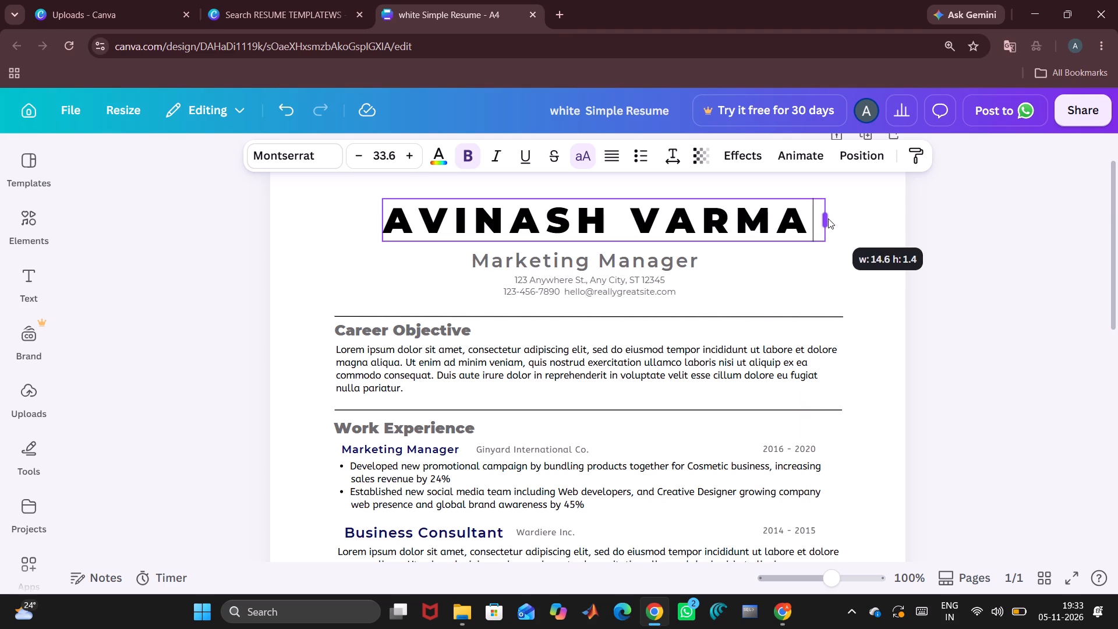
{"action": "left_click_drag", "start_coordinate": [828, 218], "coordinate": [827, 218]}
Reduce the name heading's font size to 28.6 and turn off its bold formatting.
{"action": "left_click", "coordinate": [681, 219]}
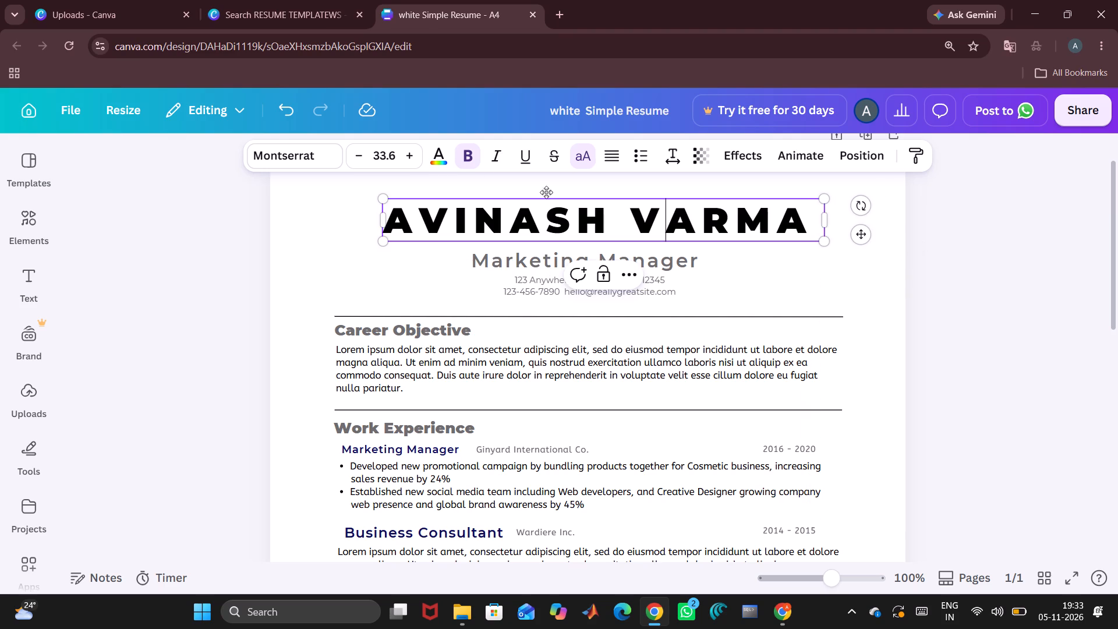
{"action": "triple_click", "coordinate": [359, 156]}
{"action": "left_click", "coordinate": [359, 156]}
{"action": "left_click", "coordinate": [359, 156]}
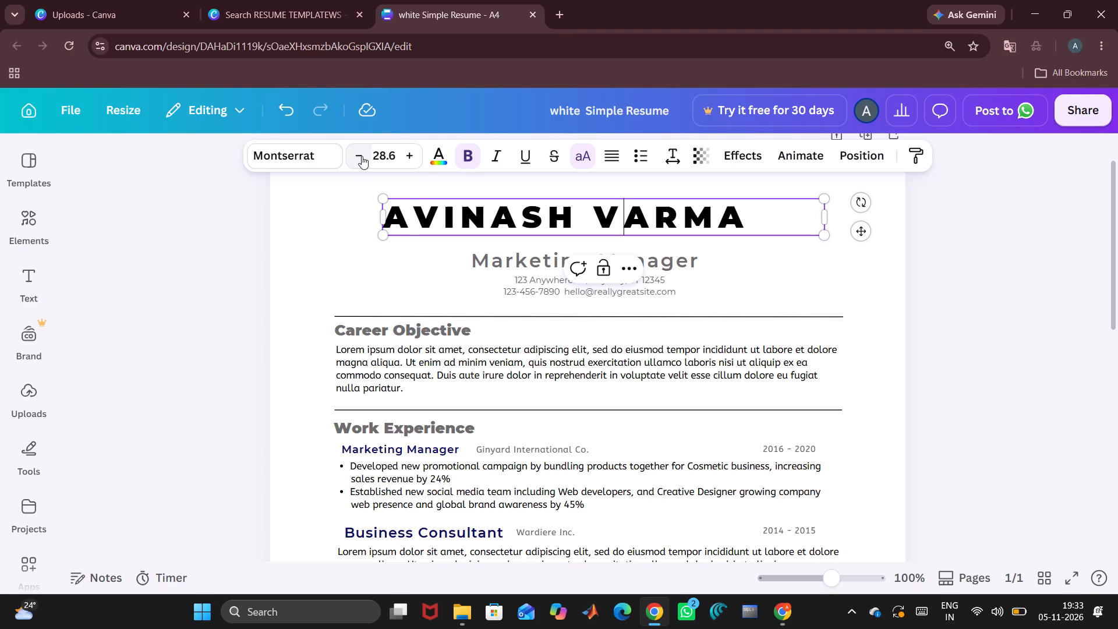
{"action": "left_click", "coordinate": [461, 158]}
Change the name heading's font to Roboto, chosen from the popular fonts.
{"action": "left_click", "coordinate": [289, 152]}
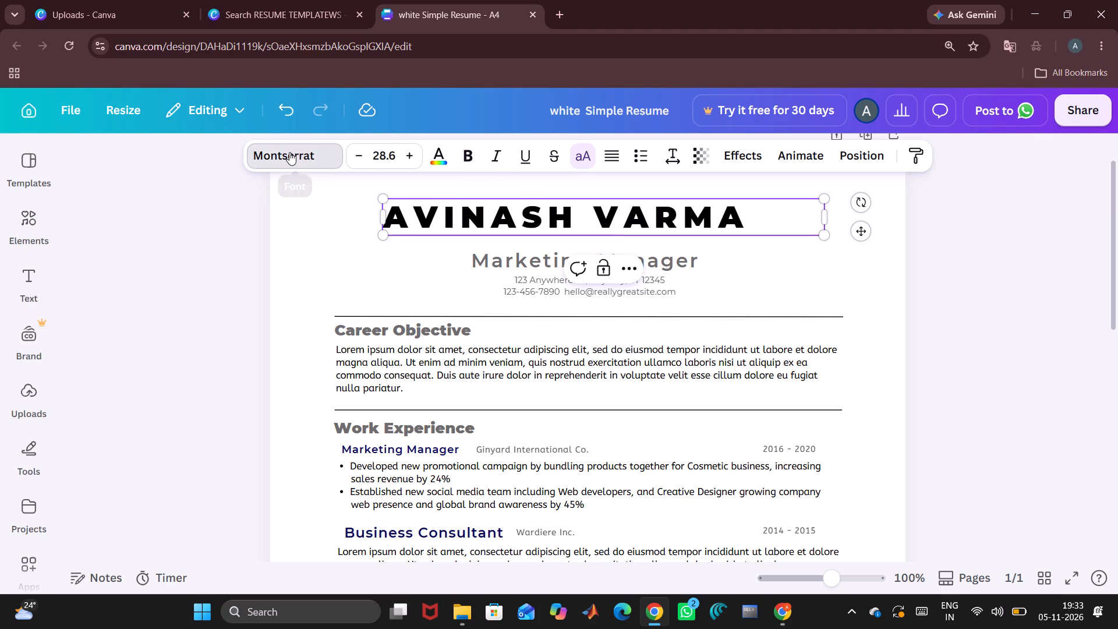
{"action": "scroll", "coordinate": [181, 415], "scroll_direction": "down", "scroll_amount": 2}
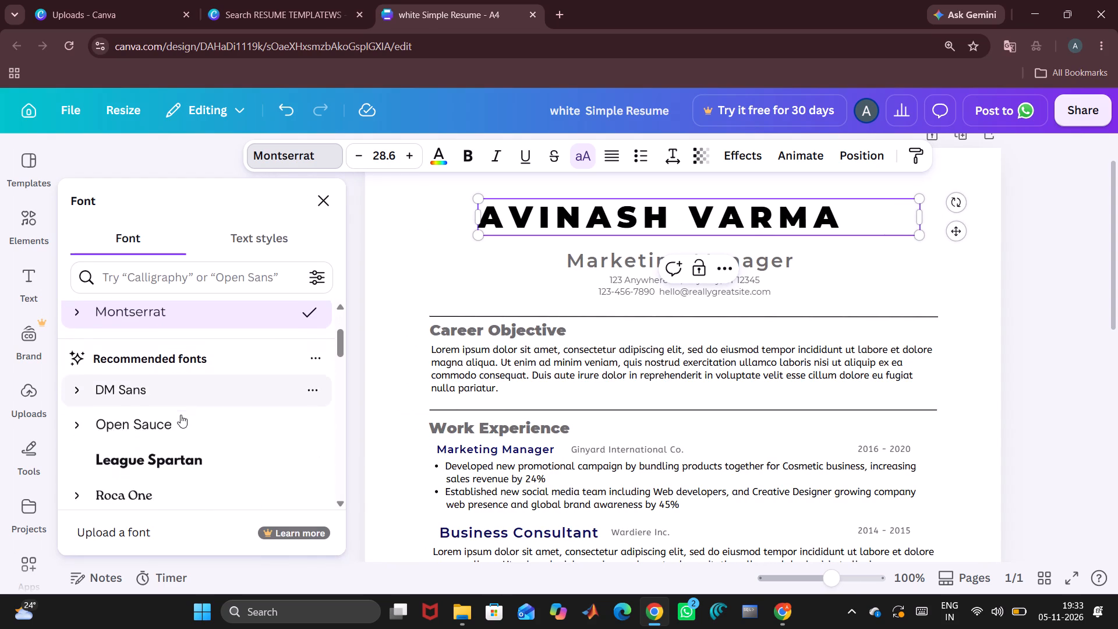
{"action": "scroll", "coordinate": [181, 415], "scroll_direction": "down", "scroll_amount": 3}
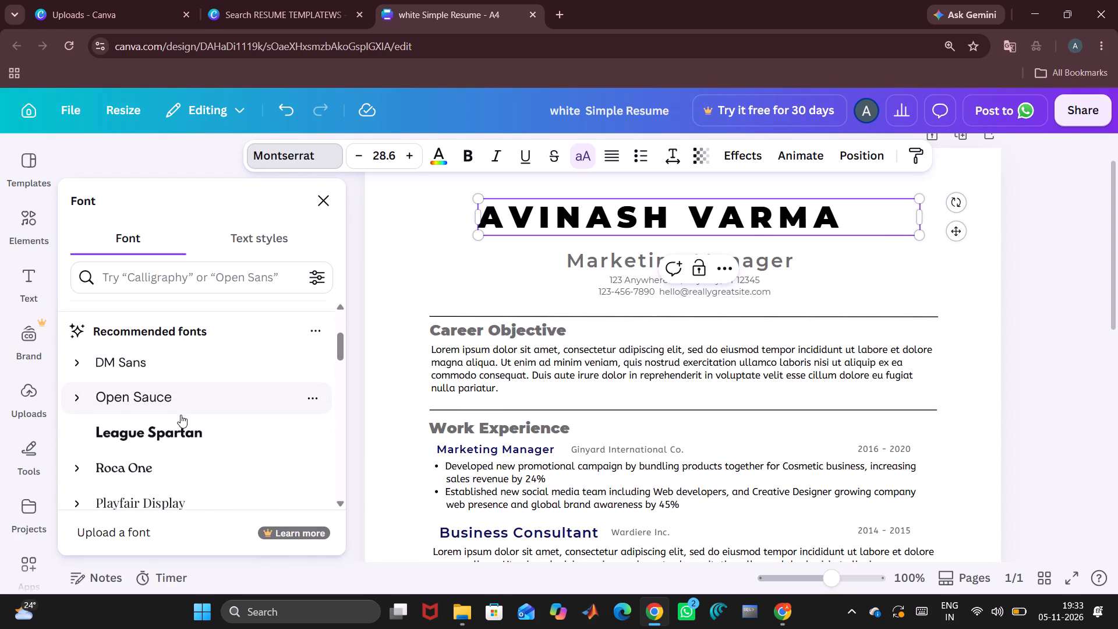
{"action": "scroll", "coordinate": [181, 415], "scroll_direction": "down", "scroll_amount": 1}
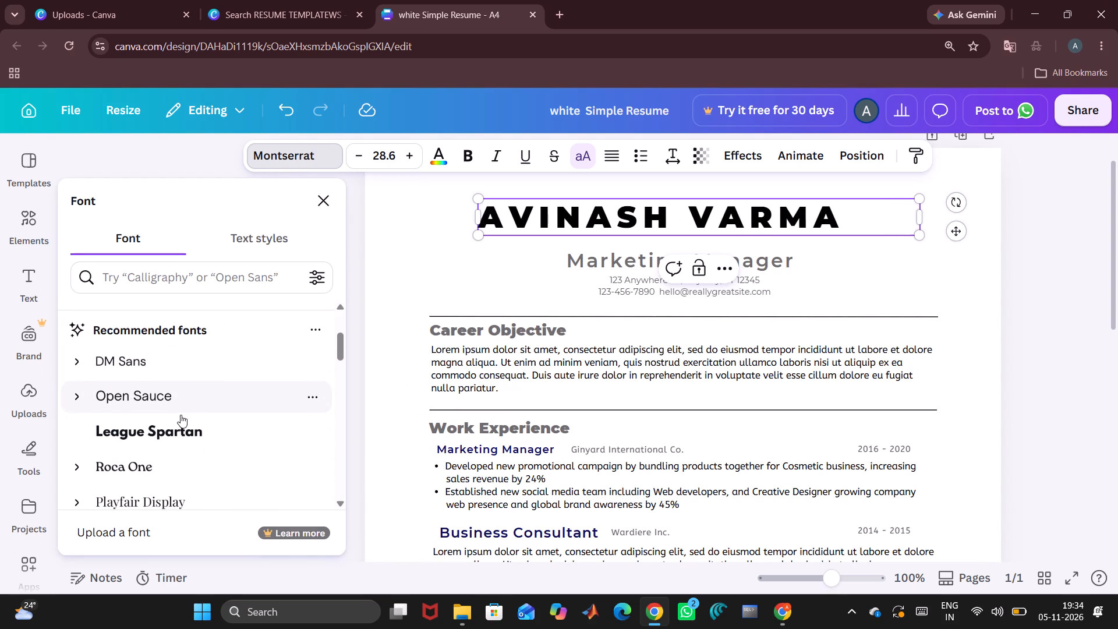
{"action": "scroll", "coordinate": [181, 415], "scroll_direction": "down", "scroll_amount": 2}
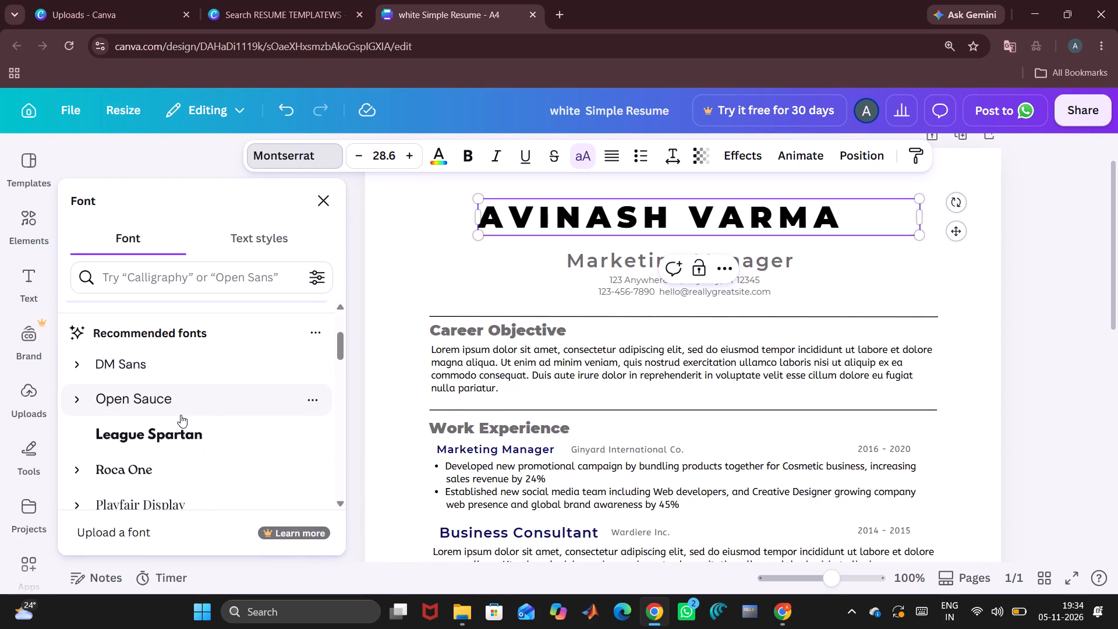
{"action": "scroll", "coordinate": [181, 415], "scroll_direction": "down", "scroll_amount": 2}
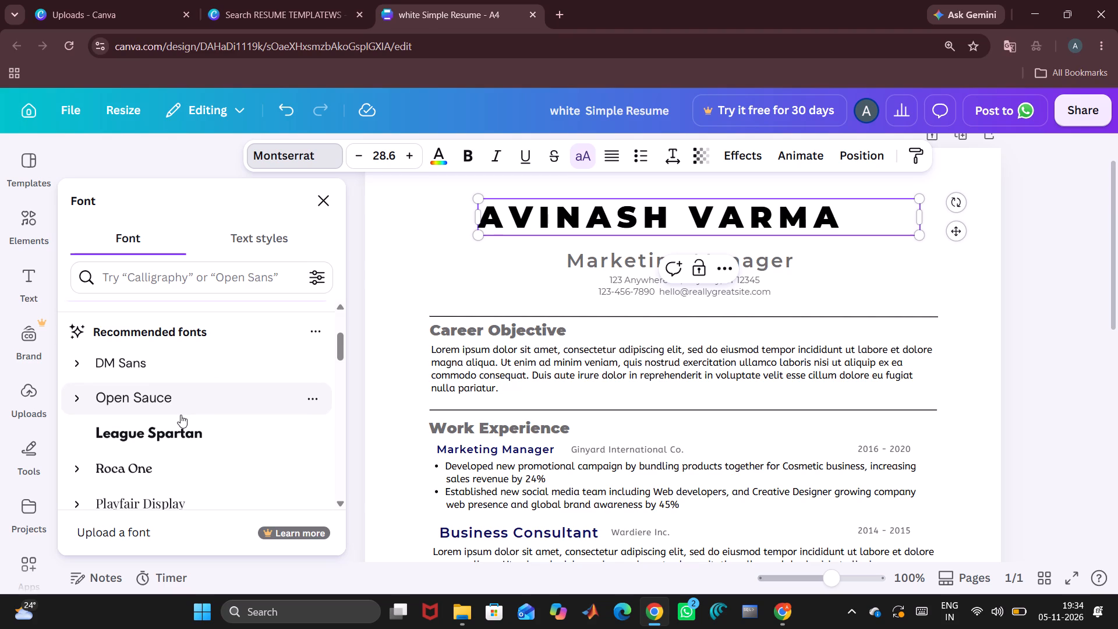
{"action": "scroll", "coordinate": [181, 415], "scroll_direction": "down", "scroll_amount": 1}
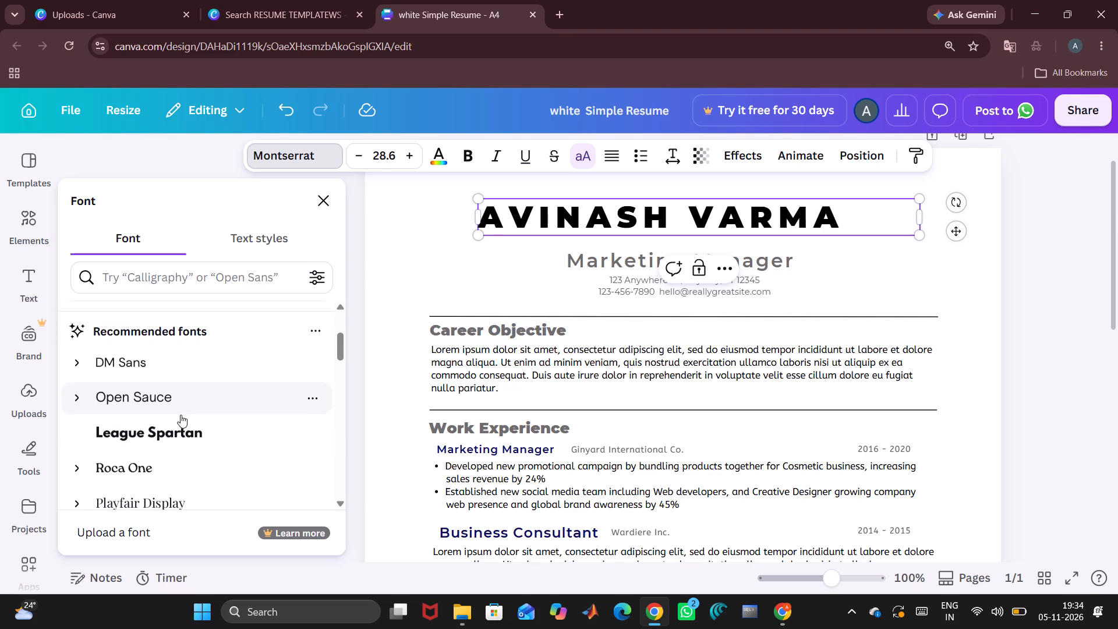
{"action": "scroll", "coordinate": [181, 415], "scroll_direction": "down", "scroll_amount": 7}
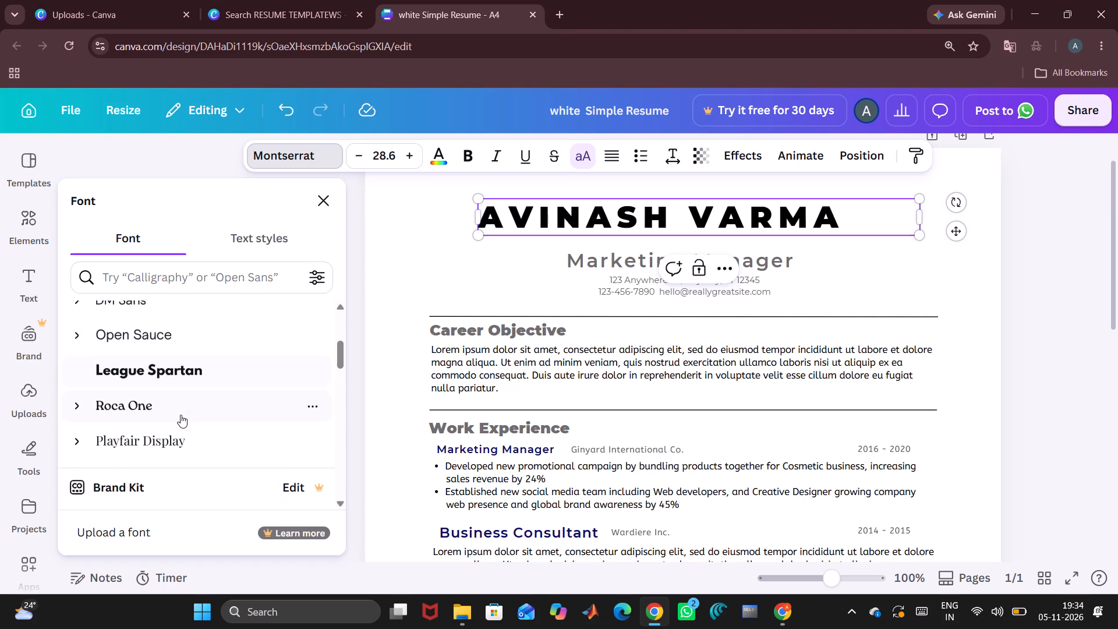
{"action": "scroll", "coordinate": [181, 415], "scroll_direction": "down", "scroll_amount": 1}
{"action": "scroll", "coordinate": [126, 414], "scroll_direction": "down", "scroll_amount": 3}
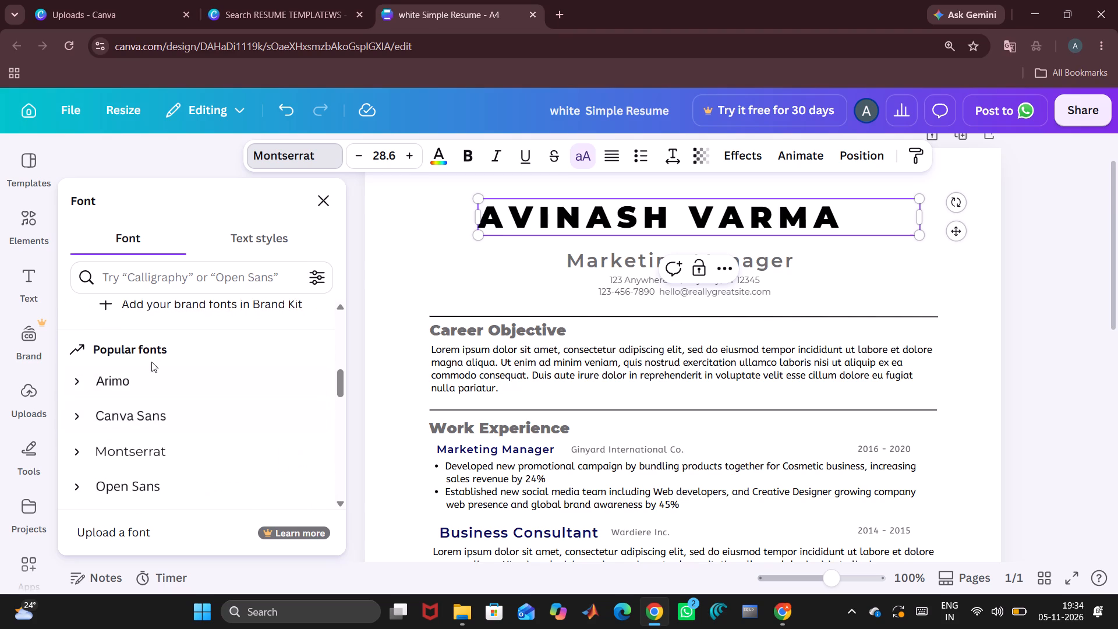
{"action": "scroll", "coordinate": [121, 412], "scroll_direction": "down", "scroll_amount": 3}
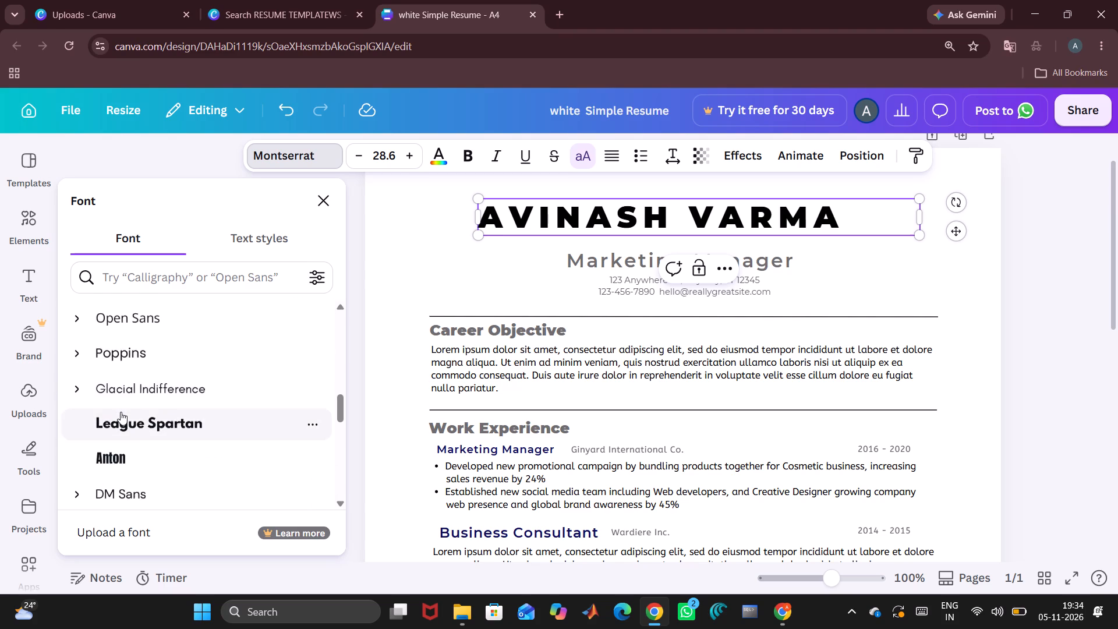
{"action": "scroll", "coordinate": [121, 412], "scroll_direction": "down", "scroll_amount": 1}
{"action": "scroll", "coordinate": [149, 350], "scroll_direction": "down", "scroll_amount": 1}
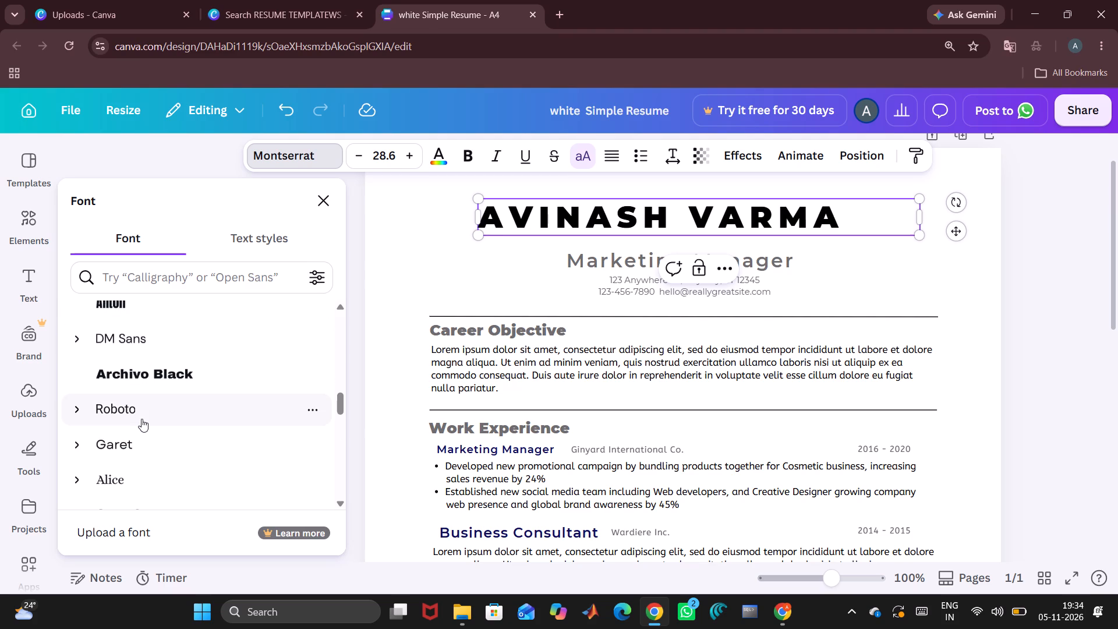
{"action": "left_click", "coordinate": [137, 418]}
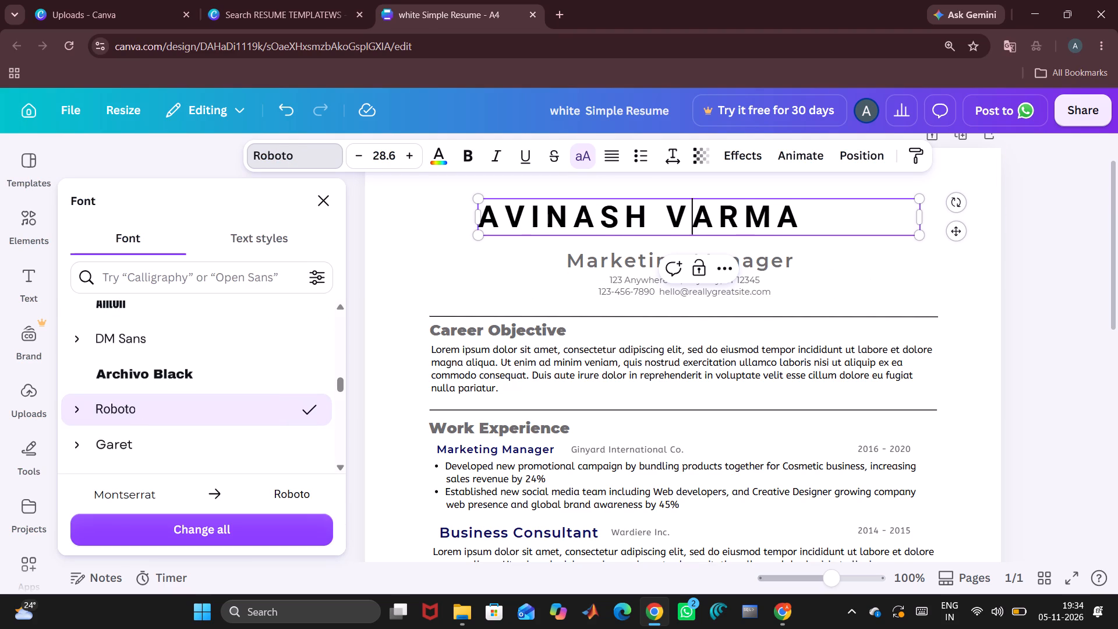
Narrow the name heading's text box to about 11 wide and move it toward the page's horizontal centre.
{"action": "left_click_drag", "start_coordinate": [922, 220], "coordinate": [796, 232]}
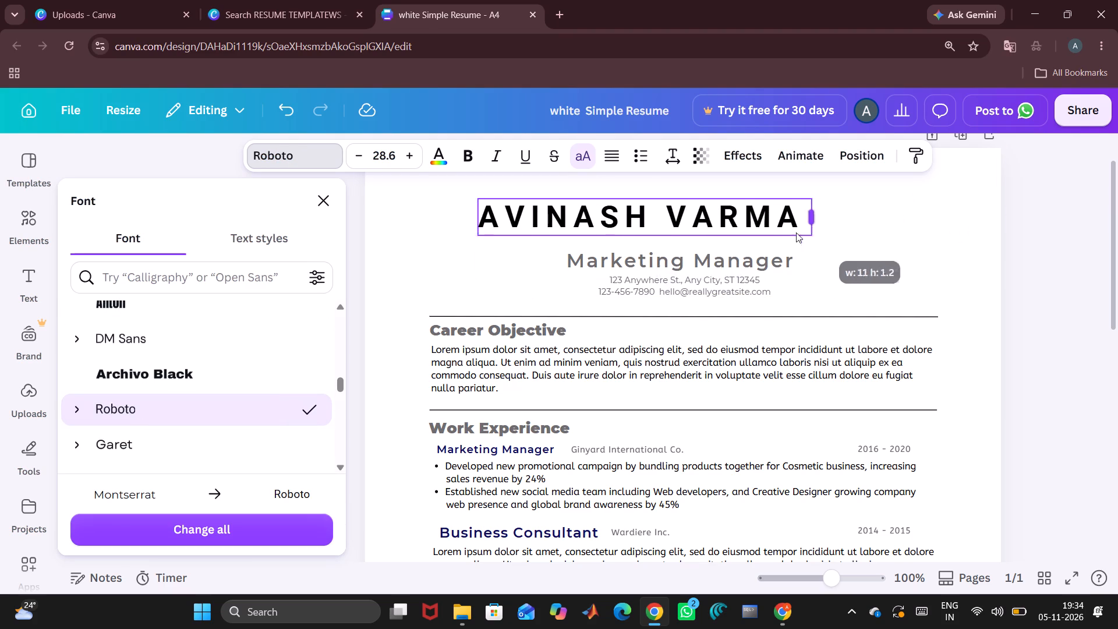
{"action": "left_click_drag", "start_coordinate": [796, 232], "coordinate": [821, 220]}
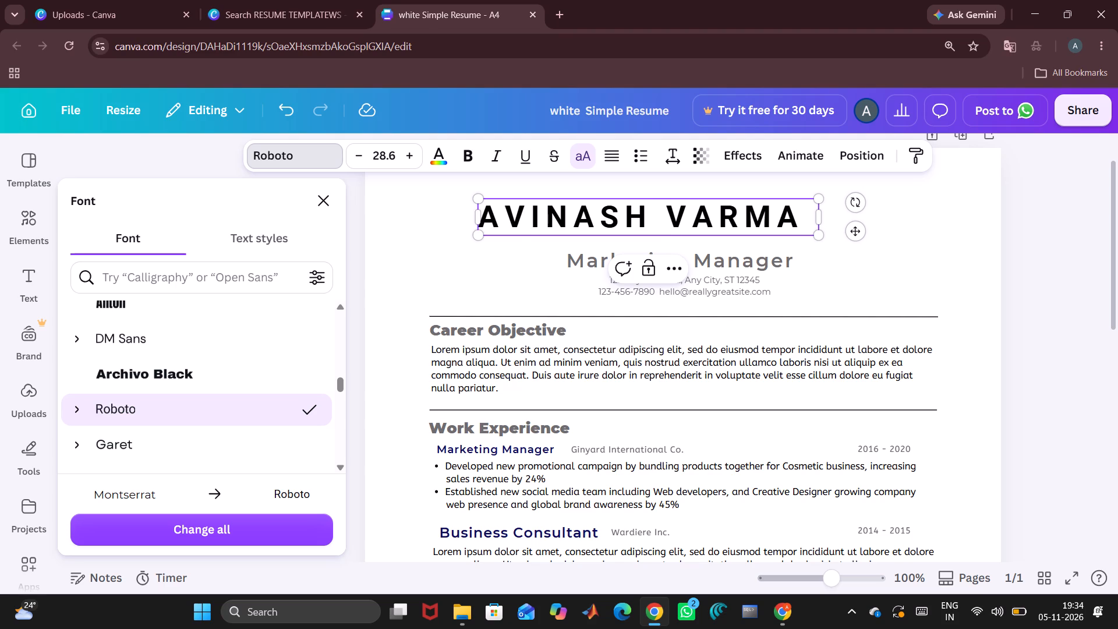
{"action": "left_click_drag", "start_coordinate": [654, 197], "coordinate": [695, 196]}
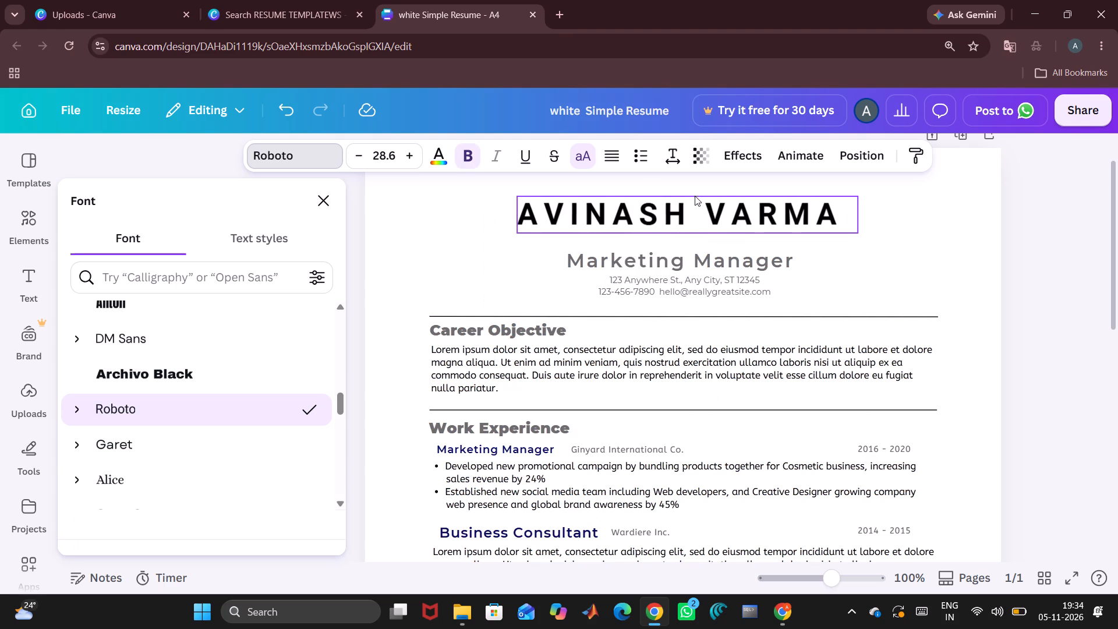
{"action": "left_click_drag", "start_coordinate": [695, 196], "coordinate": [689, 197]}
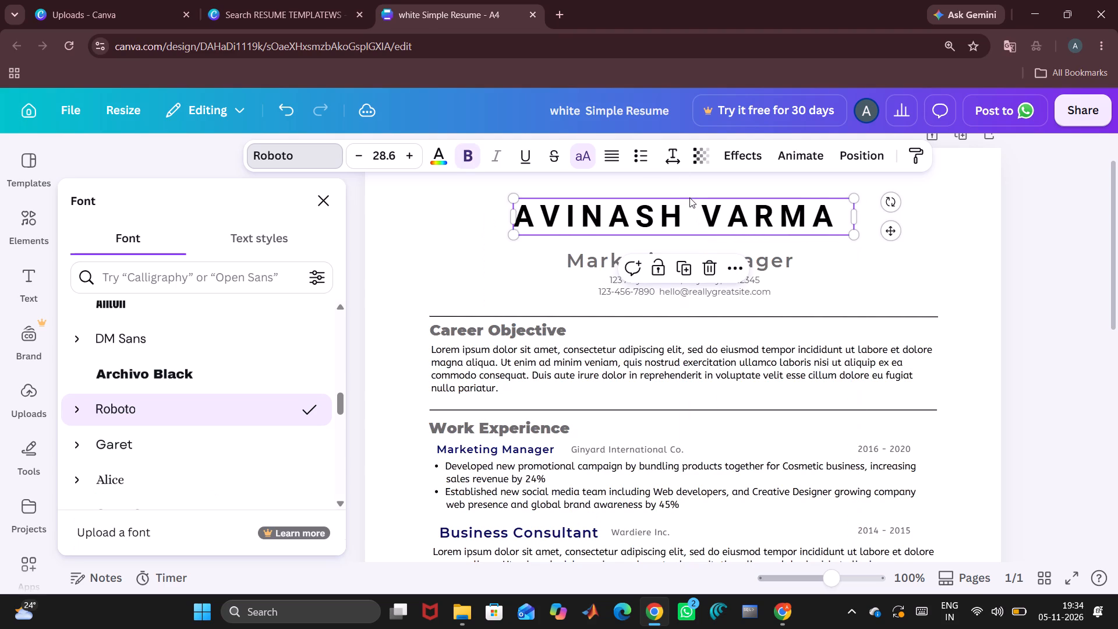
Select the entire name in the heading and reduce its letter spacing to 0.
{"action": "left_click", "coordinate": [688, 207]}
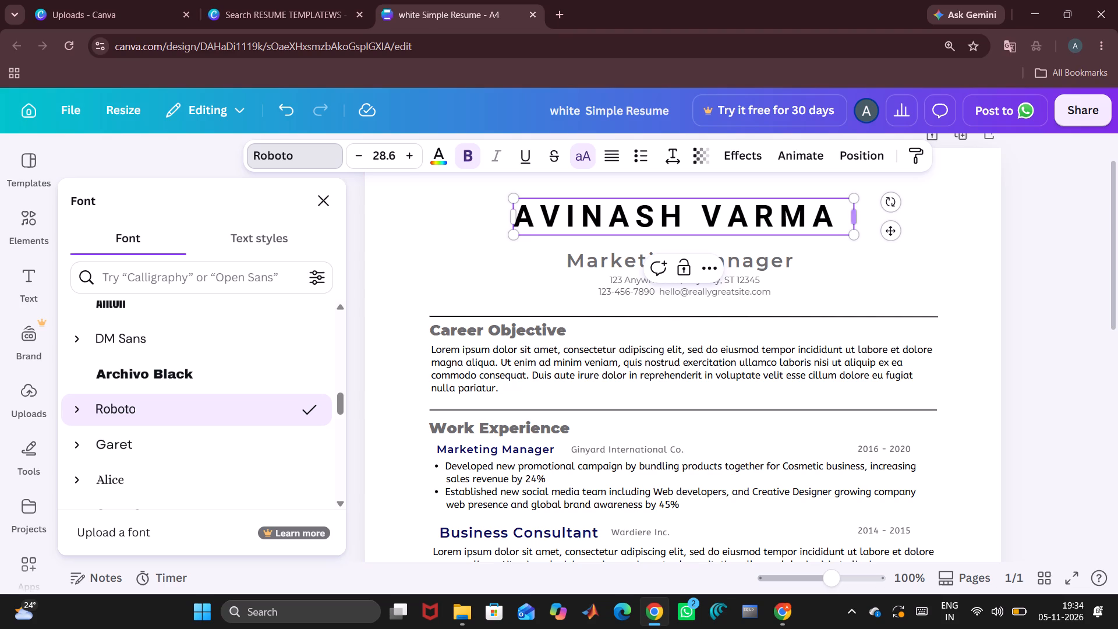
{"action": "left_click_drag", "start_coordinate": [839, 211], "coordinate": [490, 208]}
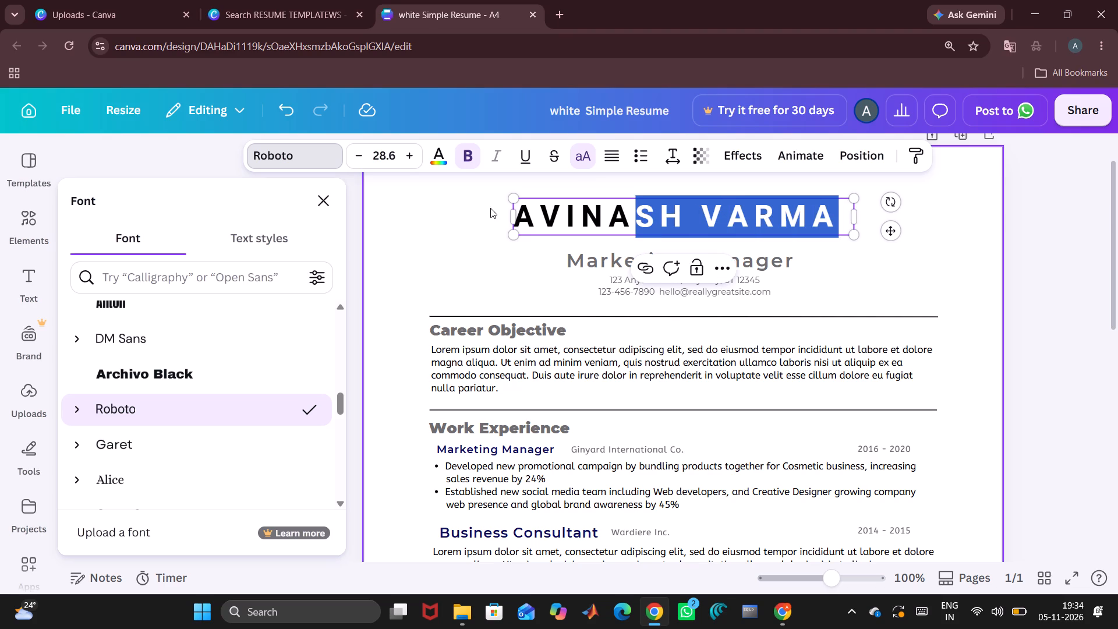
{"action": "left_click", "coordinate": [821, 213]}
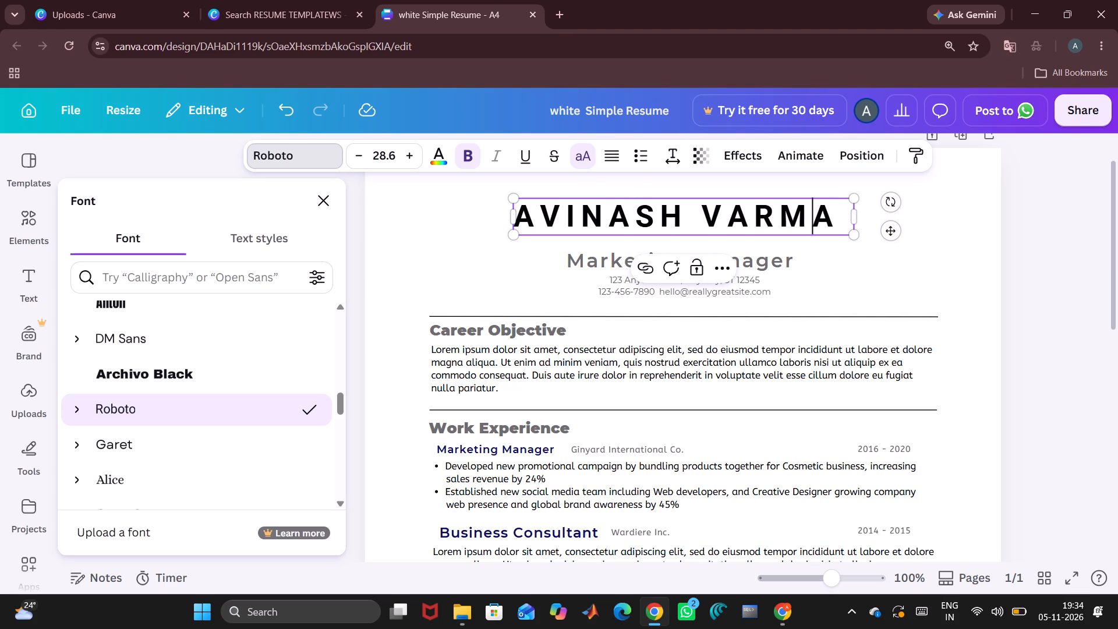
{"action": "left_click_drag", "start_coordinate": [836, 215], "coordinate": [535, 231]}
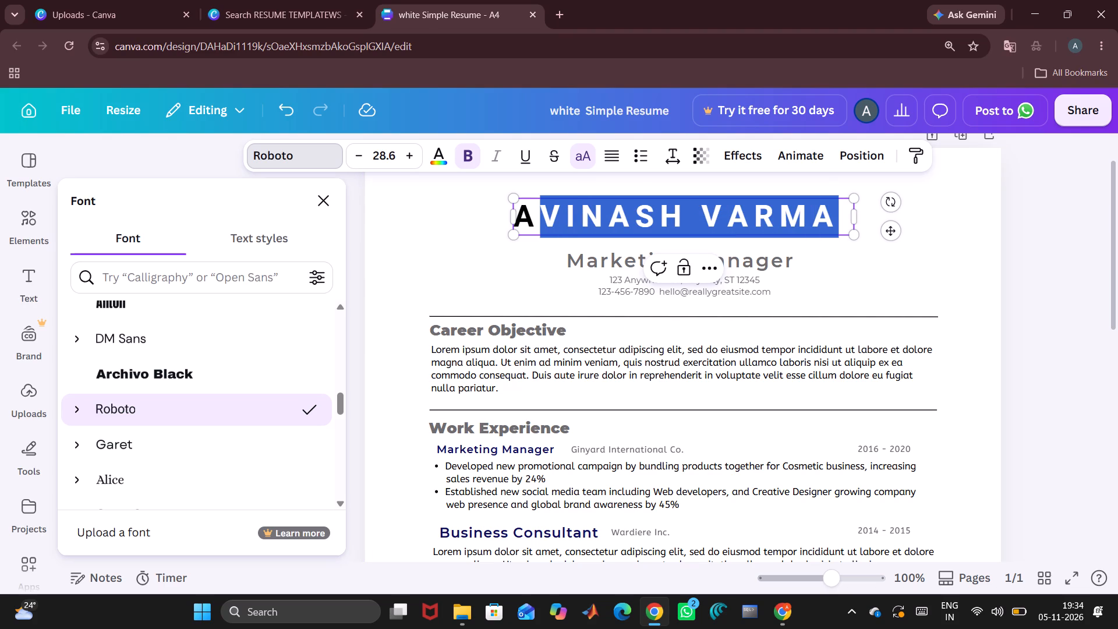
{"action": "left_click_drag", "start_coordinate": [535, 231], "coordinate": [517, 224]}
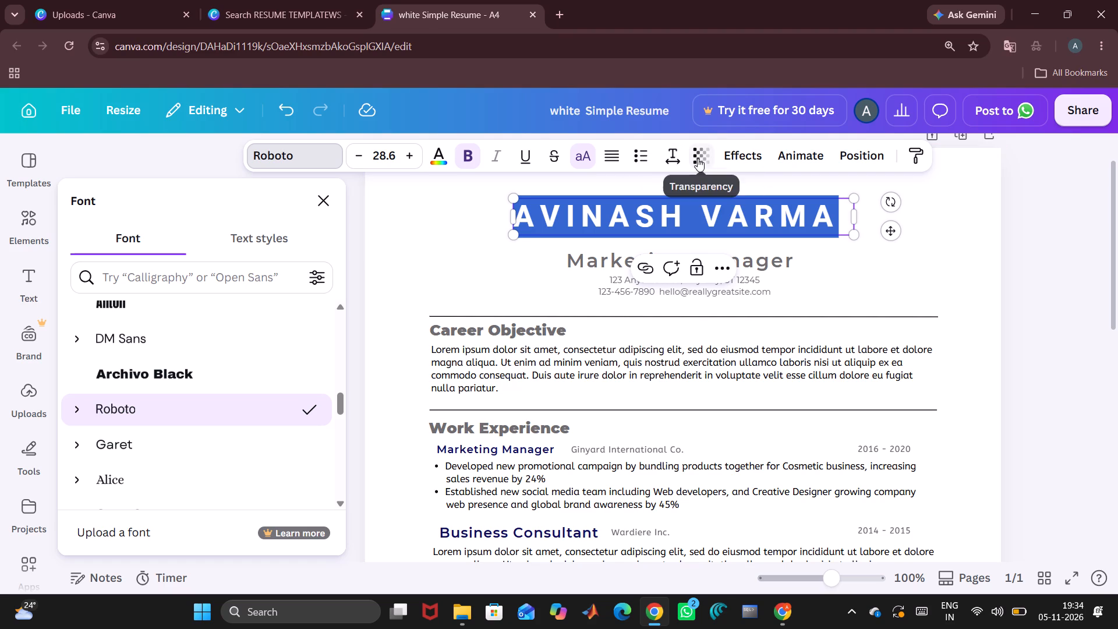
{"action": "left_click", "coordinate": [675, 155]}
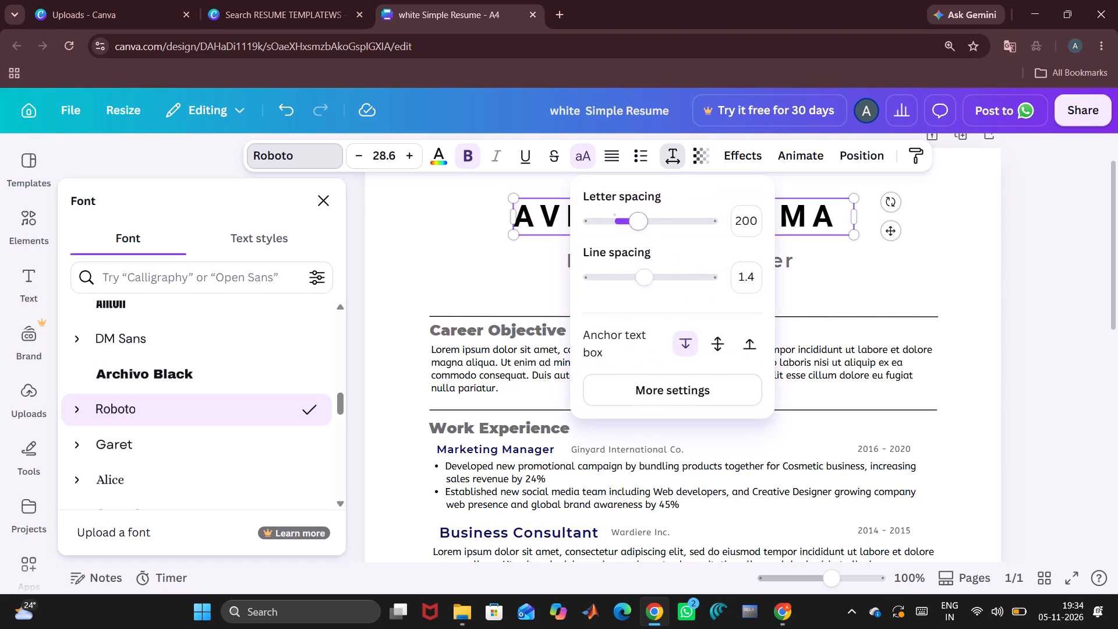
{"action": "left_click_drag", "start_coordinate": [638, 227], "coordinate": [628, 227]}
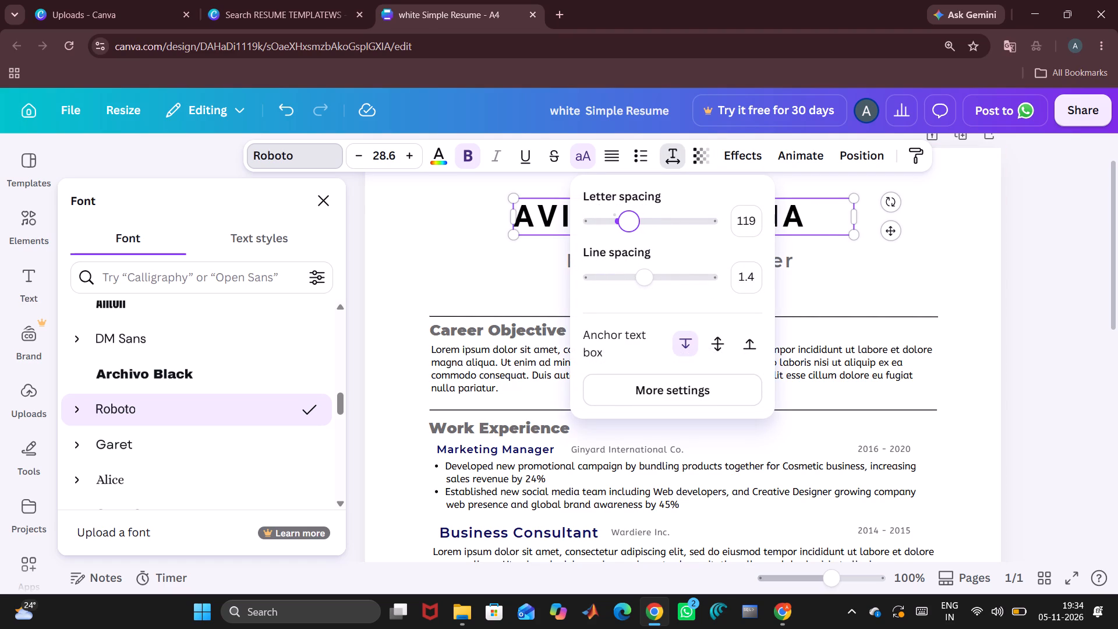
{"action": "left_click_drag", "start_coordinate": [628, 227], "coordinate": [612, 227]}
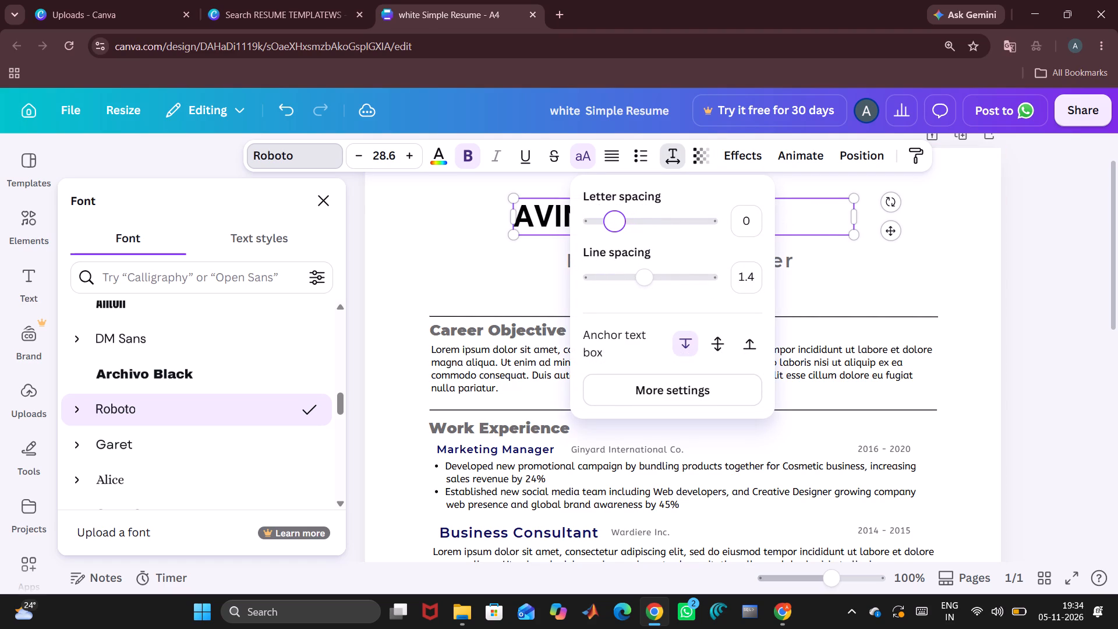
{"action": "left_click_drag", "start_coordinate": [612, 227], "coordinate": [610, 227]}
{"action": "left_click", "coordinate": [823, 272]}
Reposition the name heading centrally above the job title and narrow its text box to fit the name closely.
{"action": "left_click", "coordinate": [756, 218]}
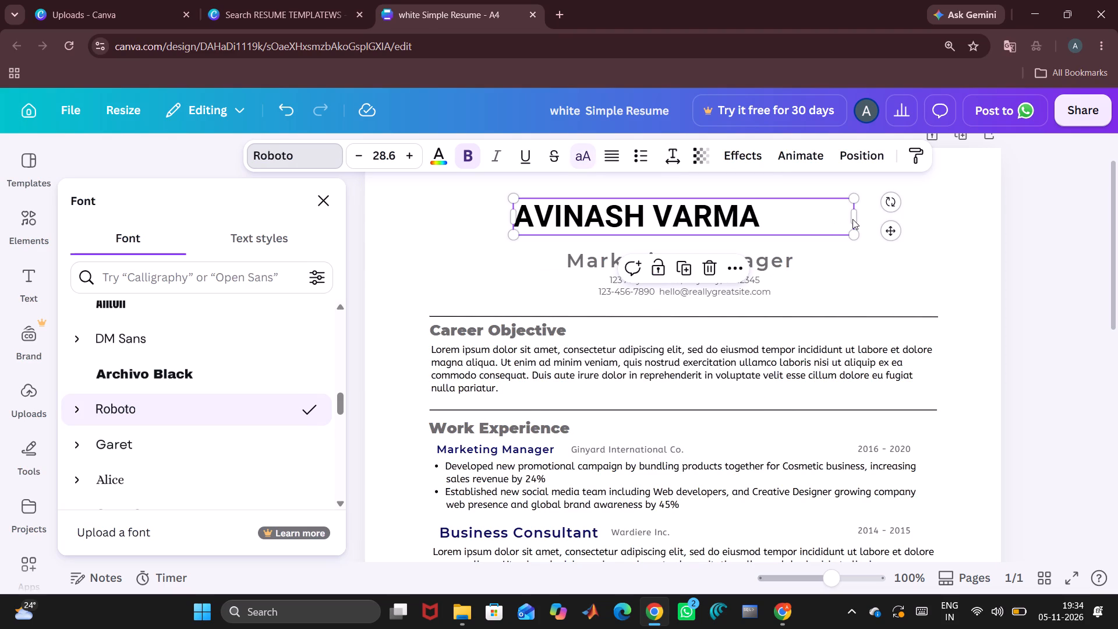
{"action": "left_click_drag", "start_coordinate": [853, 214], "coordinate": [830, 215]}
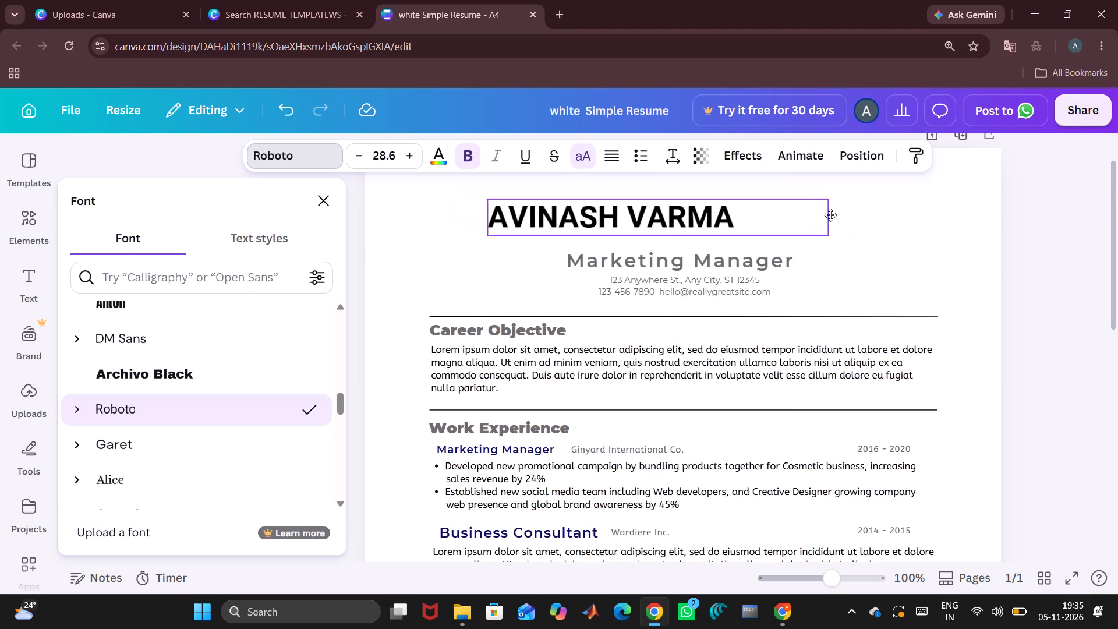
{"action": "left_click_drag", "start_coordinate": [830, 215], "coordinate": [886, 217]}
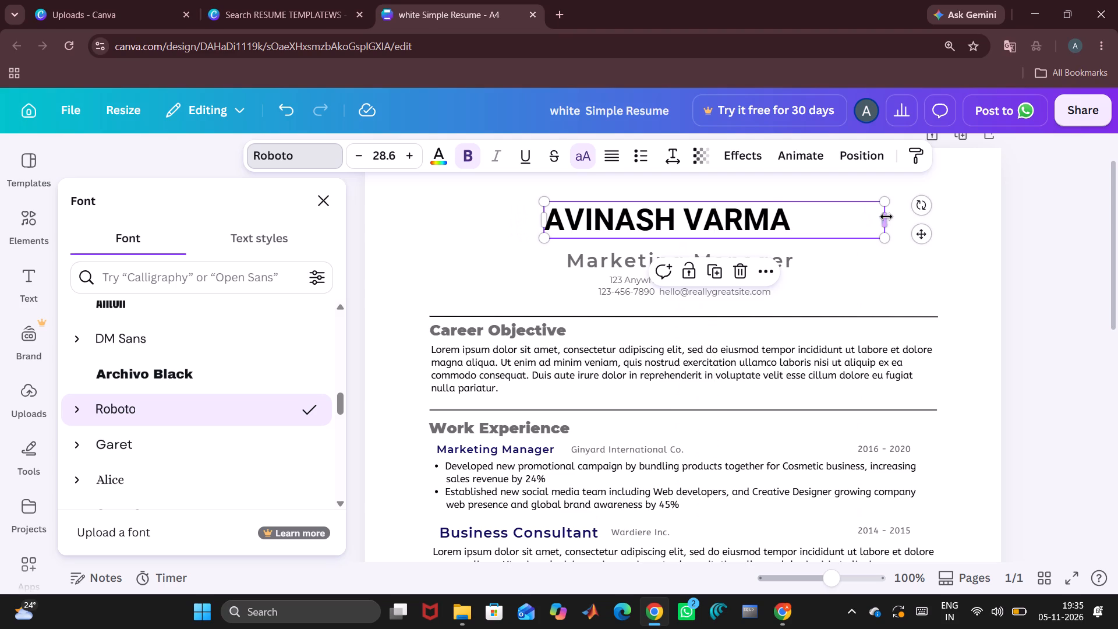
{"action": "left_click_drag", "start_coordinate": [886, 224], "coordinate": [851, 221]}
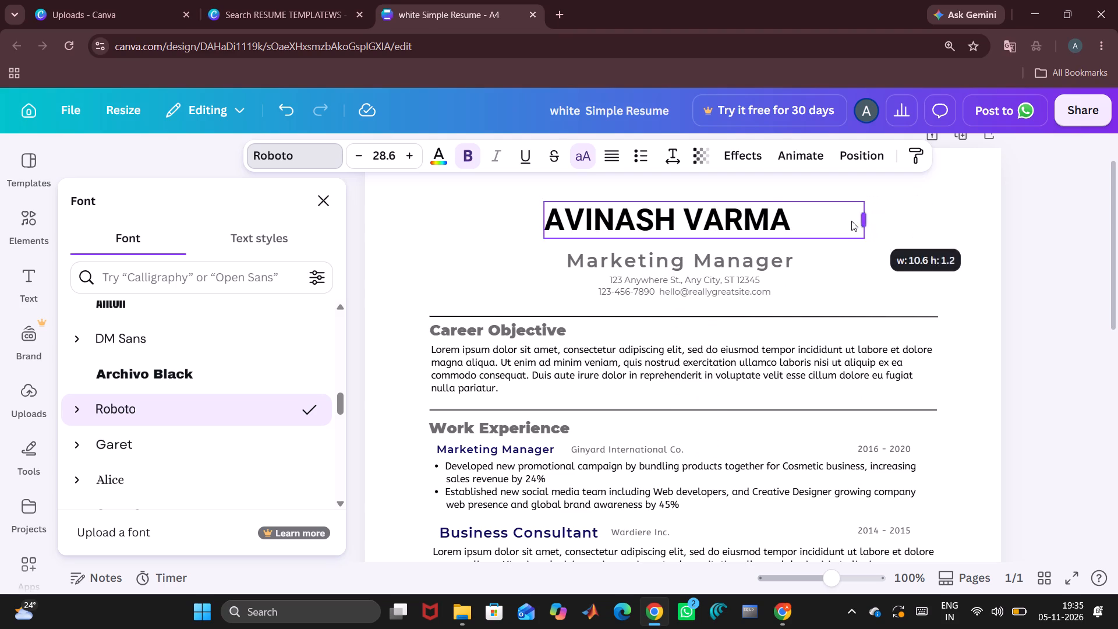
{"action": "left_click_drag", "start_coordinate": [851, 221], "coordinate": [795, 222]}
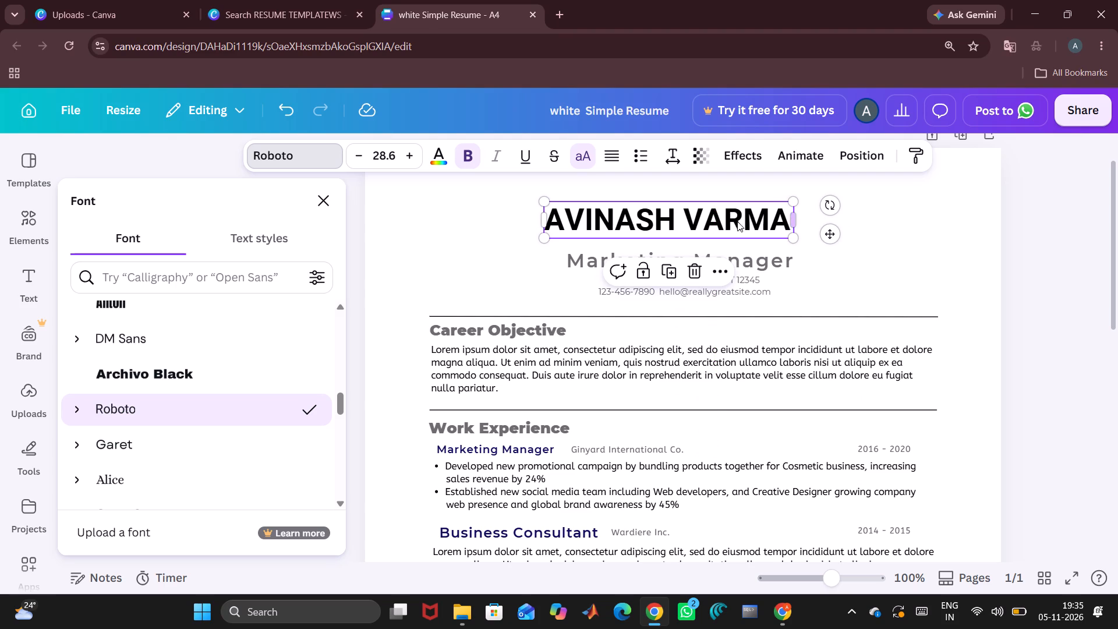
Add the surname in capitals after the existing name in the heading and widen its text box to hold everything on one line.
{"action": "left_click", "coordinate": [783, 218]}
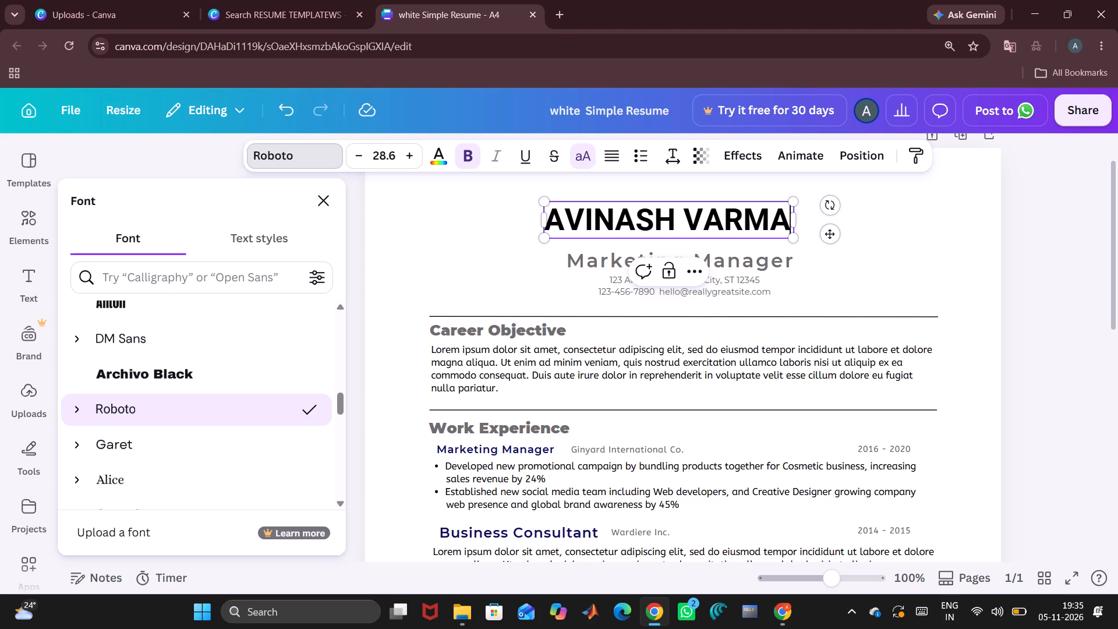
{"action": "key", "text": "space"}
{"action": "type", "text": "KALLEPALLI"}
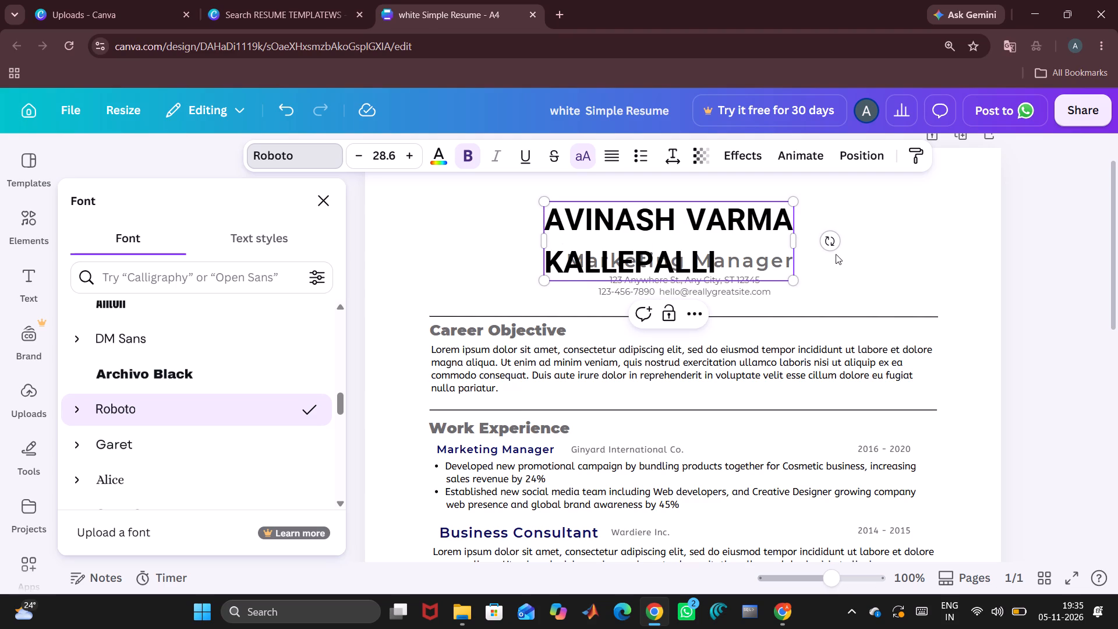
{"action": "left_click", "coordinate": [793, 241]}
{"action": "left_click_drag", "start_coordinate": [795, 239], "coordinate": [864, 241]}
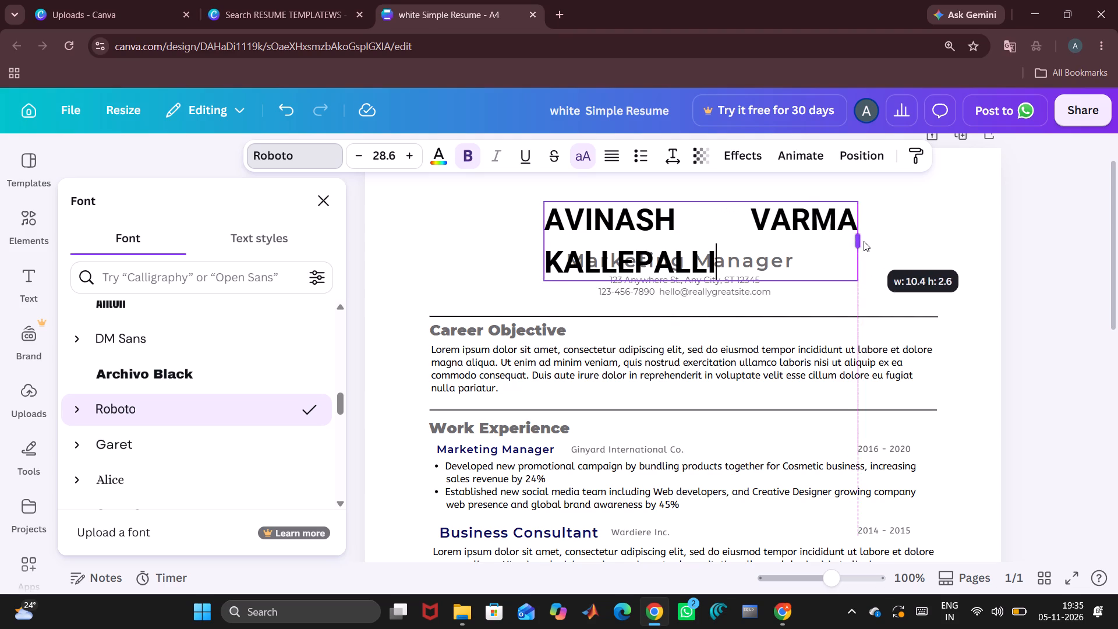
{"action": "left_click_drag", "start_coordinate": [864, 241], "coordinate": [886, 241]}
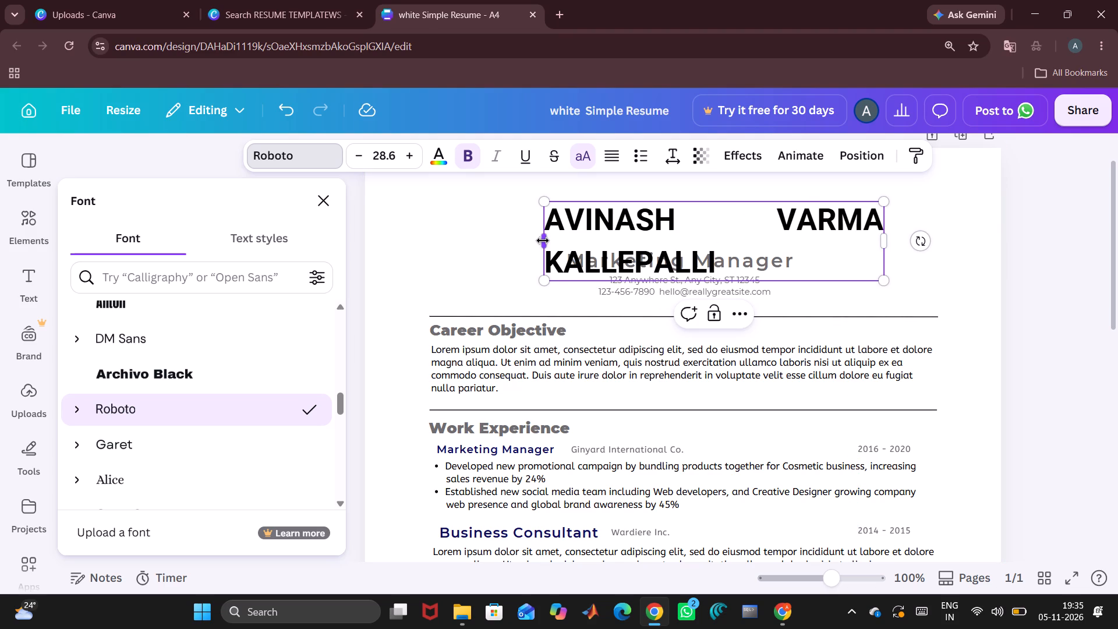
{"action": "left_click_drag", "start_coordinate": [543, 241], "coordinate": [445, 236]}
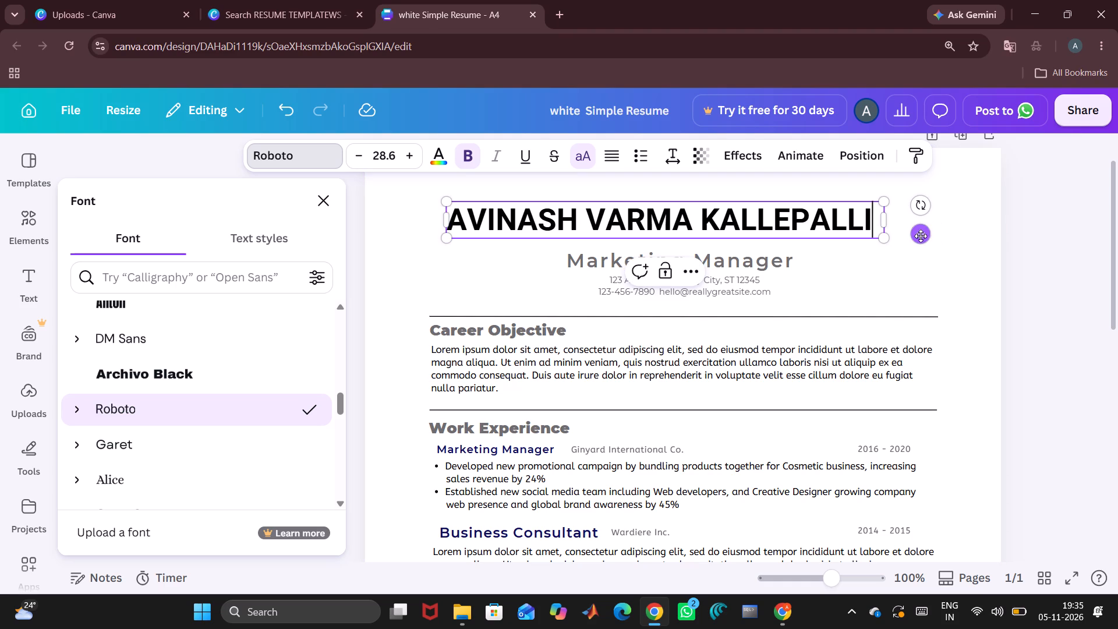
Reposition the widened name heading so it sits centrally above the job title.
{"action": "left_click_drag", "start_coordinate": [917, 235], "coordinate": [936, 237]}
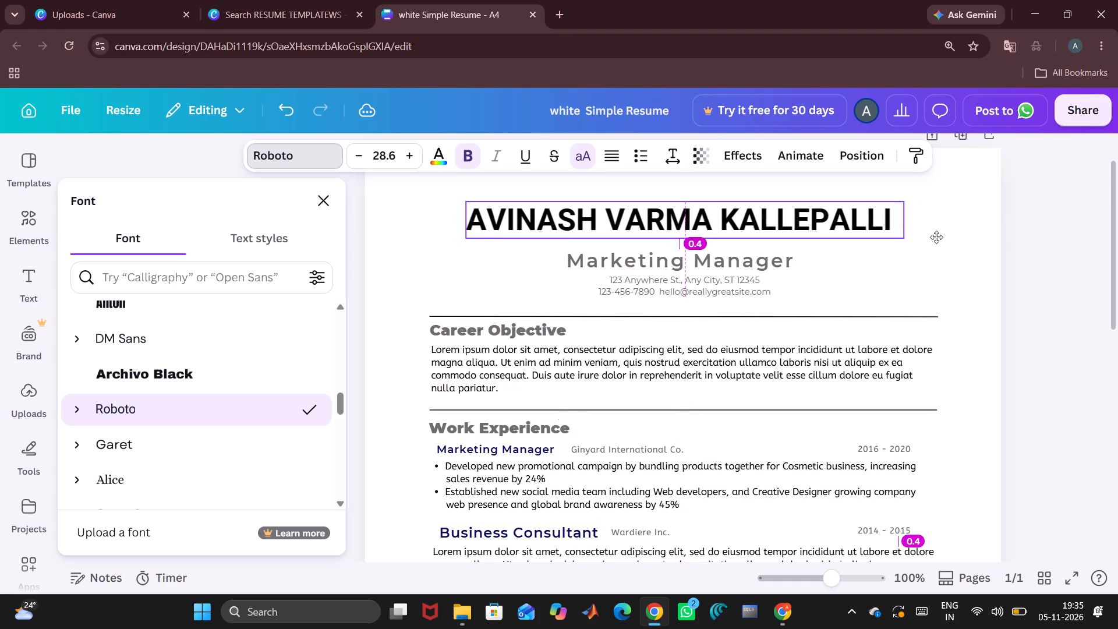
{"action": "left_click_drag", "start_coordinate": [936, 237], "coordinate": [938, 234]}
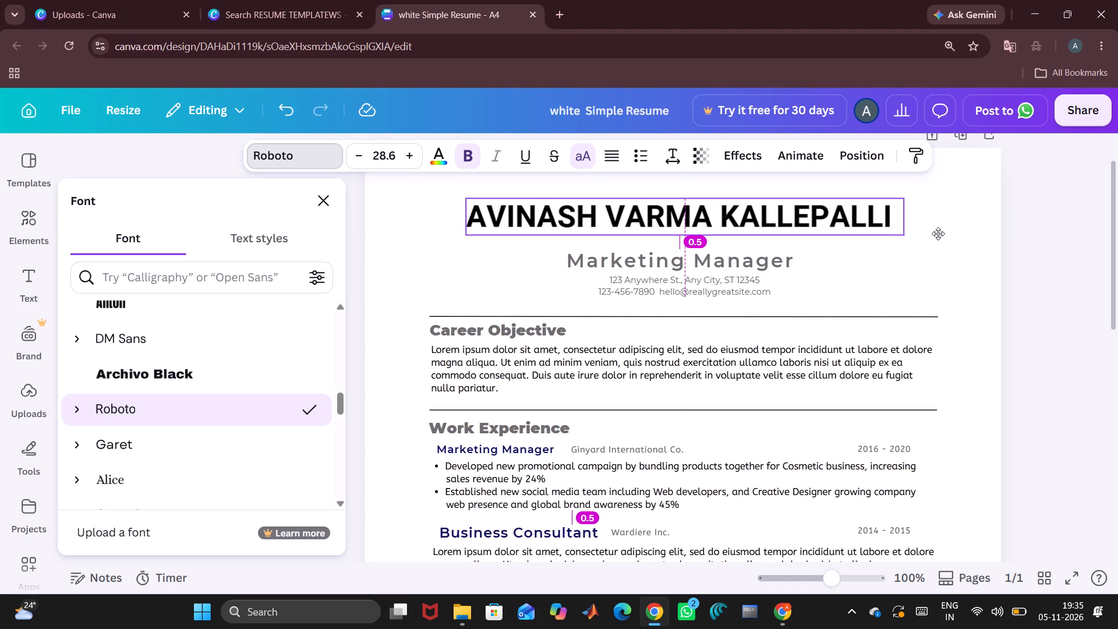
{"action": "left_click_drag", "start_coordinate": [938, 234], "coordinate": [938, 234]}
{"action": "left_click", "coordinate": [786, 274]}
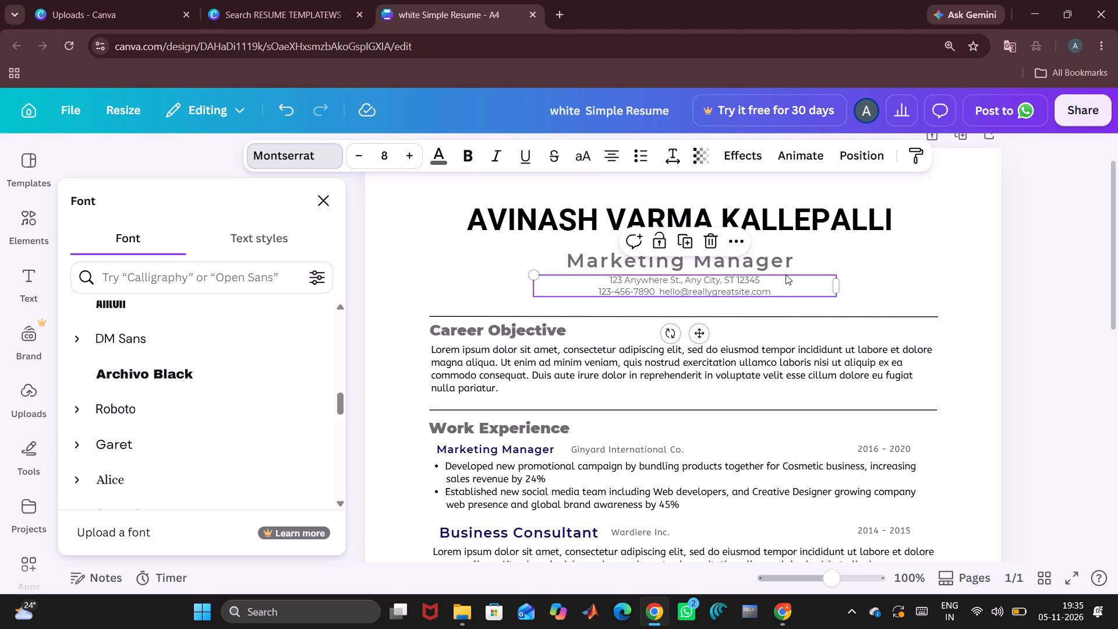
{"action": "left_click", "coordinate": [750, 263]}
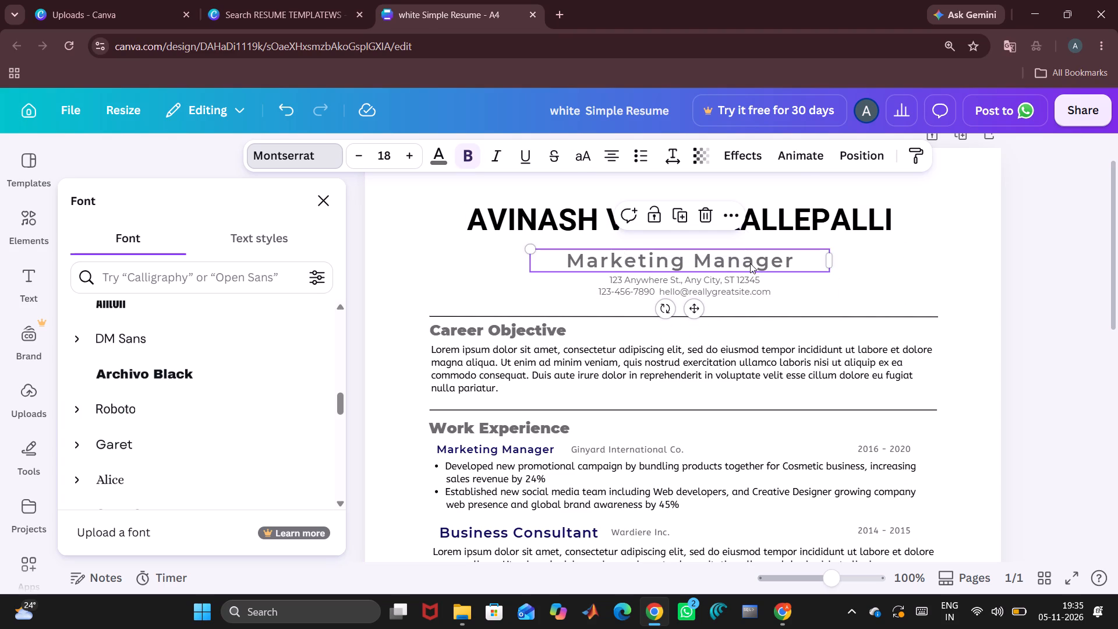
{"action": "left_click", "coordinate": [794, 217]}
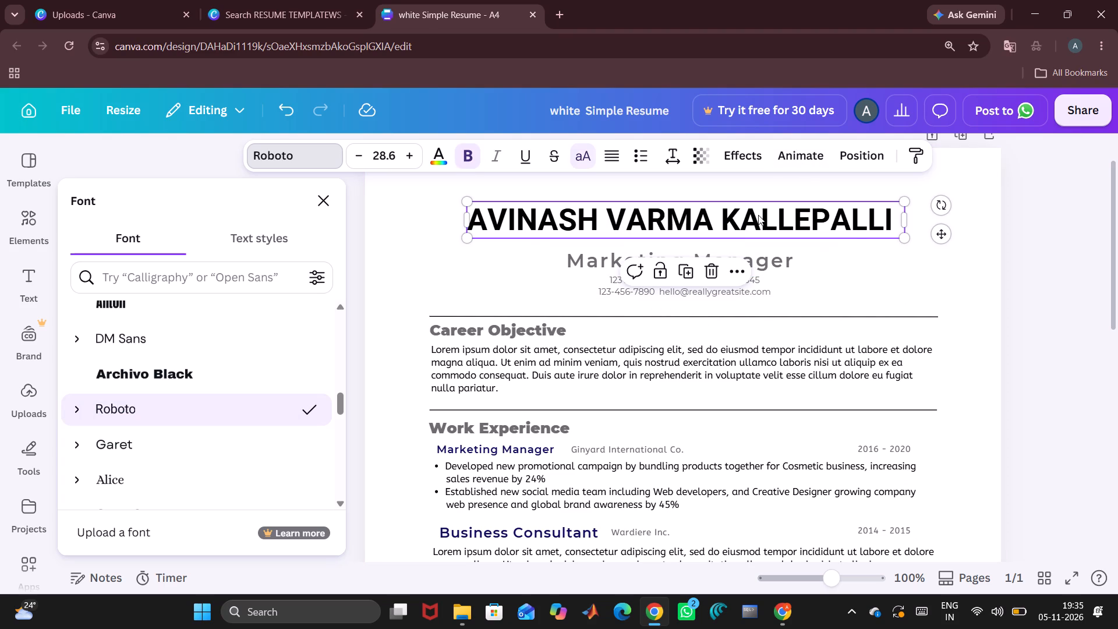
{"action": "left_click_drag", "start_coordinate": [943, 242], "coordinate": [950, 242]}
{"action": "left_click", "coordinate": [835, 277]}
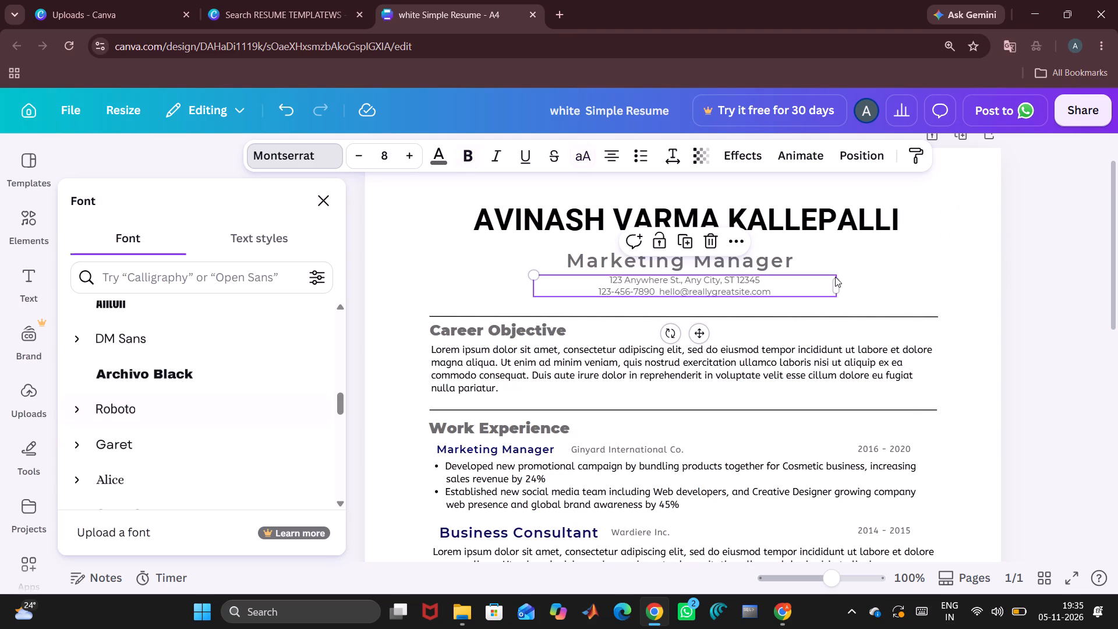
Remove the bold formatting from the name heading.
{"action": "left_click", "coordinate": [778, 211]}
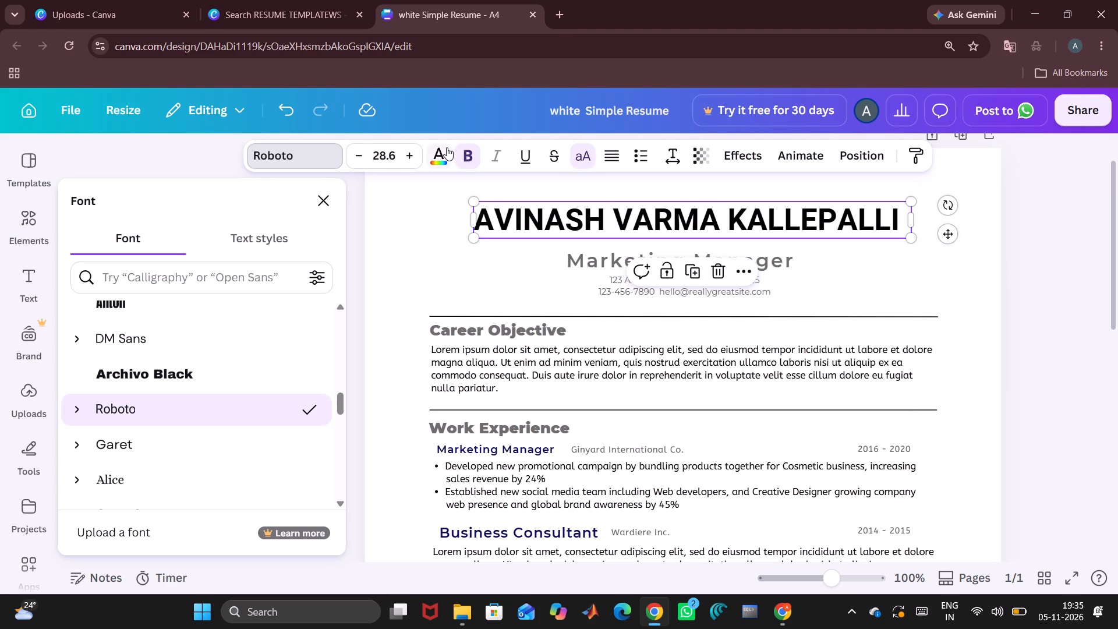
{"action": "left_click", "coordinate": [469, 159]}
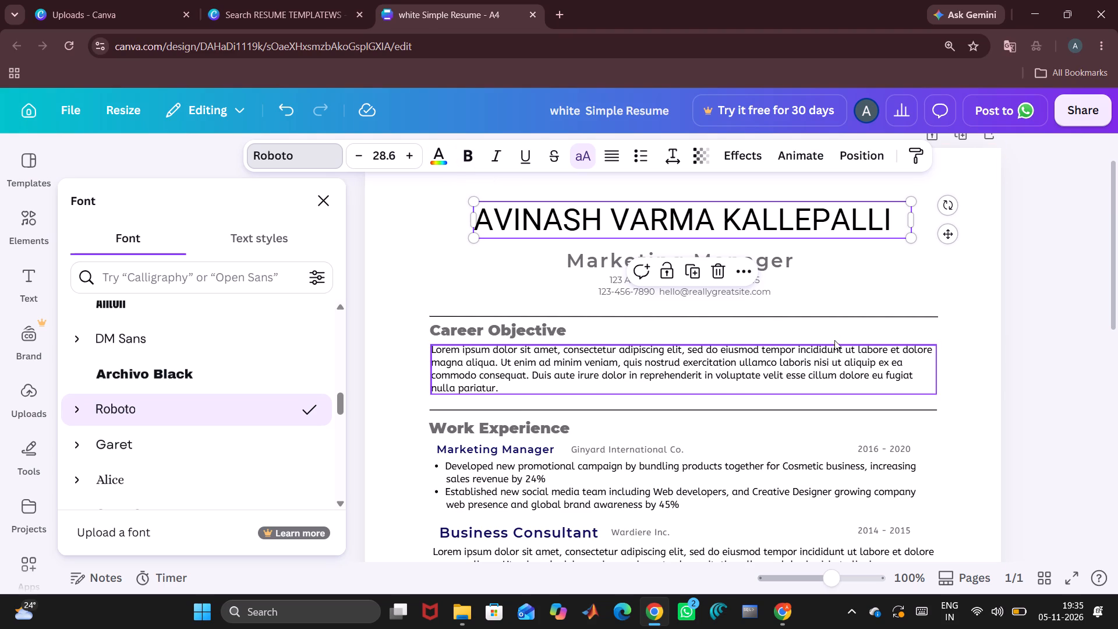
{"action": "left_click", "coordinate": [844, 284]}
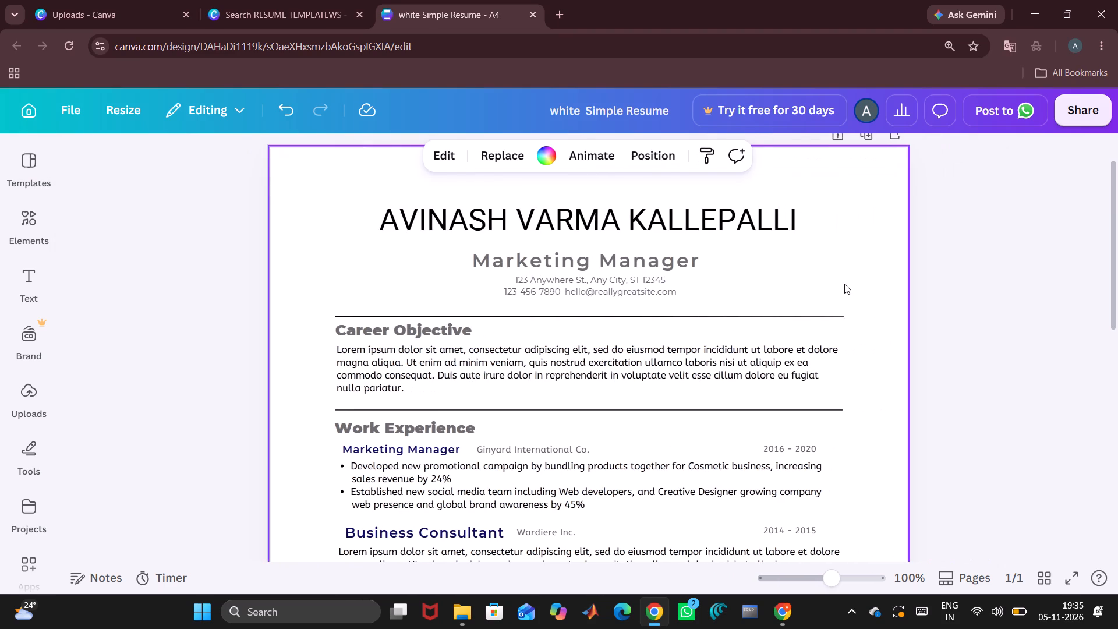
{"action": "left_click", "coordinate": [735, 227]}
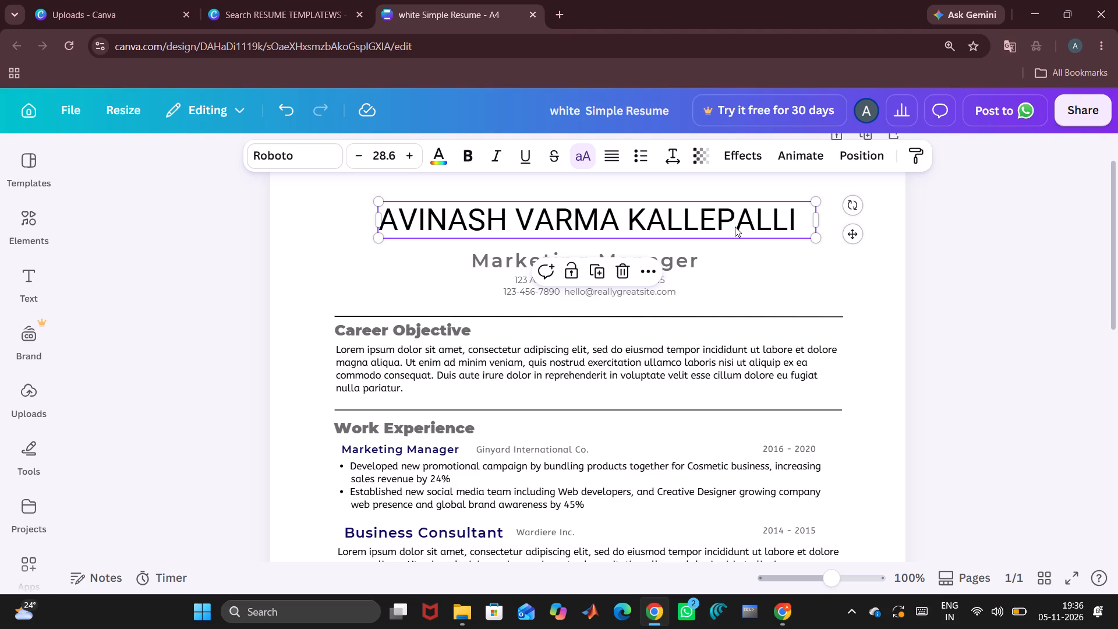
Replace the "Marketing Manager" job title beneath the name heading with "SOFTWARE ENGINEERING".
{"action": "left_click", "coordinate": [677, 267]}
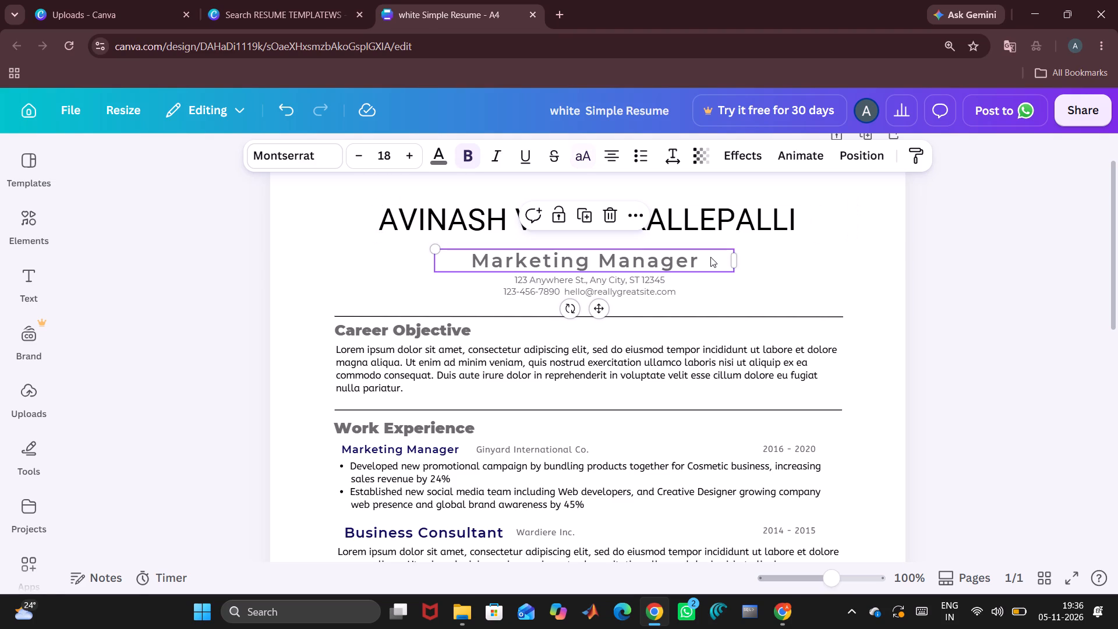
{"action": "double_click", "coordinate": [712, 257]}
{"action": "key", "text": "BackSpace"}
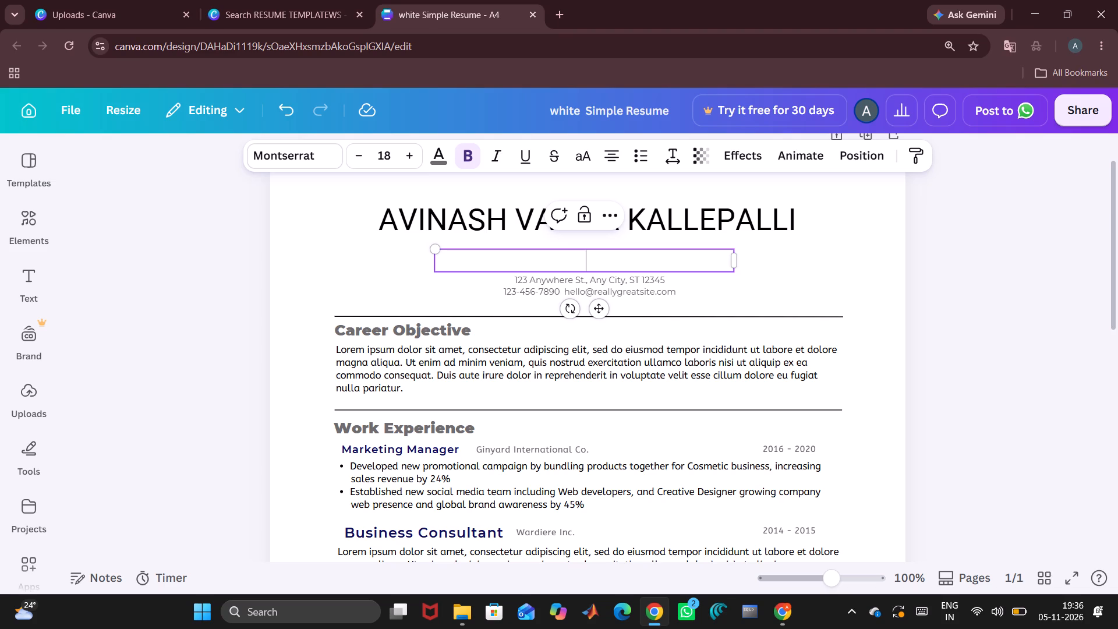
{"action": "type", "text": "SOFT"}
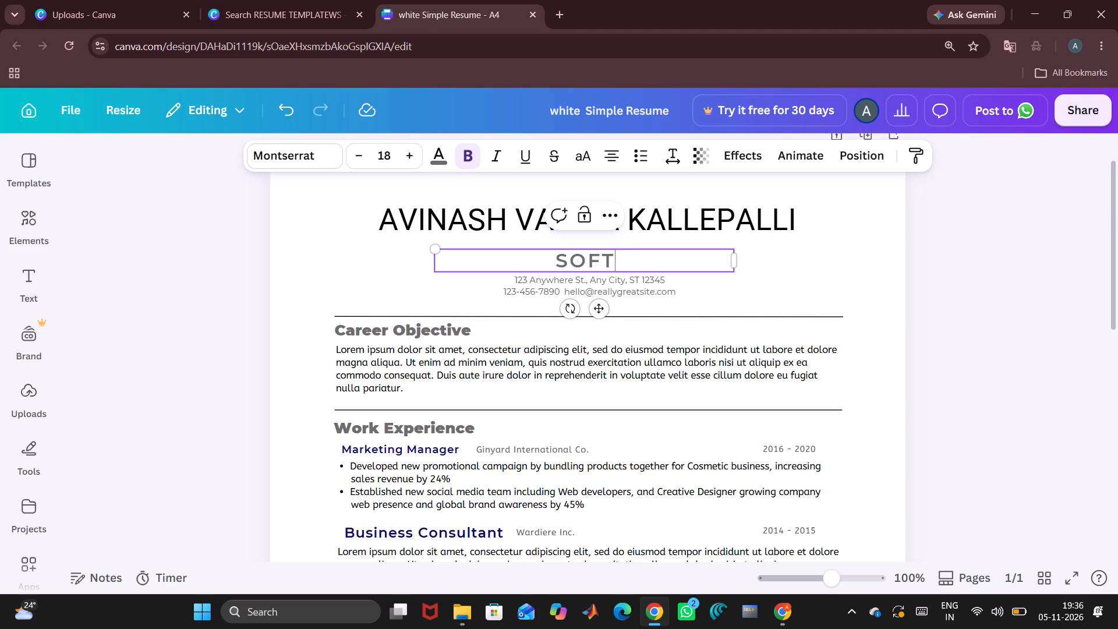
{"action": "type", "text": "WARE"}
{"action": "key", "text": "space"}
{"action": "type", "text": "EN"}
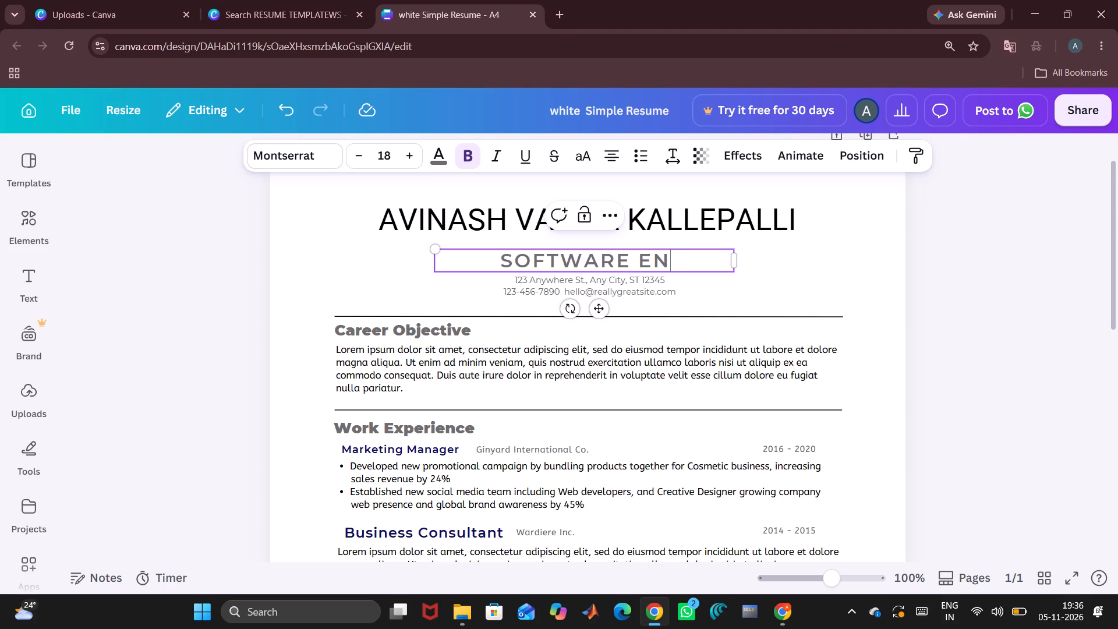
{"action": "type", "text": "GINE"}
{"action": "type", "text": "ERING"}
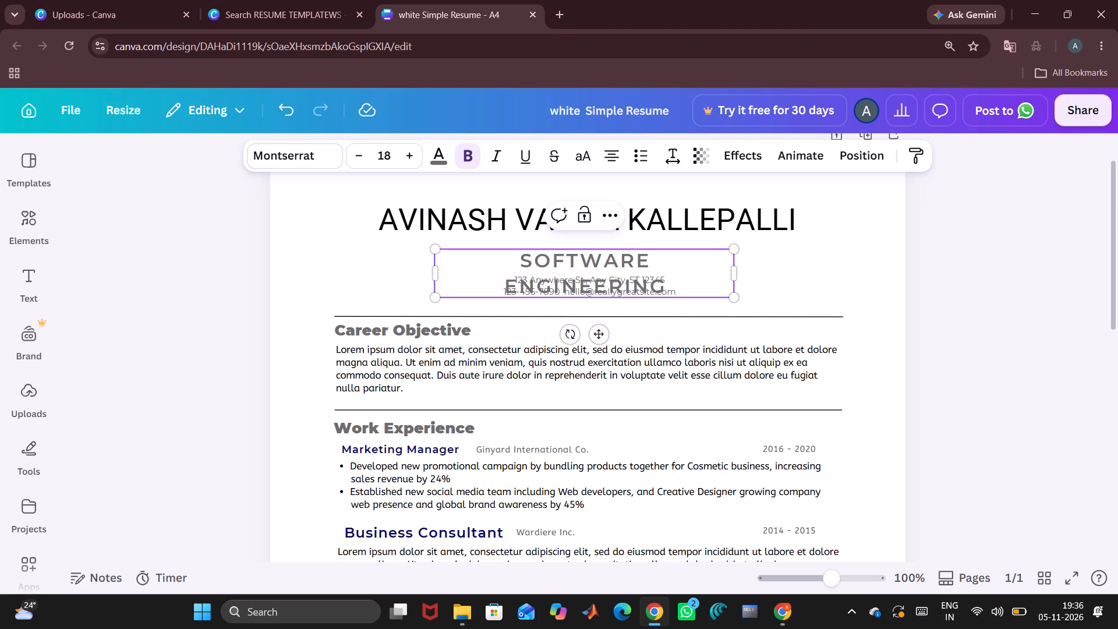
Widen the job title's text box to about 11.6 so the title fits on one line.
{"action": "left_click_drag", "start_coordinate": [734, 274], "coordinate": [773, 277]}
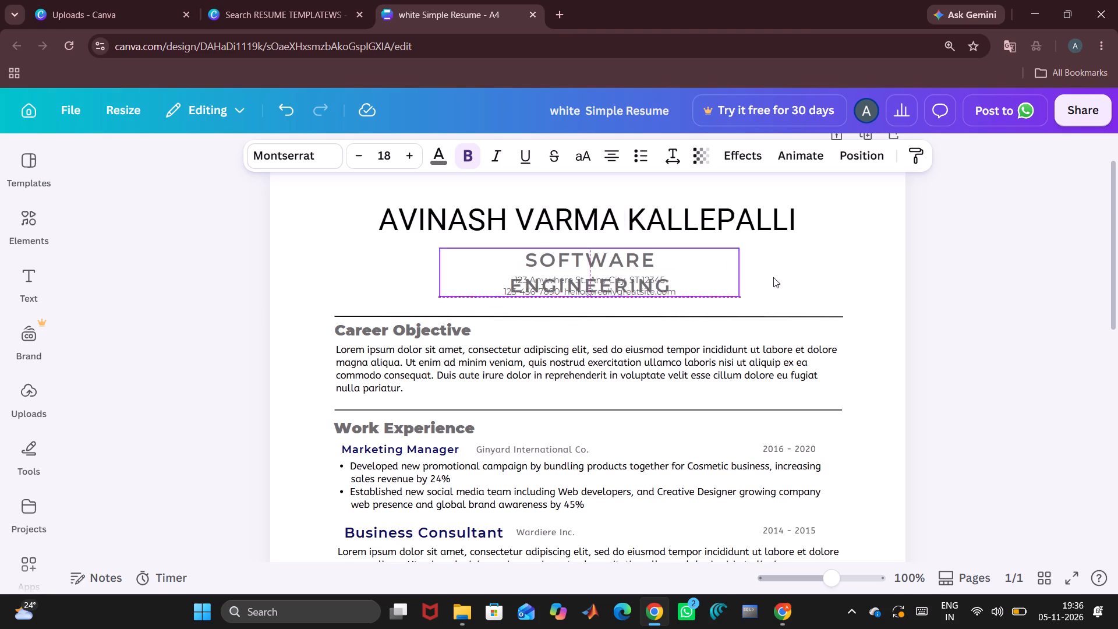
{"action": "left_click_drag", "start_coordinate": [773, 277], "coordinate": [719, 277]}
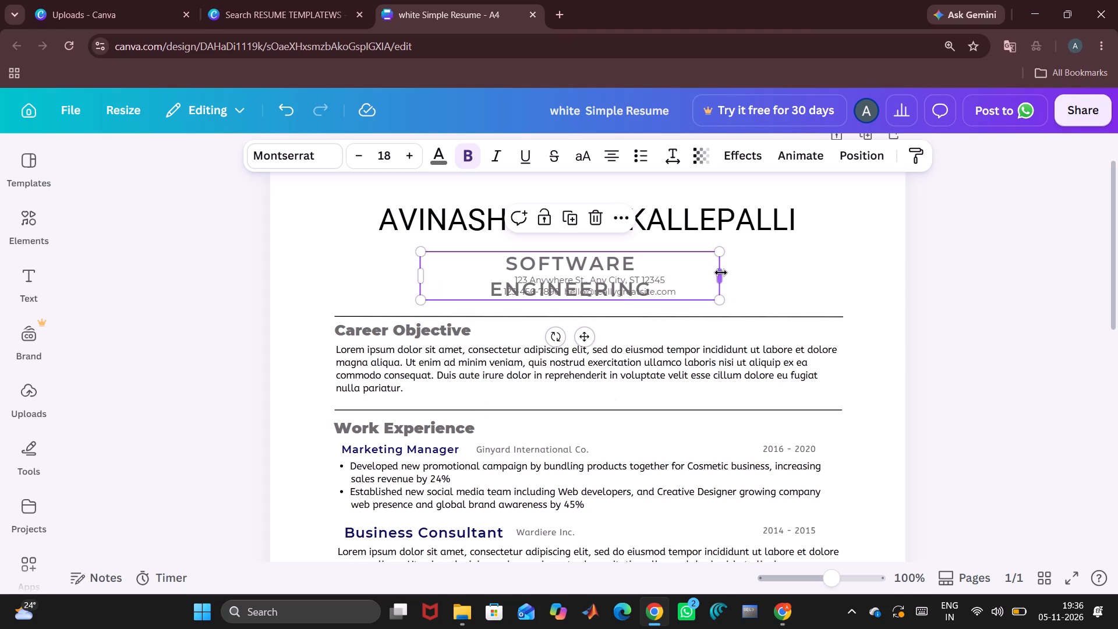
{"action": "left_click", "coordinate": [719, 277]}
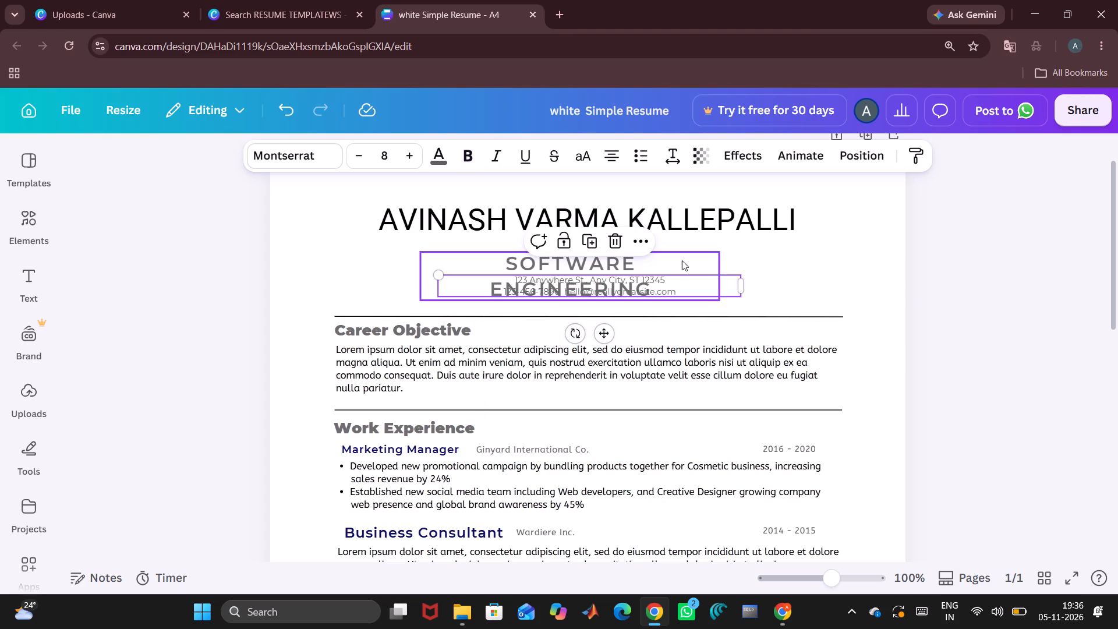
{"action": "left_click", "coordinate": [652, 261]}
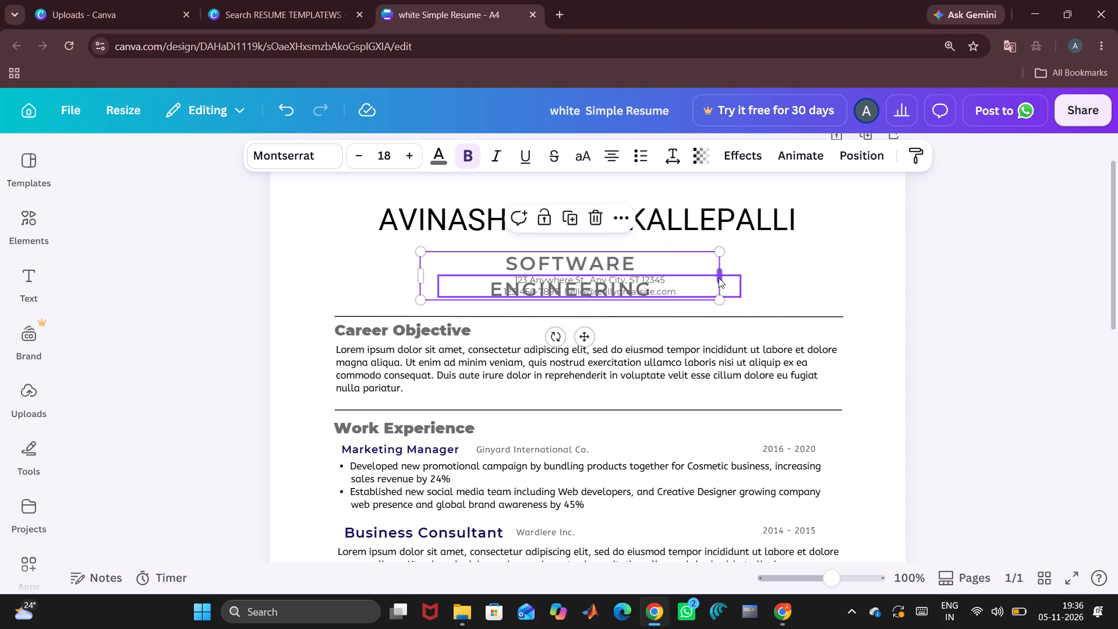
{"action": "left_click_drag", "start_coordinate": [722, 274], "coordinate": [777, 271]}
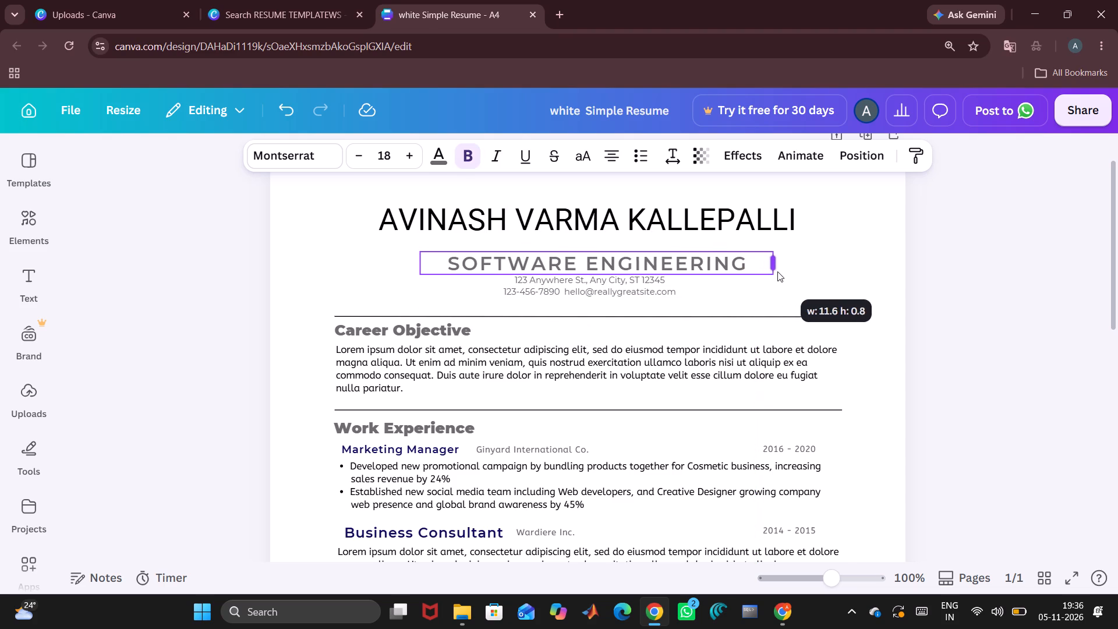
{"action": "left_click_drag", "start_coordinate": [777, 271], "coordinate": [778, 271]}
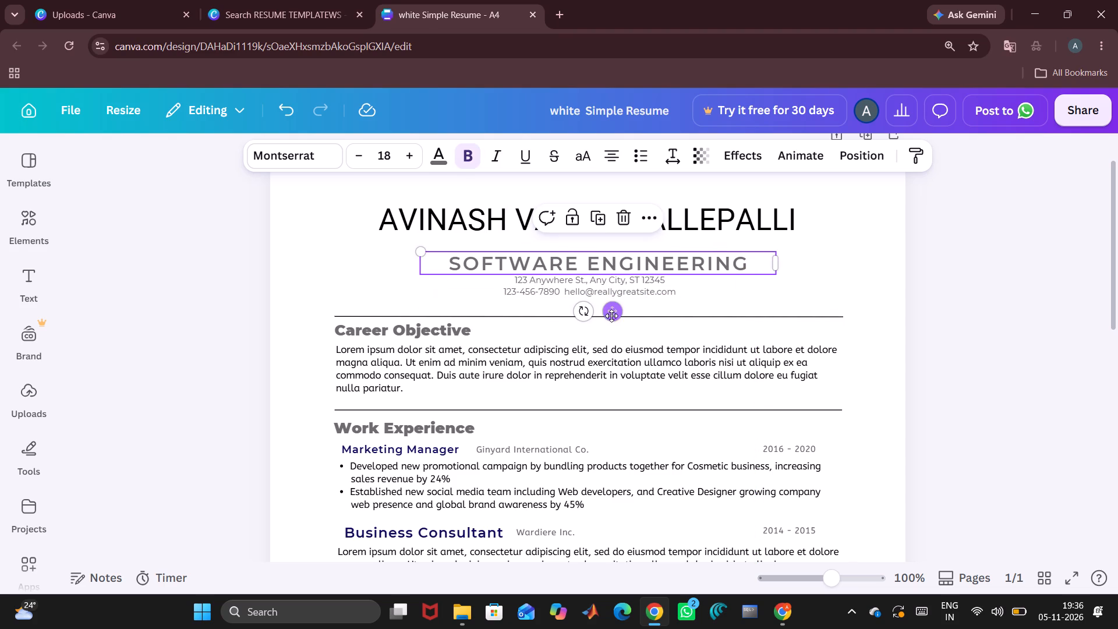
Move the job title up close beneath the name heading and centre it over the contact details.
{"action": "left_click_drag", "start_coordinate": [611, 316], "coordinate": [620, 306]}
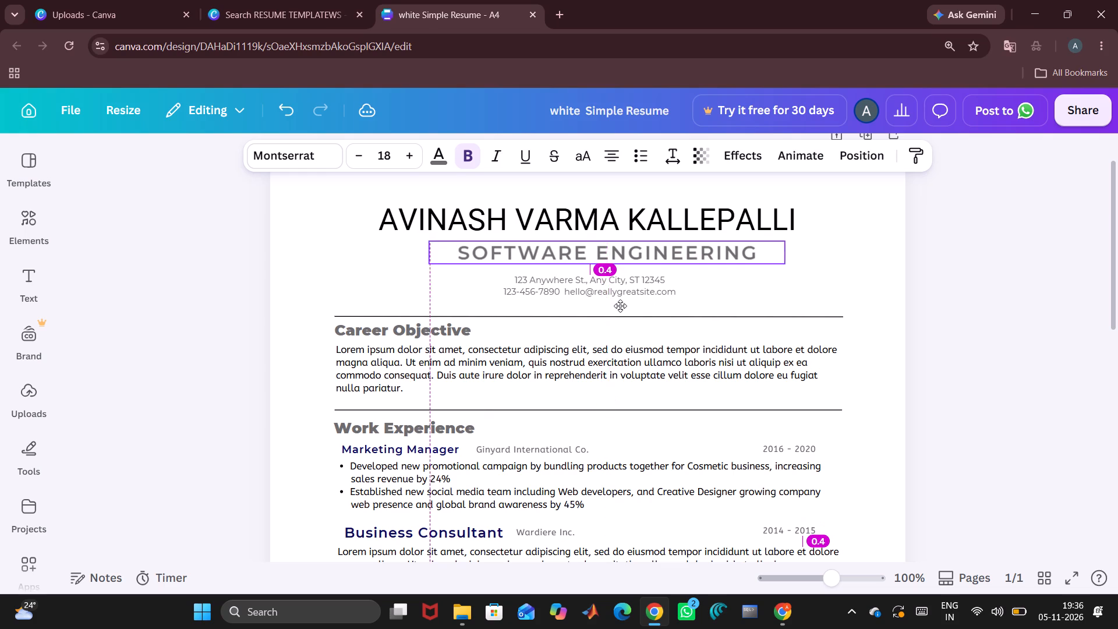
{"action": "left_click_drag", "start_coordinate": [620, 306], "coordinate": [606, 306]}
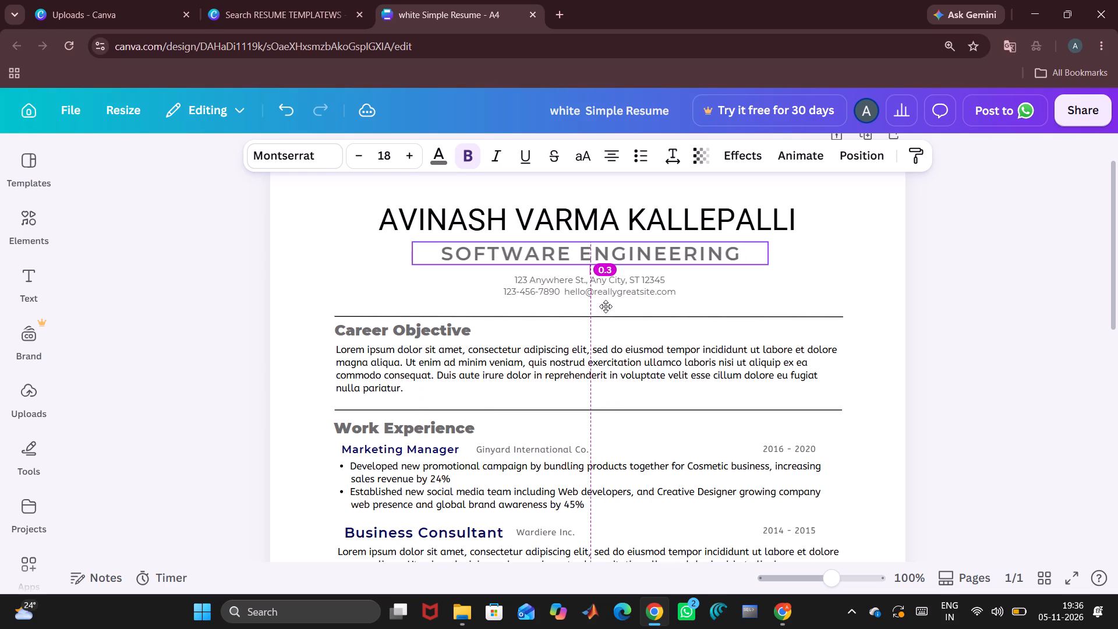
{"action": "left_click_drag", "start_coordinate": [606, 306], "coordinate": [606, 305]}
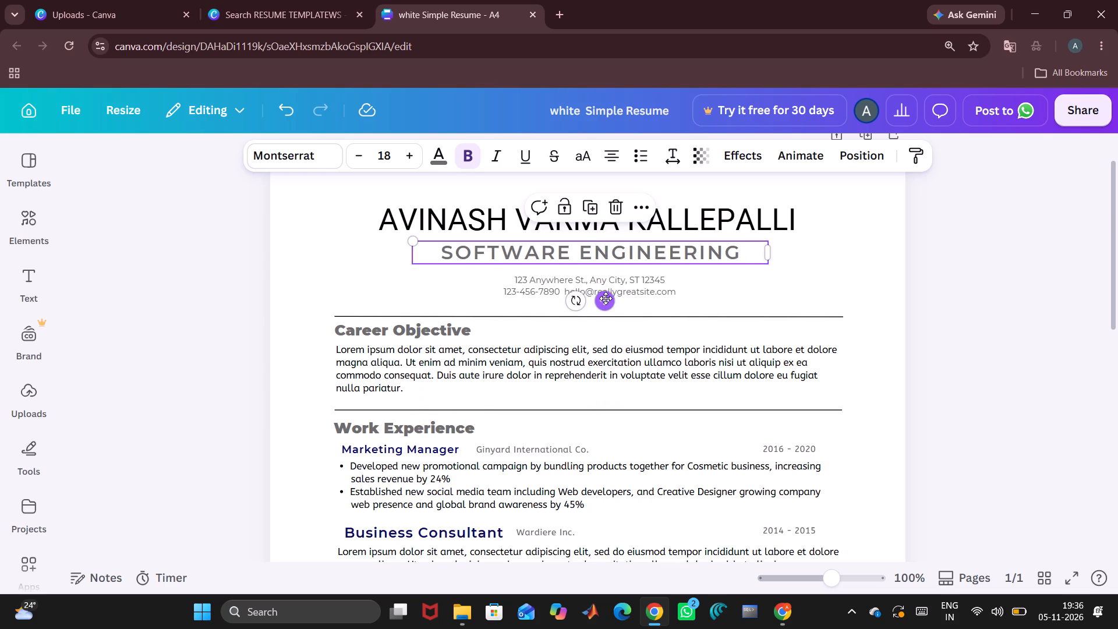
{"action": "left_click", "coordinate": [606, 300]}
{"action": "left_click", "coordinate": [695, 307]}
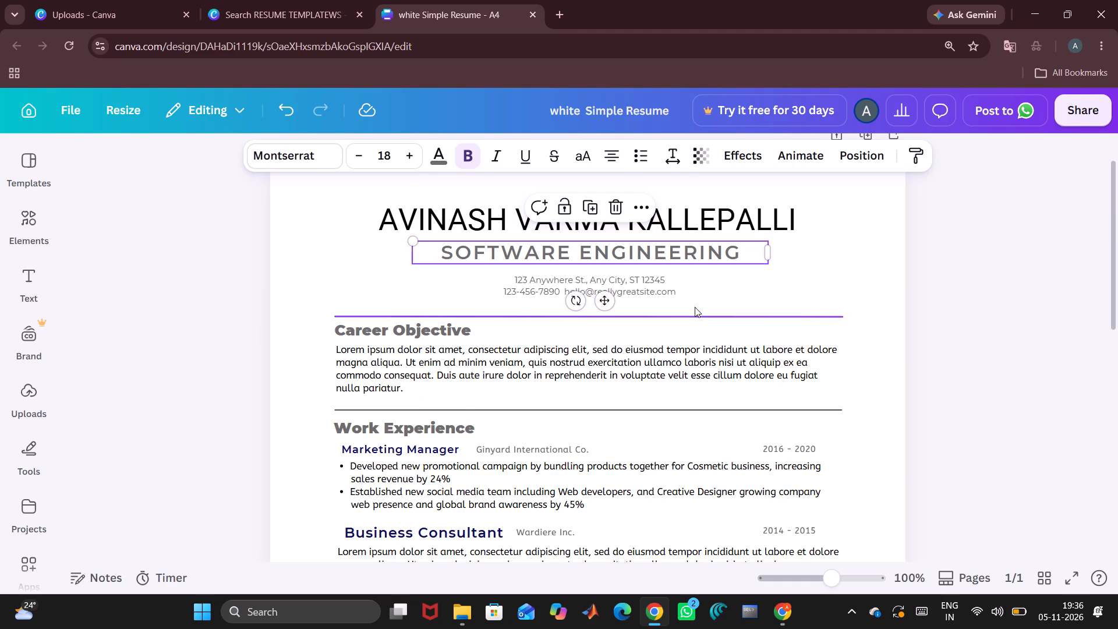
Widen the contact details text box until its right edge lines up with the job title's text box.
{"action": "left_click", "coordinate": [660, 284]}
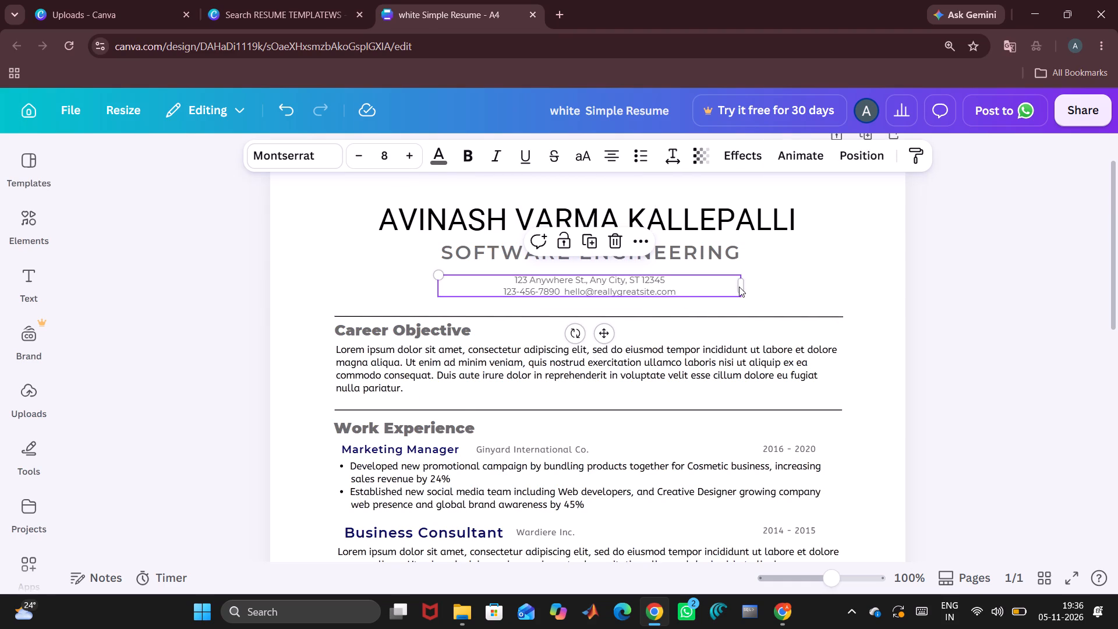
{"action": "left_click_drag", "start_coordinate": [741, 285], "coordinate": [803, 285]}
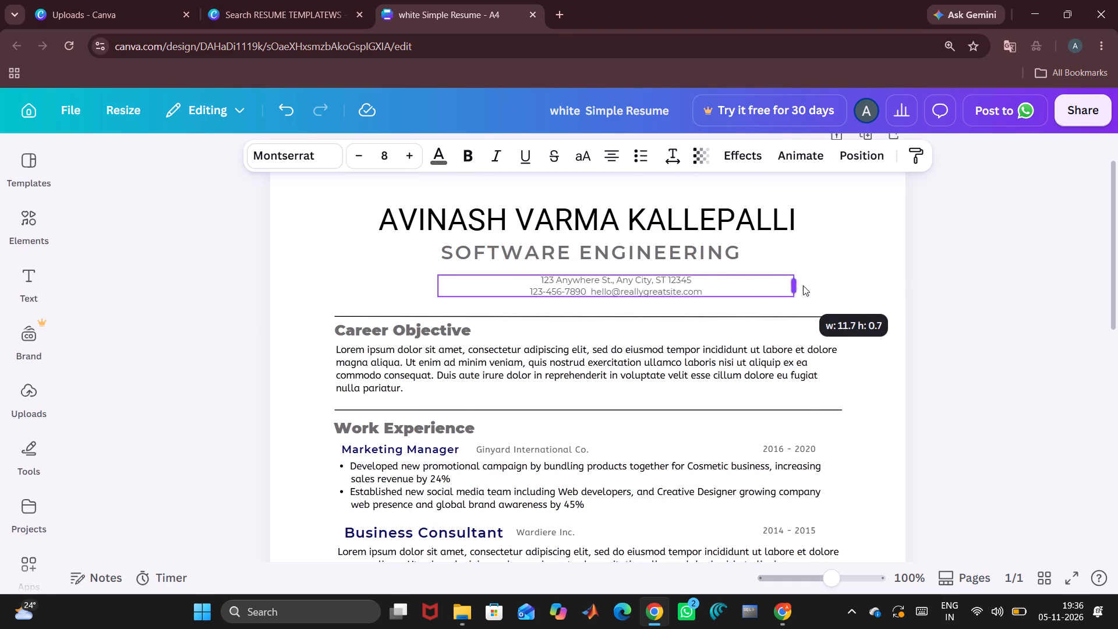
{"action": "left_click_drag", "start_coordinate": [803, 285], "coordinate": [770, 292]}
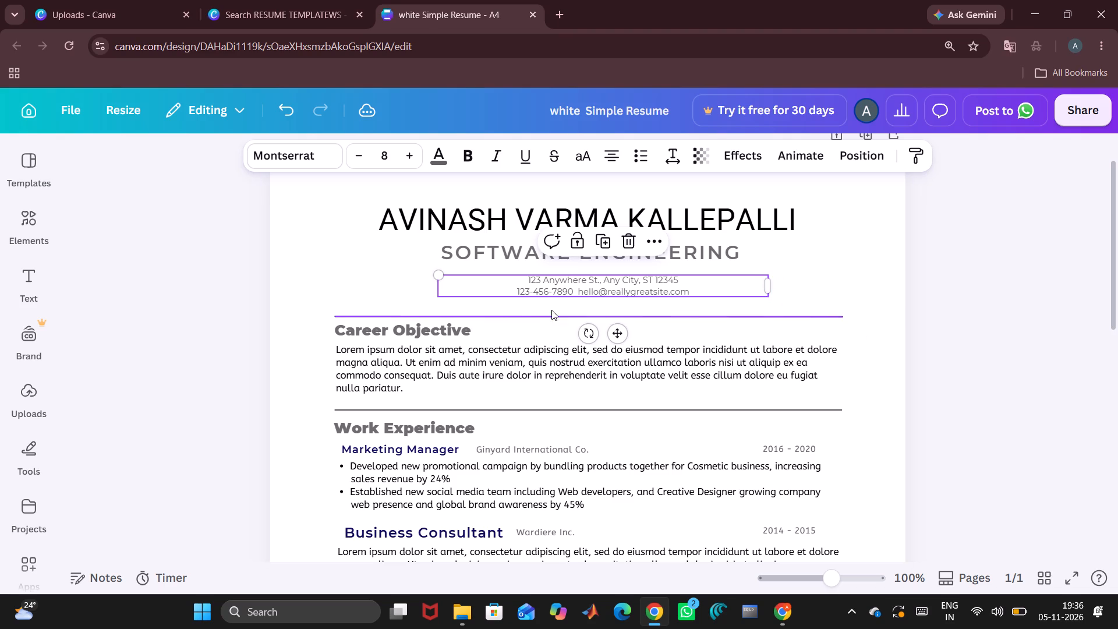
Clear the placeholder address, phone number and e-mail from the contact details text box.
{"action": "left_click", "coordinate": [551, 280]}
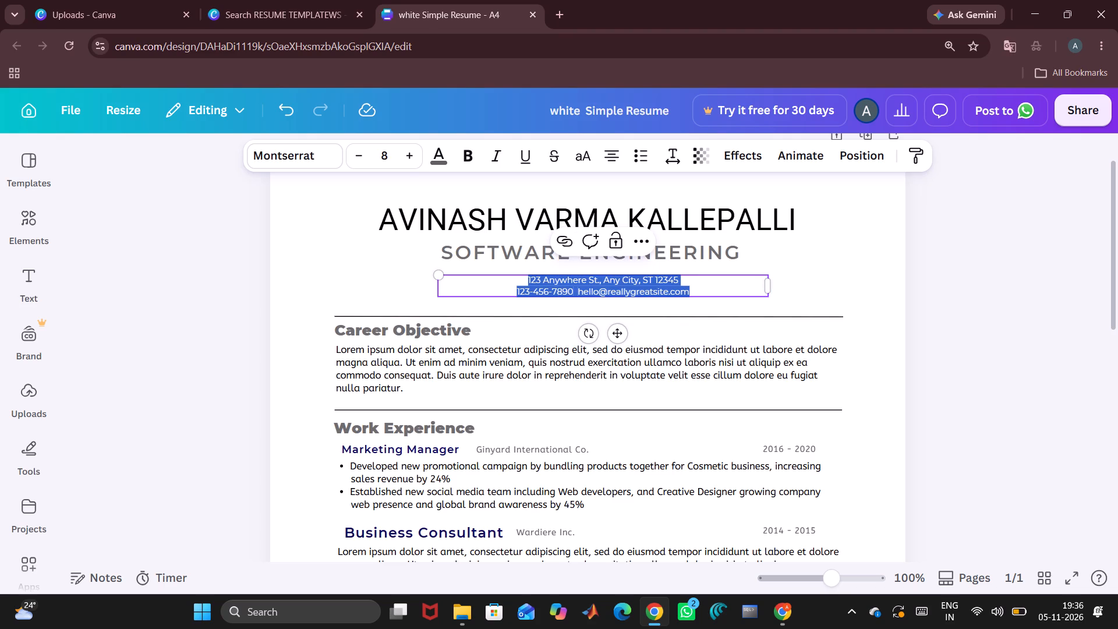
{"action": "key", "text": "BackSpace"}
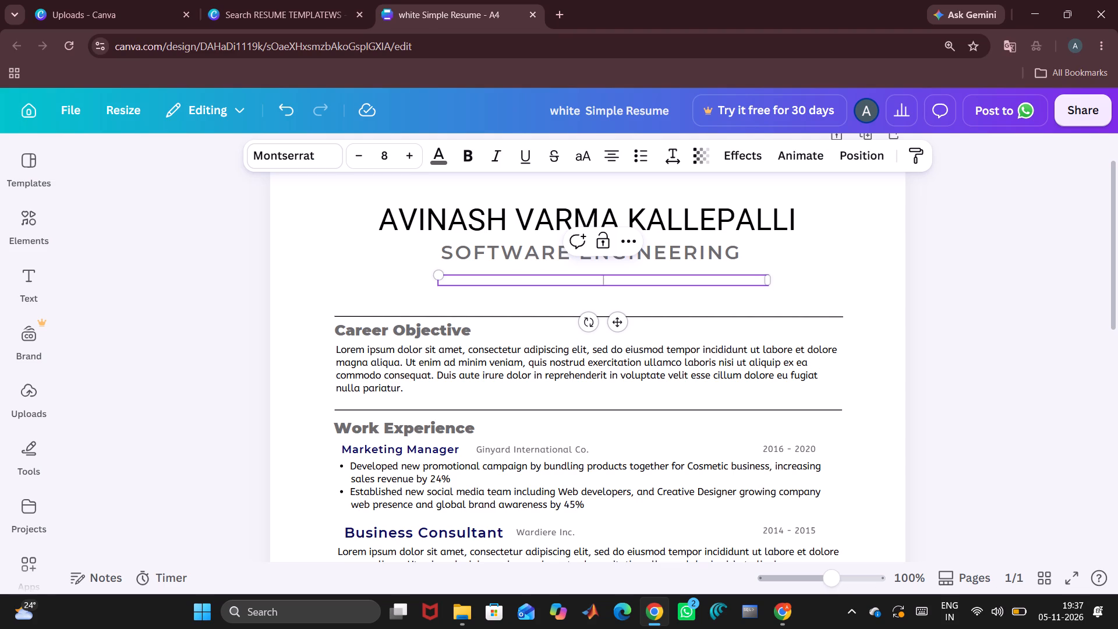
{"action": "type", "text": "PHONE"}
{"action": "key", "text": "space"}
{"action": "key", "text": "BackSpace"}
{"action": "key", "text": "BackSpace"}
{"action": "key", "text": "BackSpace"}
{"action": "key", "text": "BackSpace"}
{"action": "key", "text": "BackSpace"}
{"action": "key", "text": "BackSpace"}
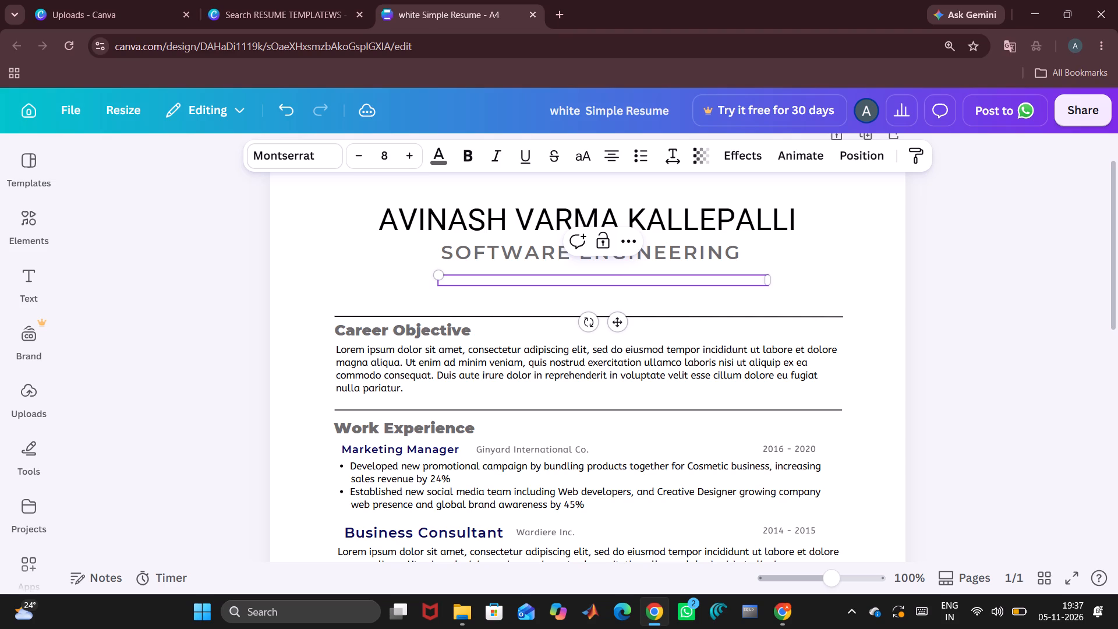
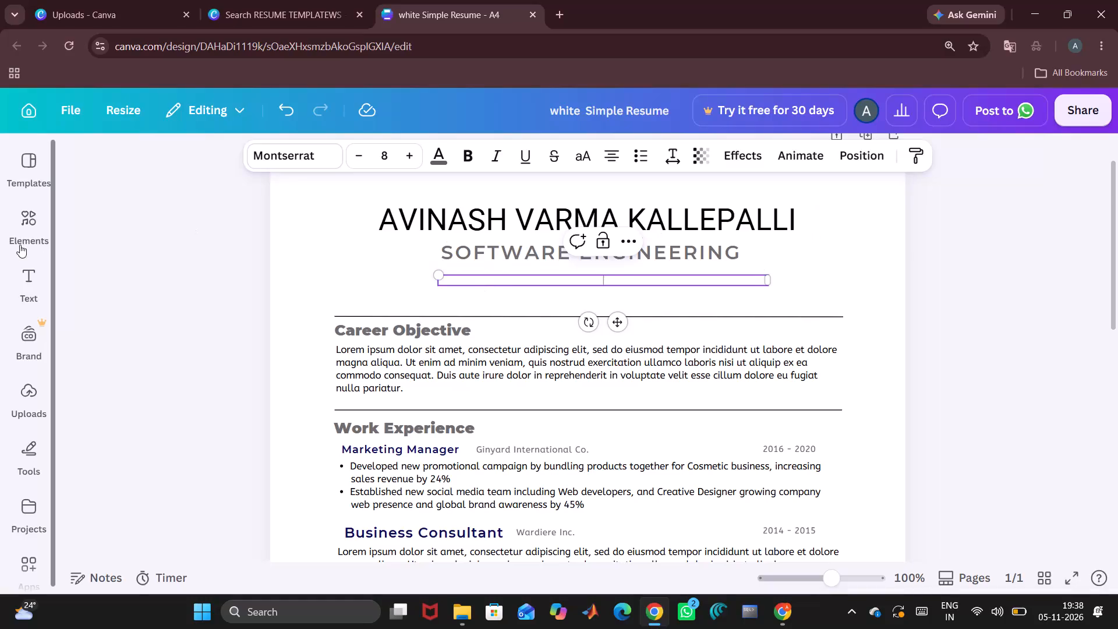
Search the elements for PHONE and add the solid black handset graphic to the resume.
{"action": "left_click", "coordinate": [30, 229]}
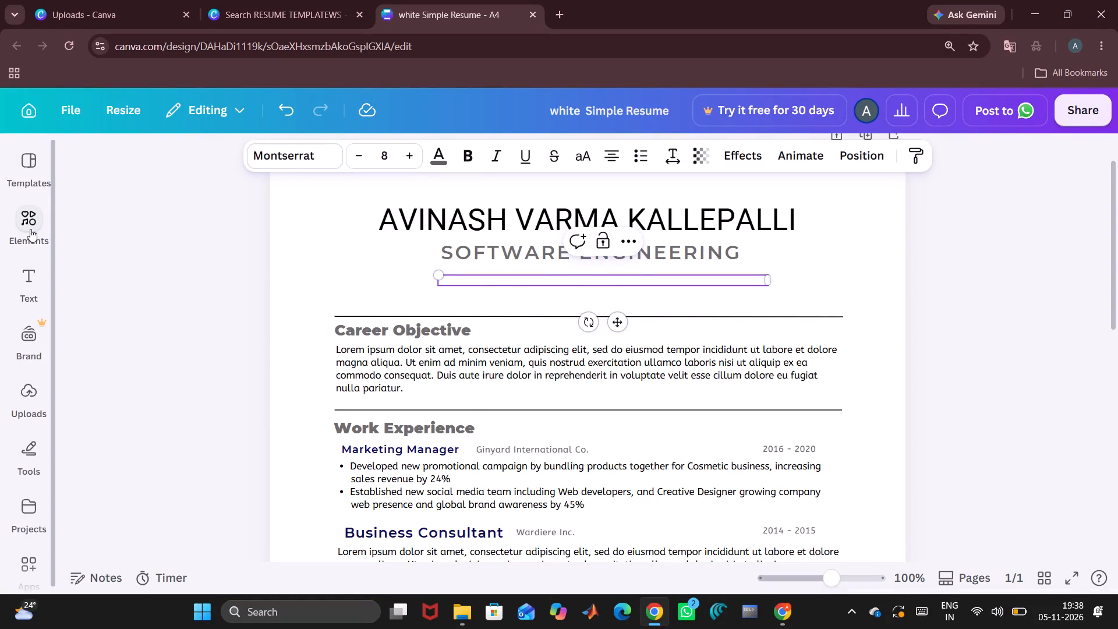
{"action": "left_click", "coordinate": [171, 164]}
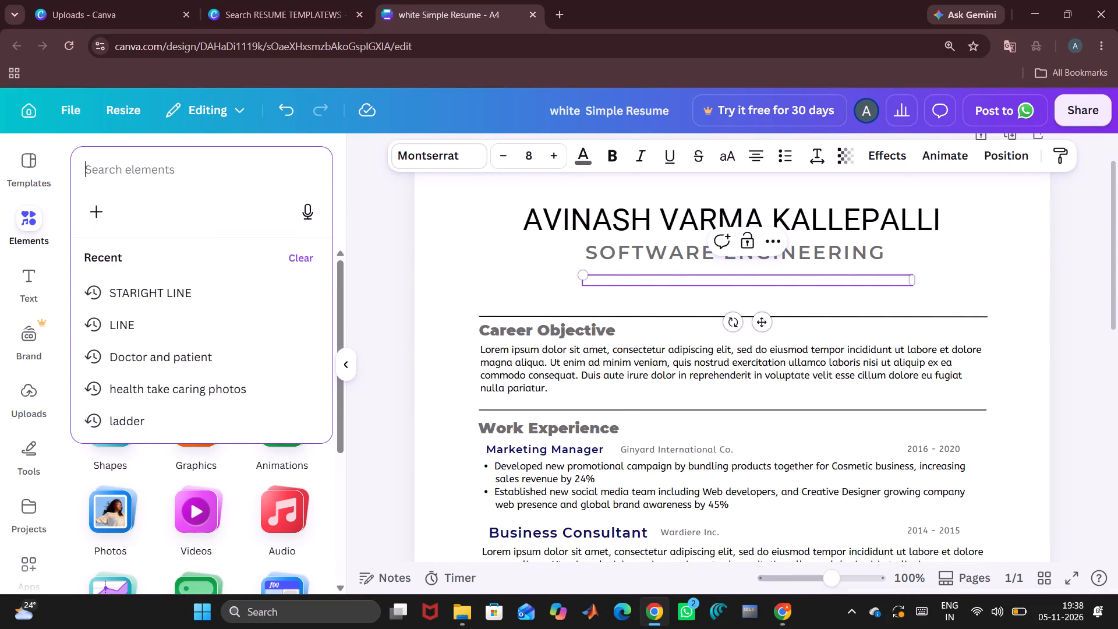
{"action": "type", "text": "PHI"}
{"action": "key", "text": "BackSpace"}
{"action": "type", "text": "ONE"}
{"action": "key", "text": "Return"}
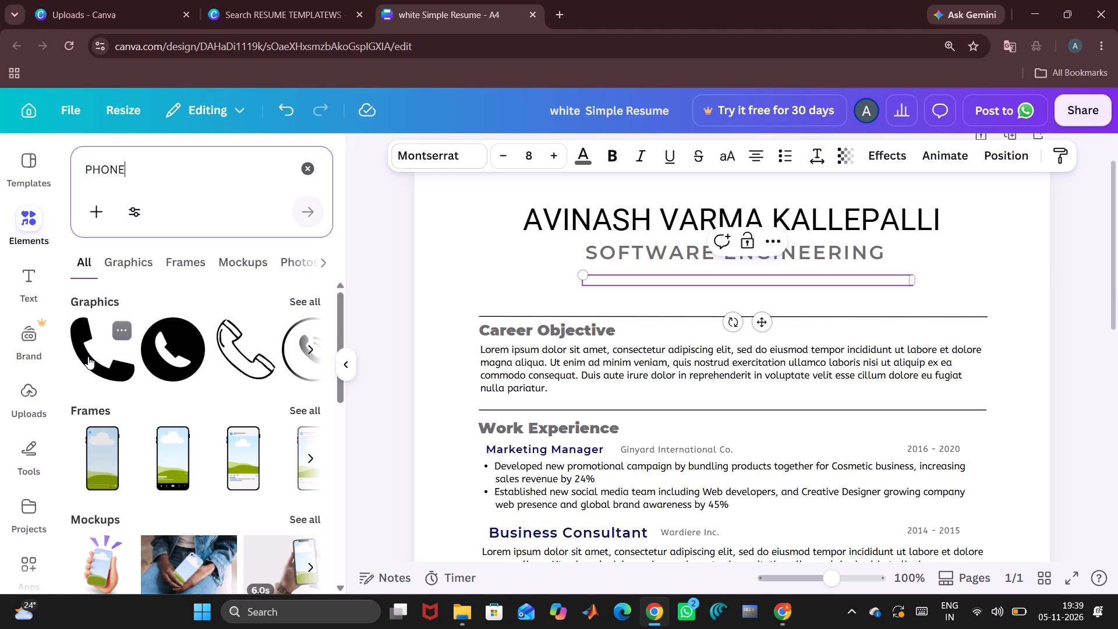
{"action": "left_click", "coordinate": [88, 356]}
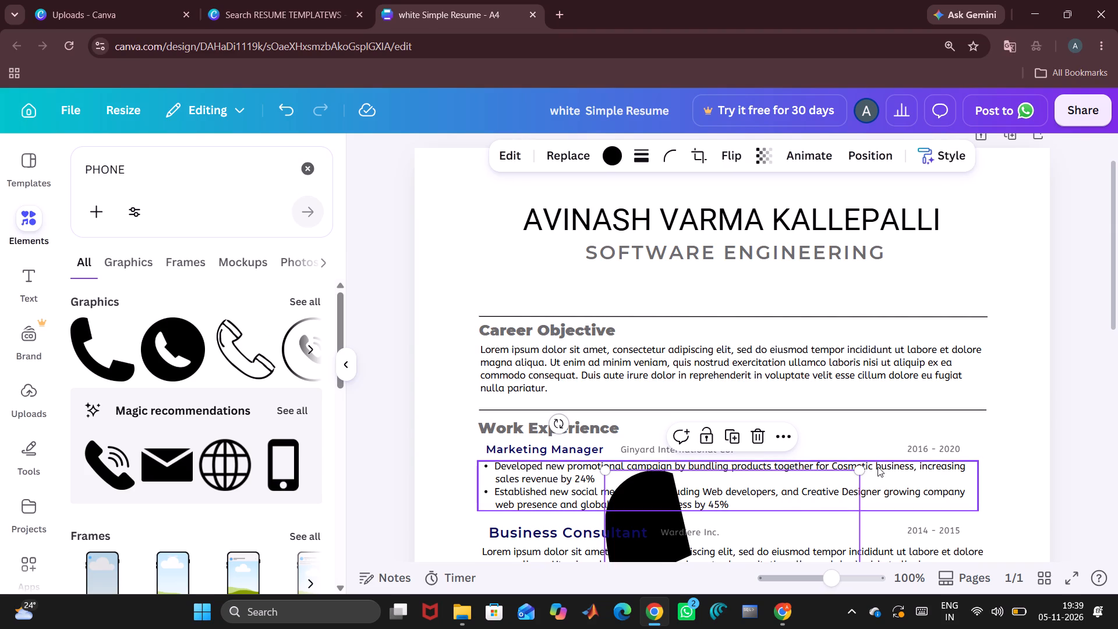
Shrink the handset graphic to a tiny icon about the height of a line of body text.
{"action": "left_click_drag", "start_coordinate": [859, 473], "coordinate": [719, 547]}
{"action": "scroll", "coordinate": [806, 387], "scroll_direction": "down", "scroll_amount": 4}
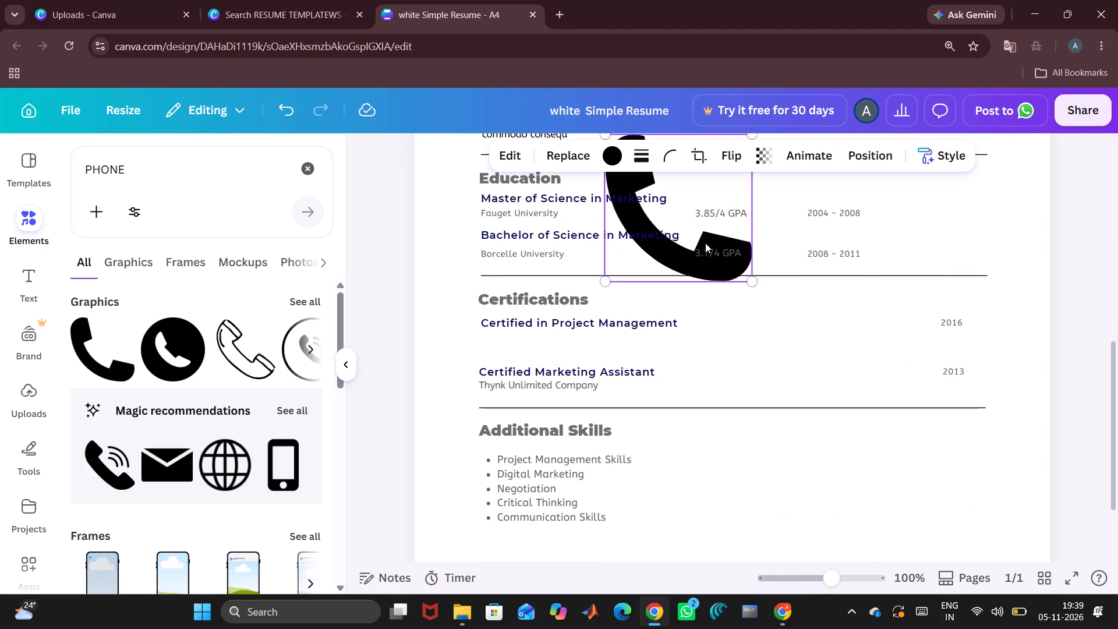
{"action": "left_click_drag", "start_coordinate": [752, 283], "coordinate": [671, 105]}
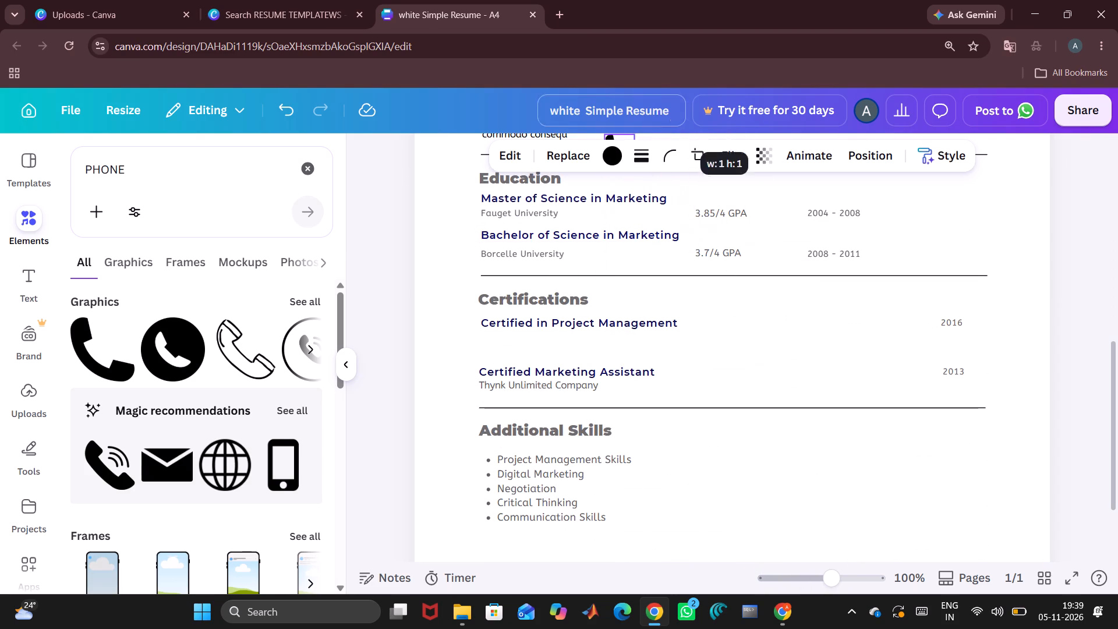
{"action": "left_click_drag", "start_coordinate": [671, 105], "coordinate": [678, 114]}
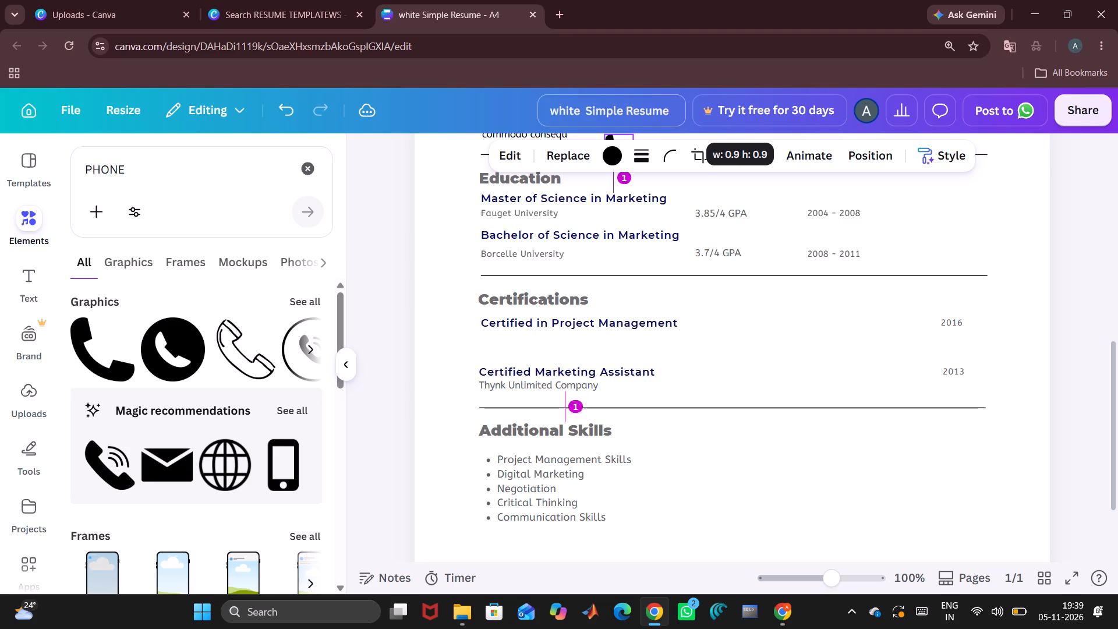
{"action": "left_click_drag", "start_coordinate": [678, 114], "coordinate": [652, 109]}
Move the phone icon up to the empty contact row below the job title, aligned with the left edge of the Career Objective text.
{"action": "scroll", "coordinate": [709, 336], "scroll_direction": "up", "scroll_amount": 2}
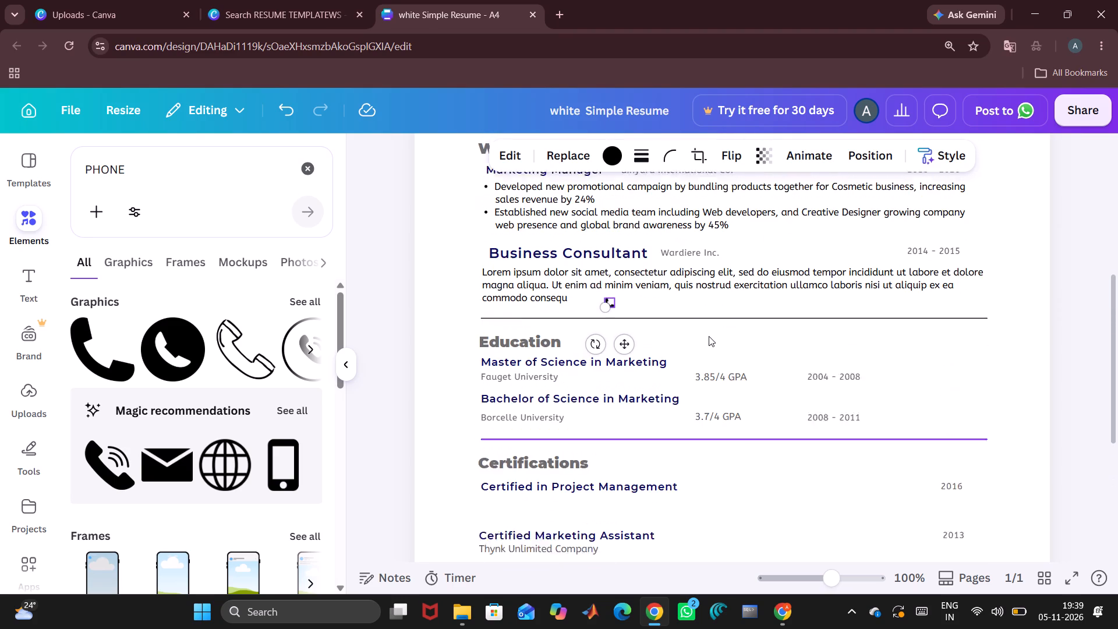
{"action": "scroll", "coordinate": [639, 361], "scroll_direction": "up", "scroll_amount": 1}
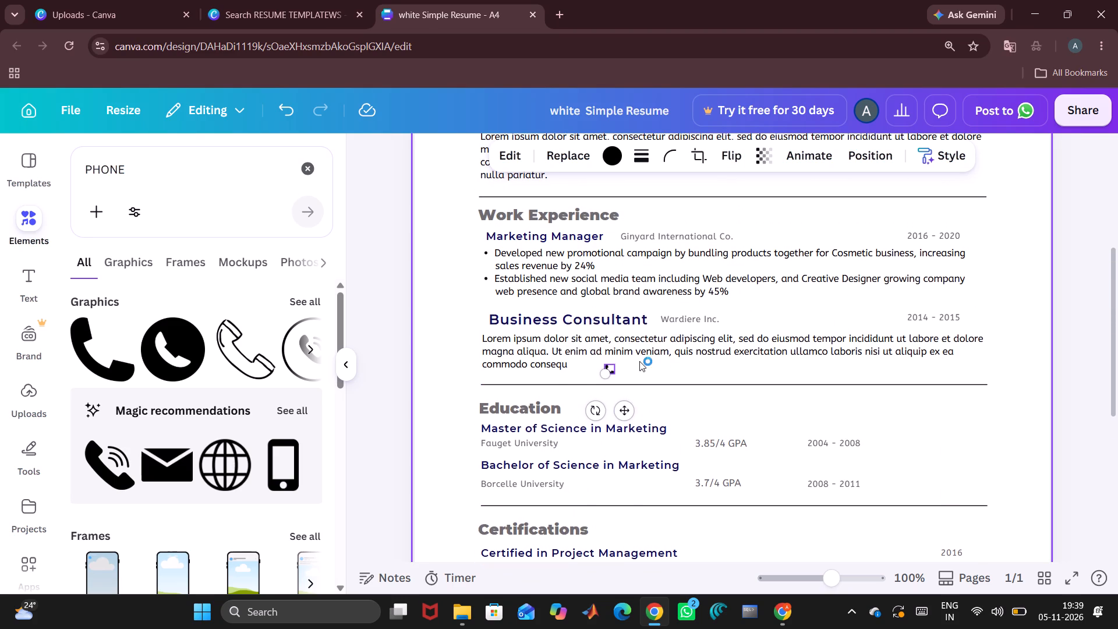
{"action": "left_click_drag", "start_coordinate": [621, 412], "coordinate": [561, 213]}
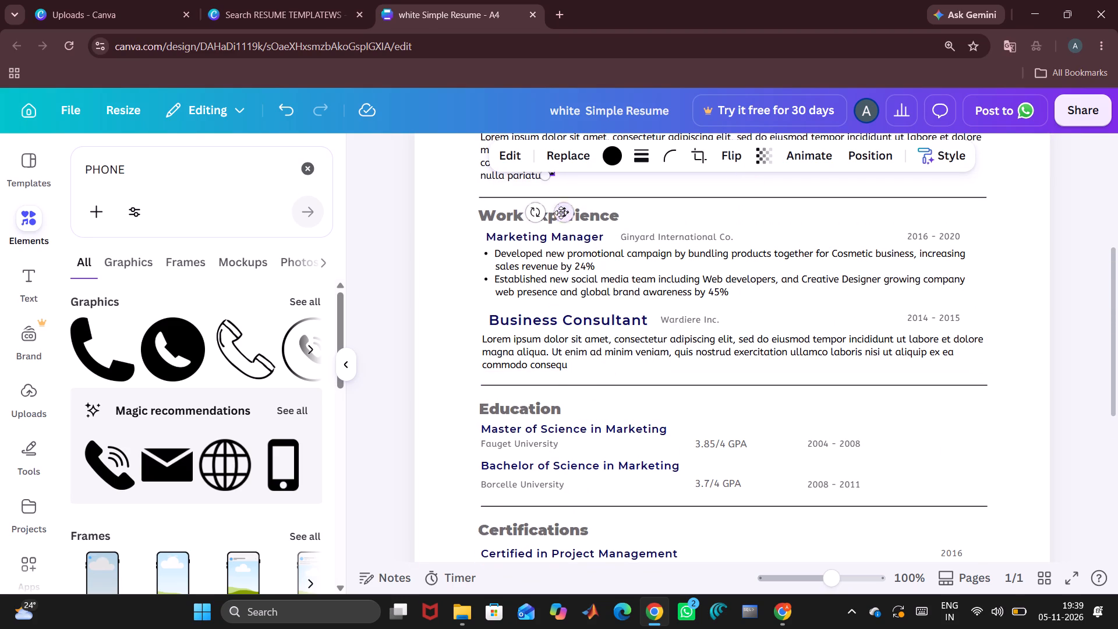
{"action": "scroll", "coordinate": [665, 168], "scroll_direction": "up", "scroll_amount": 3}
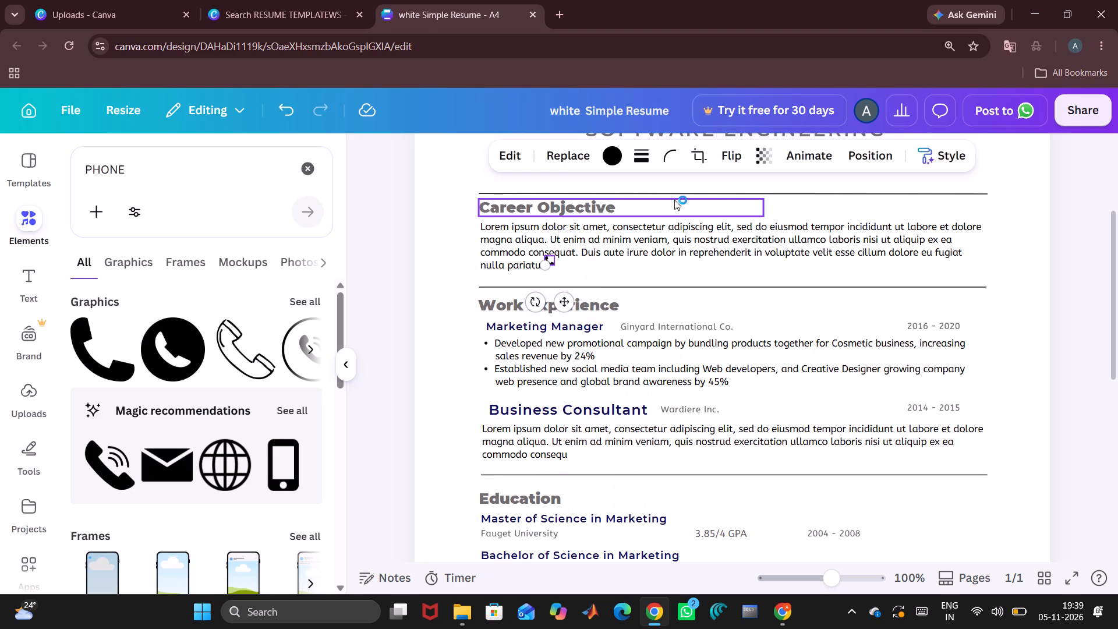
{"action": "scroll", "coordinate": [674, 200], "scroll_direction": "up", "scroll_amount": 1}
{"action": "left_click_drag", "start_coordinate": [560, 405], "coordinate": [533, 301]}
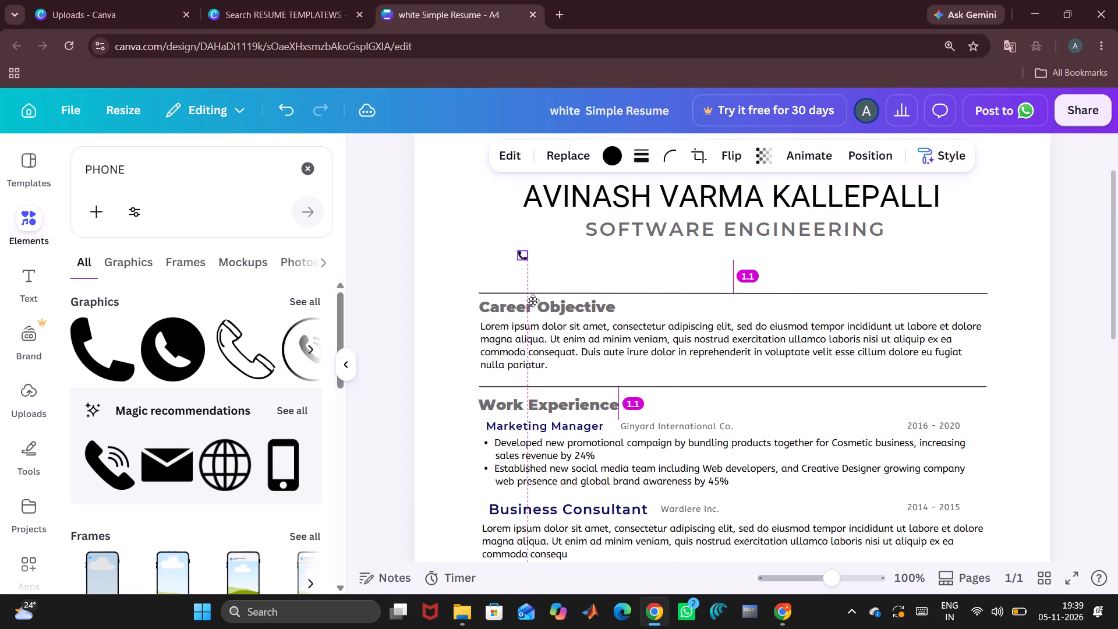
{"action": "left_click_drag", "start_coordinate": [533, 301], "coordinate": [500, 298]}
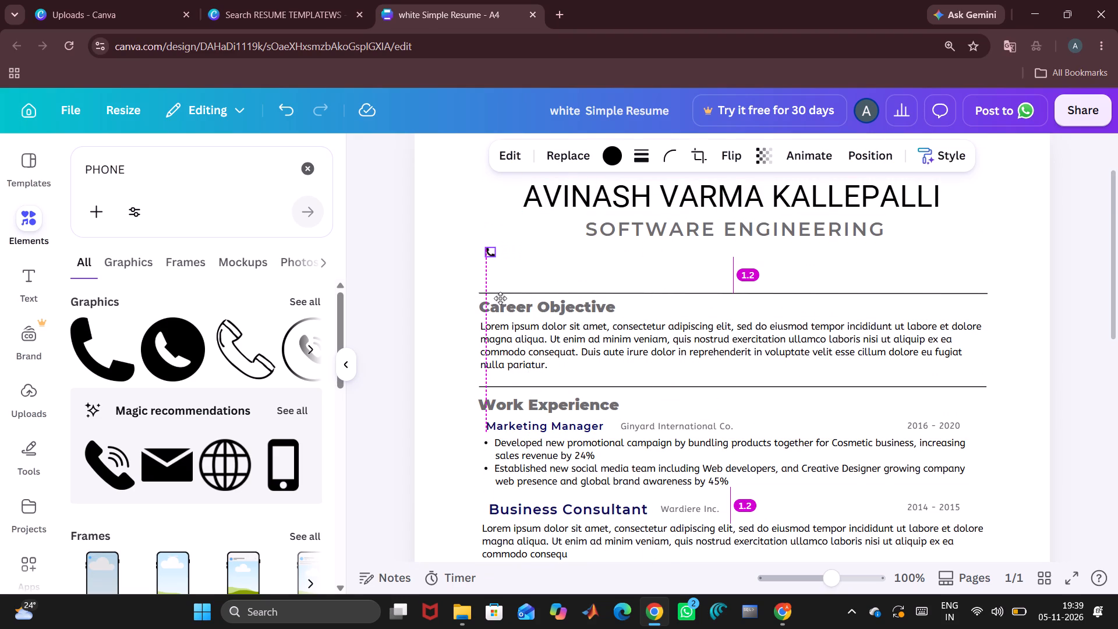
{"action": "left_click_drag", "start_coordinate": [500, 298], "coordinate": [492, 298]}
{"action": "left_click_drag", "start_coordinate": [492, 298], "coordinate": [496, 298]}
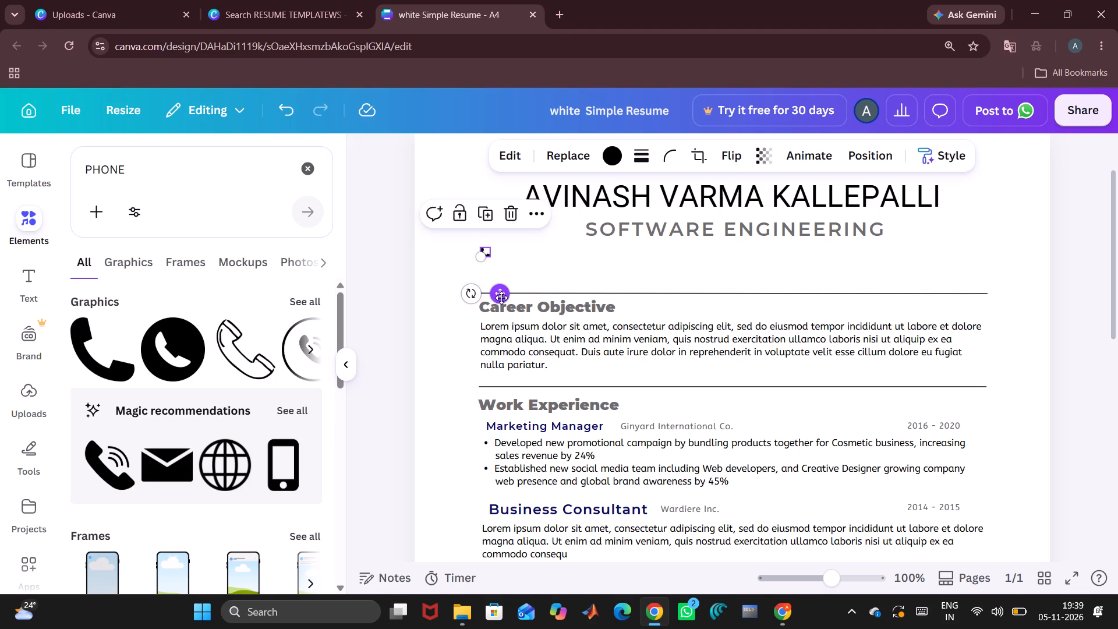
Nudge the phone icon slightly down so it sits about 1 above the divider line over Career Objective.
{"action": "left_click_drag", "start_coordinate": [501, 298], "coordinate": [501, 306]}
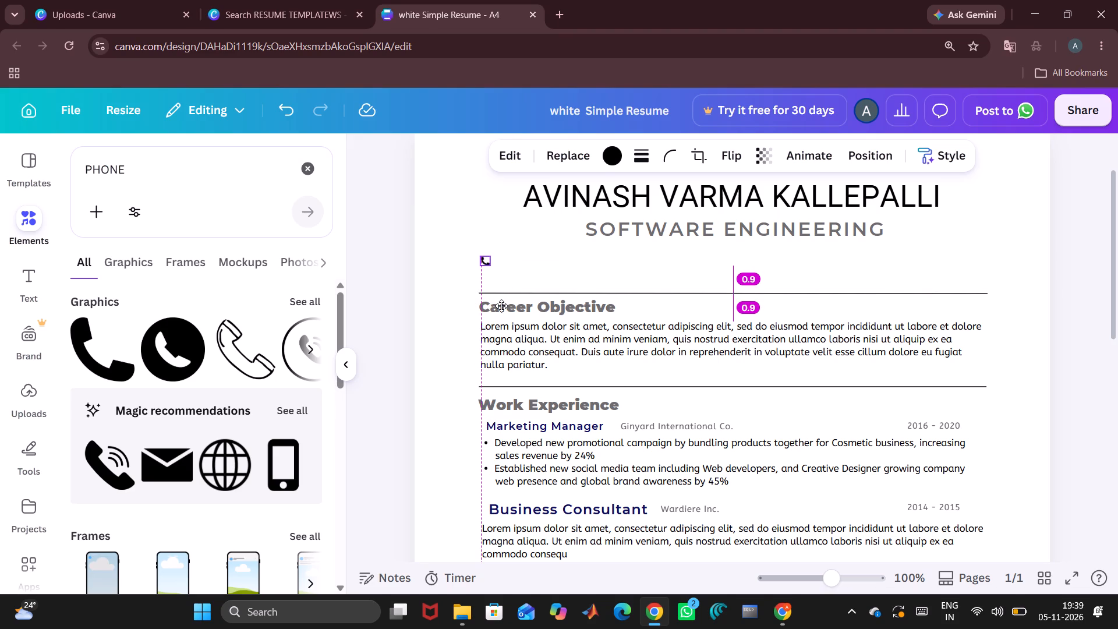
{"action": "left_click_drag", "start_coordinate": [501, 306], "coordinate": [503, 303]}
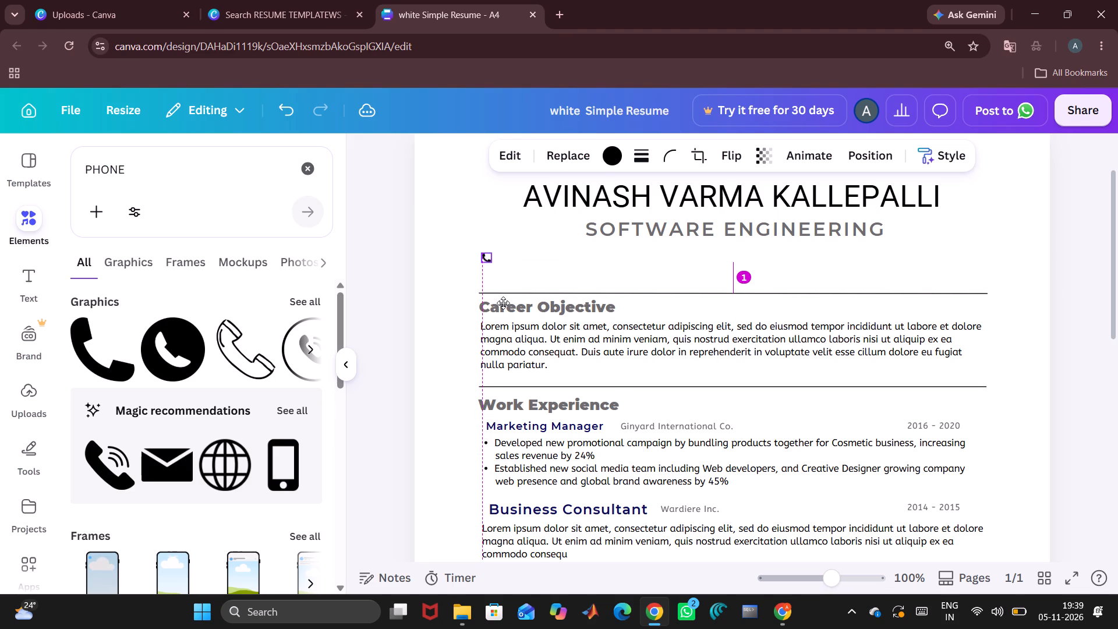
{"action": "left_click_drag", "start_coordinate": [503, 303], "coordinate": [503, 304]}
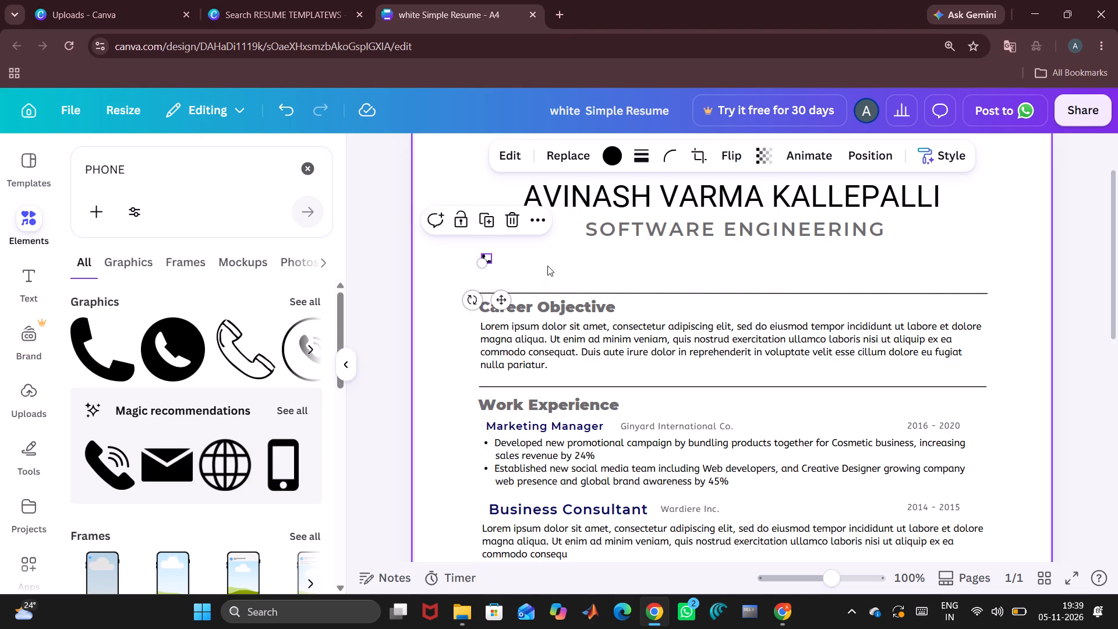
{"action": "left_click", "coordinate": [547, 266]}
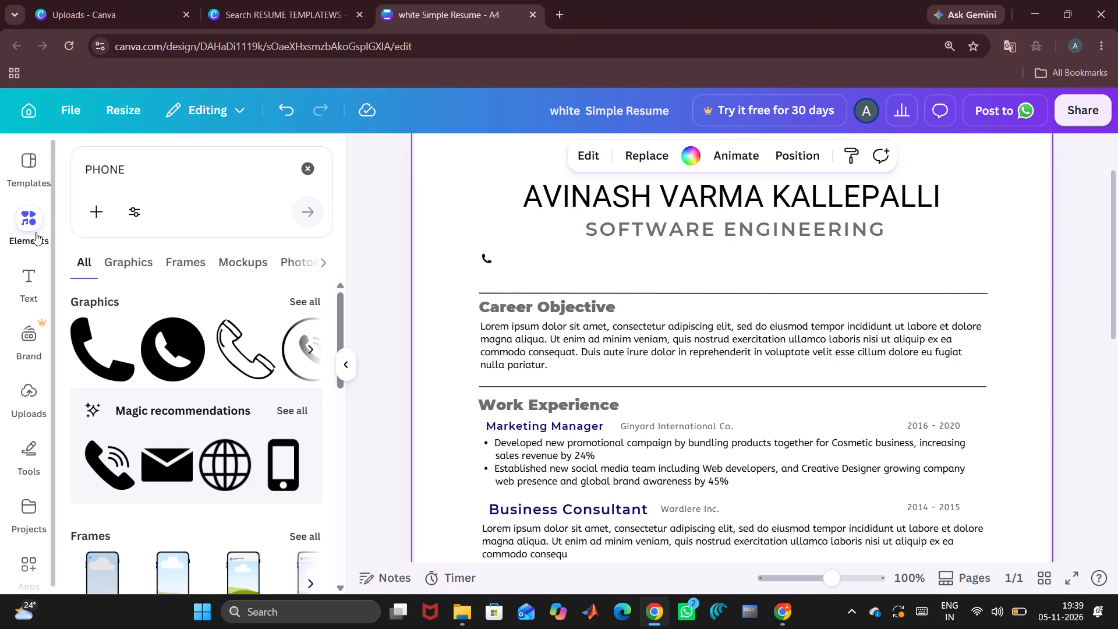
Add a new text box and replace its placeholder text with a plus sign.
{"action": "left_click", "coordinate": [31, 273]}
{"action": "left_click", "coordinate": [206, 212]}
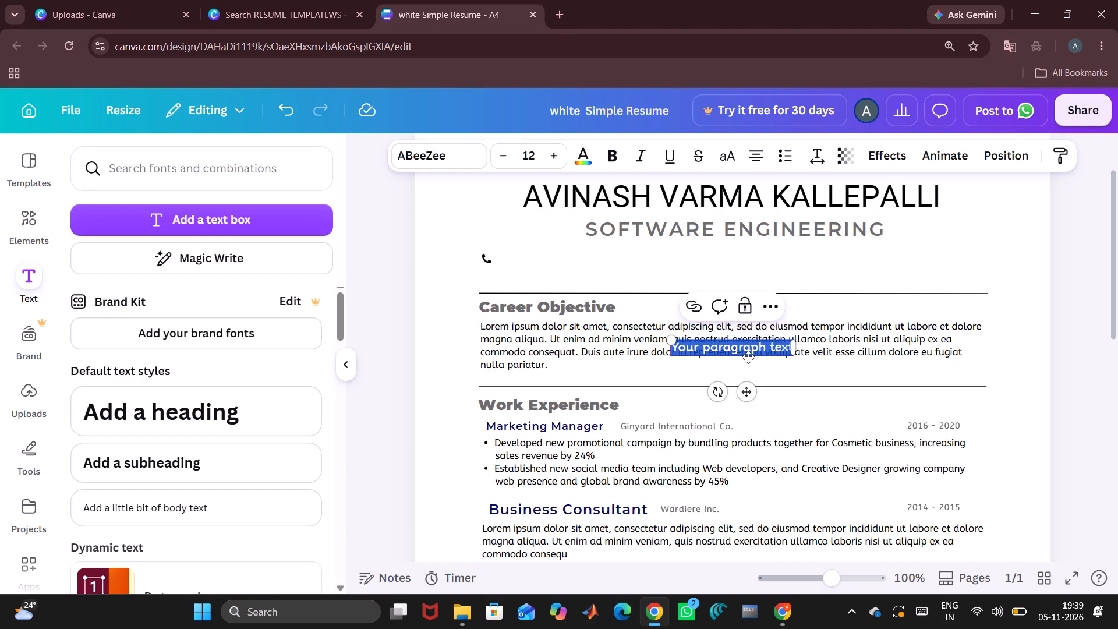
{"action": "key", "text": "BackSpace"}
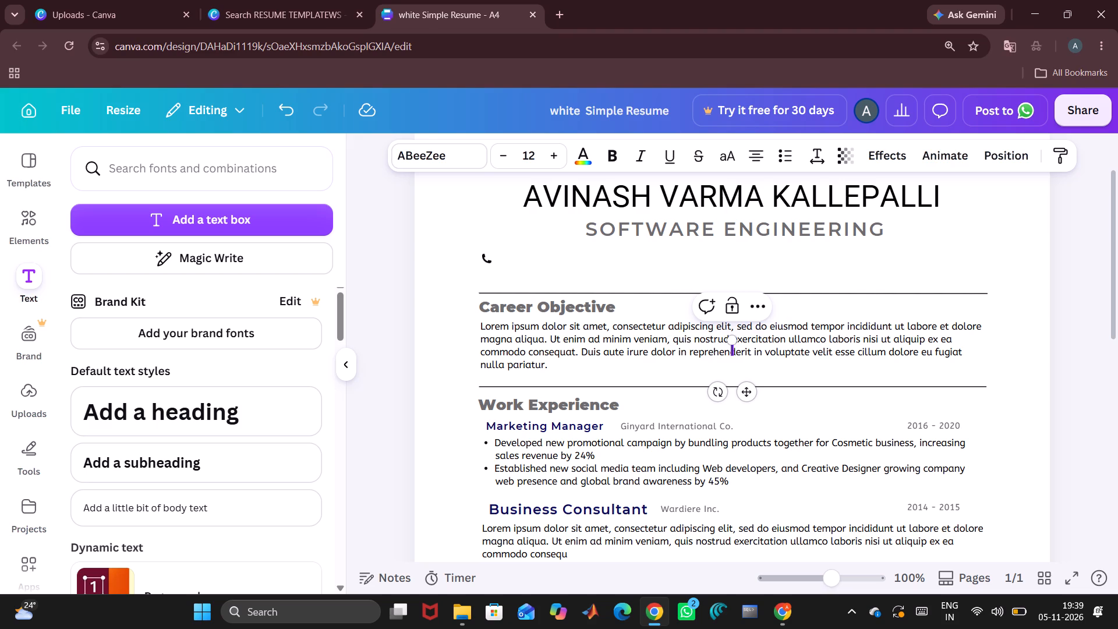
{"action": "key", "text": "shift+plus"}
{"action": "type", "text": "91"}
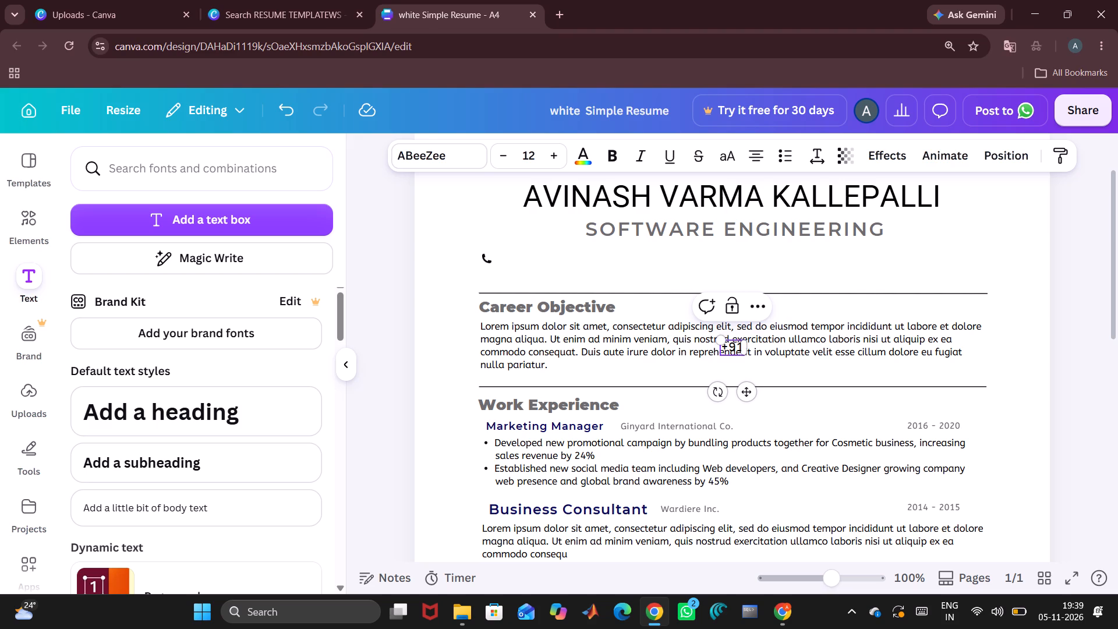
{"action": "key", "text": "BackSpace"}
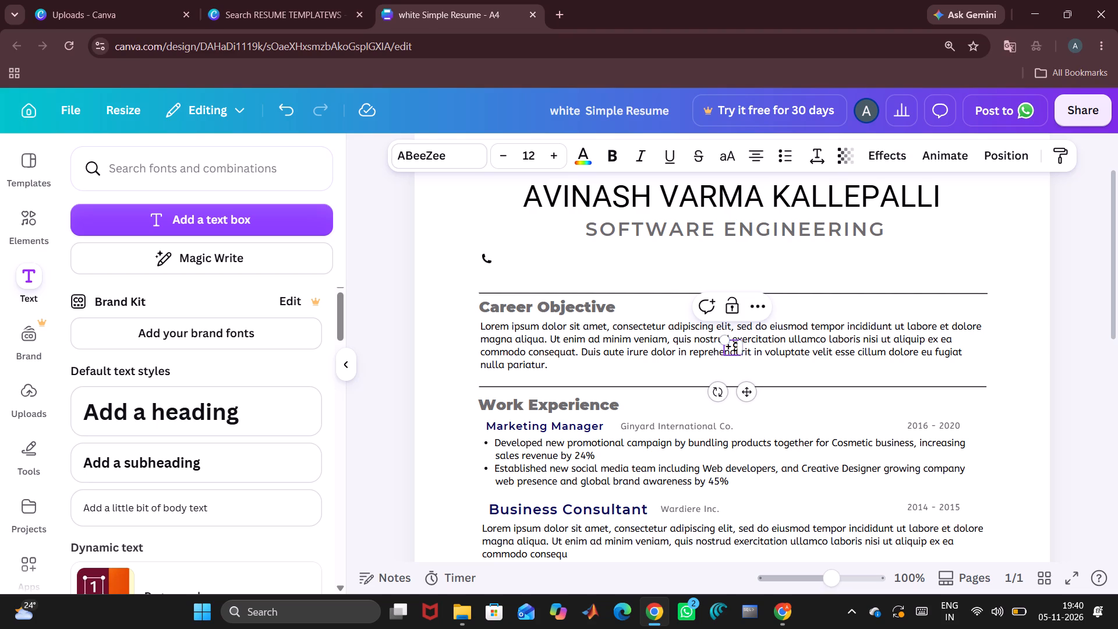
{"action": "key", "text": "BackSpace"}
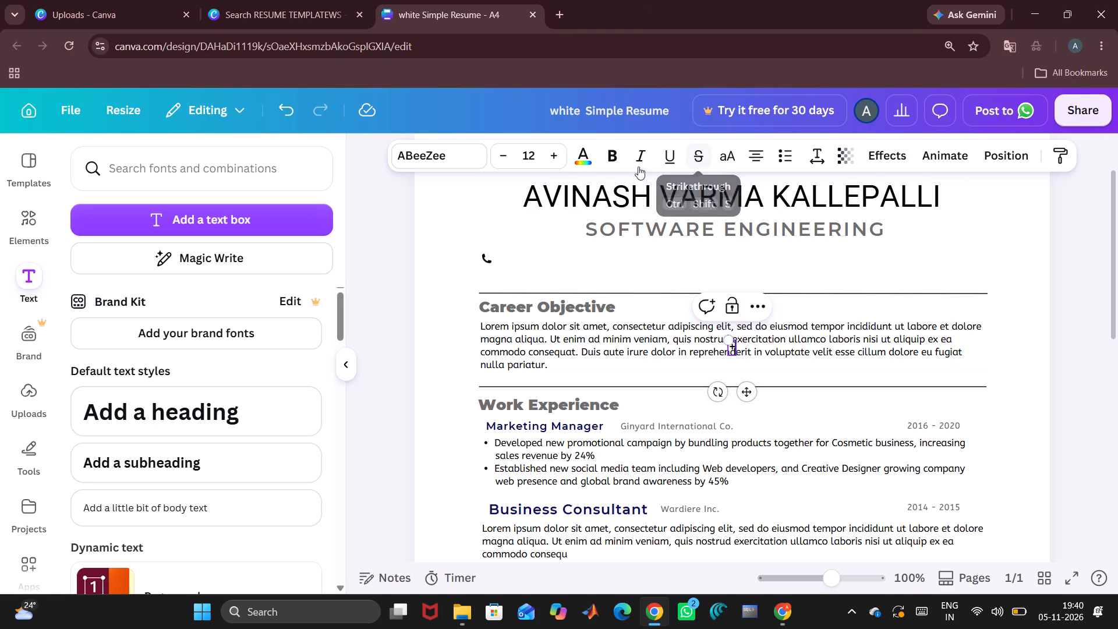
Set the new text box's font to Lato.
{"action": "left_click", "coordinate": [458, 161]}
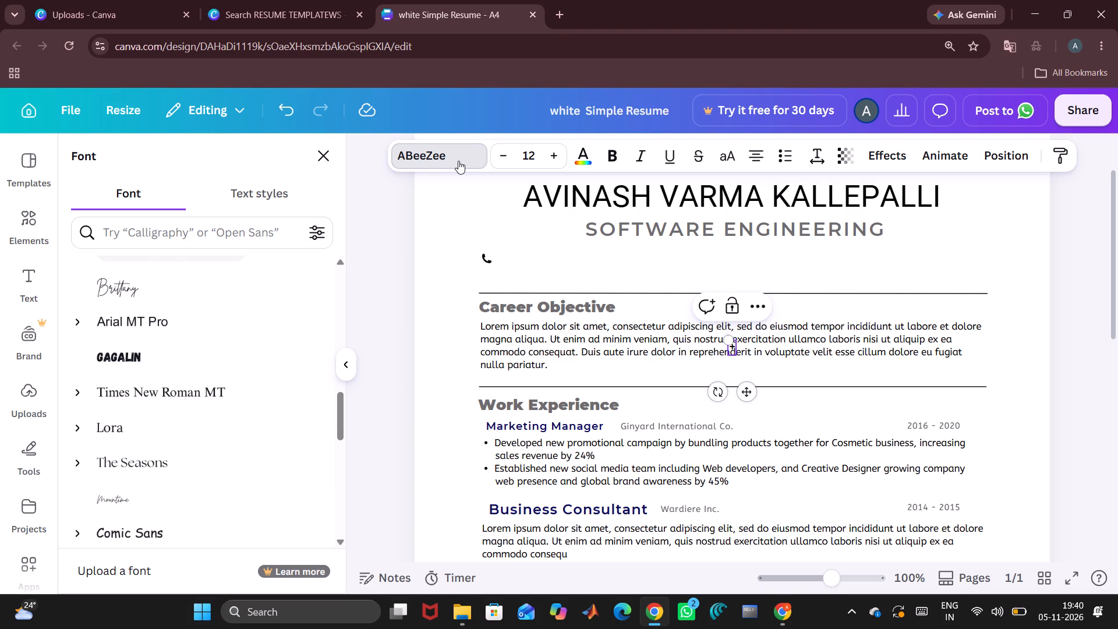
{"action": "left_click", "coordinate": [196, 231]}
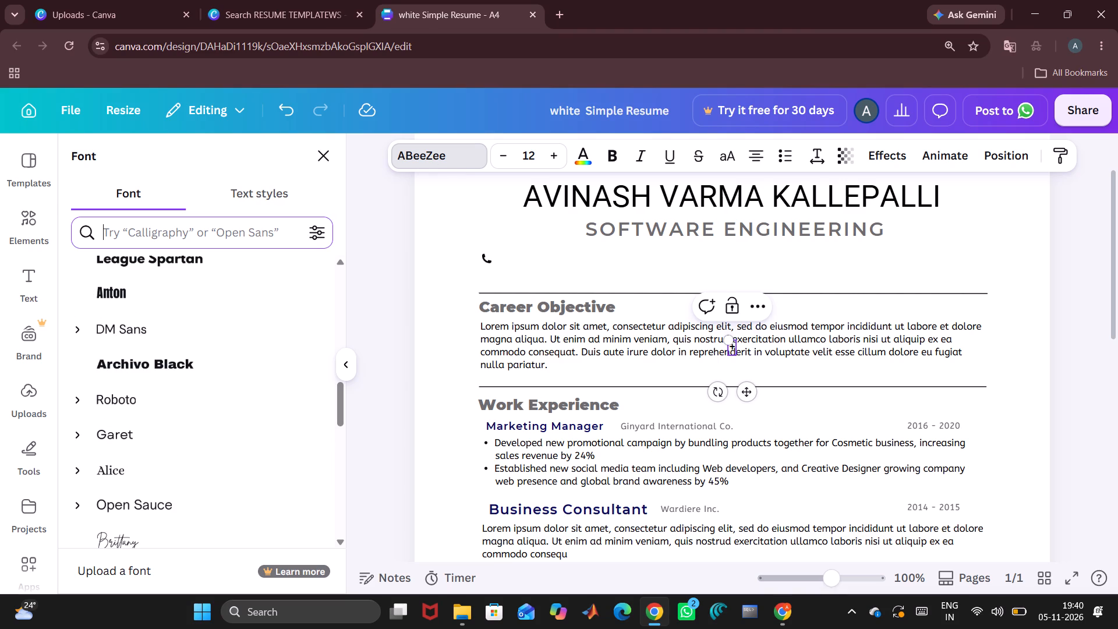
{"action": "type", "text": "lato"}
{"action": "key", "text": "Return"}
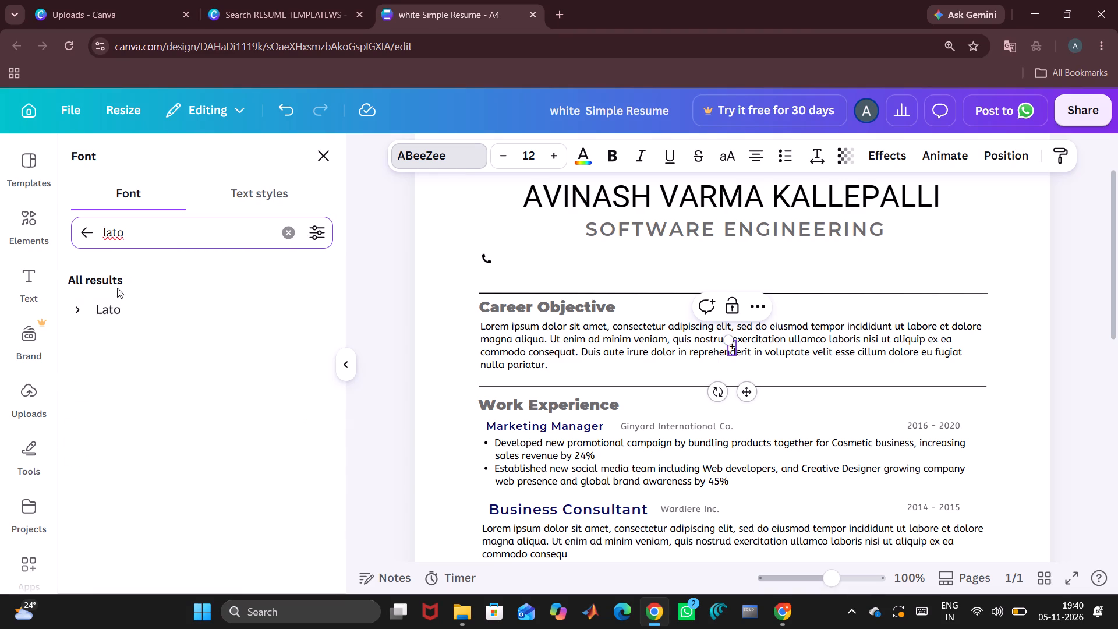
{"action": "left_click", "coordinate": [102, 309]}
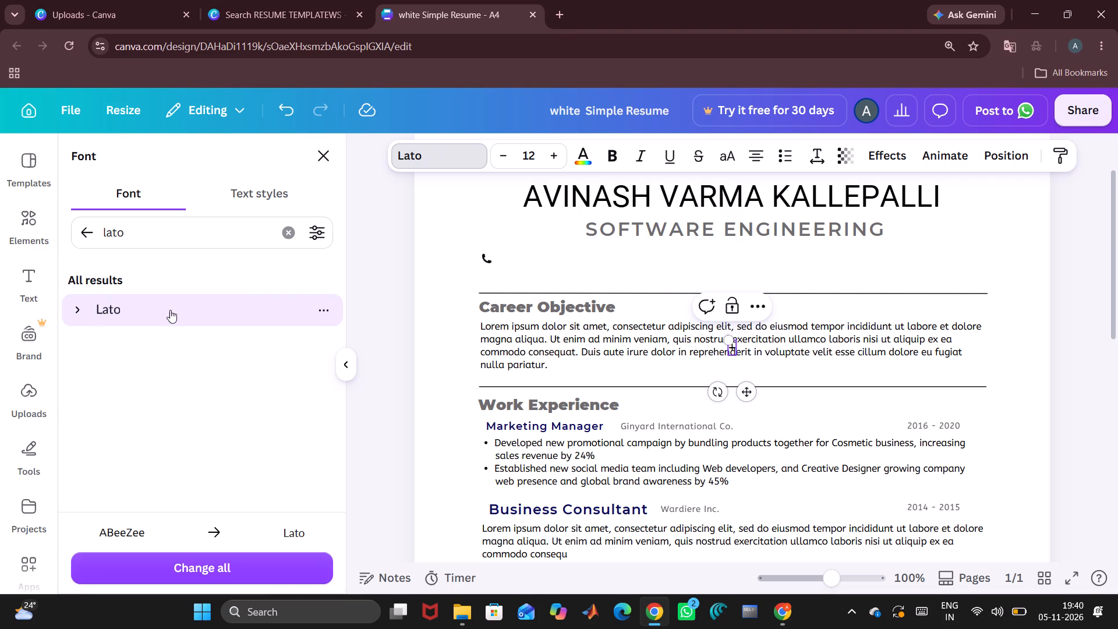
Enter the phone number with its country code after the plus sign in the new text box.
{"action": "left_click", "coordinate": [732, 349]}
{"action": "key", "text": "Right"}
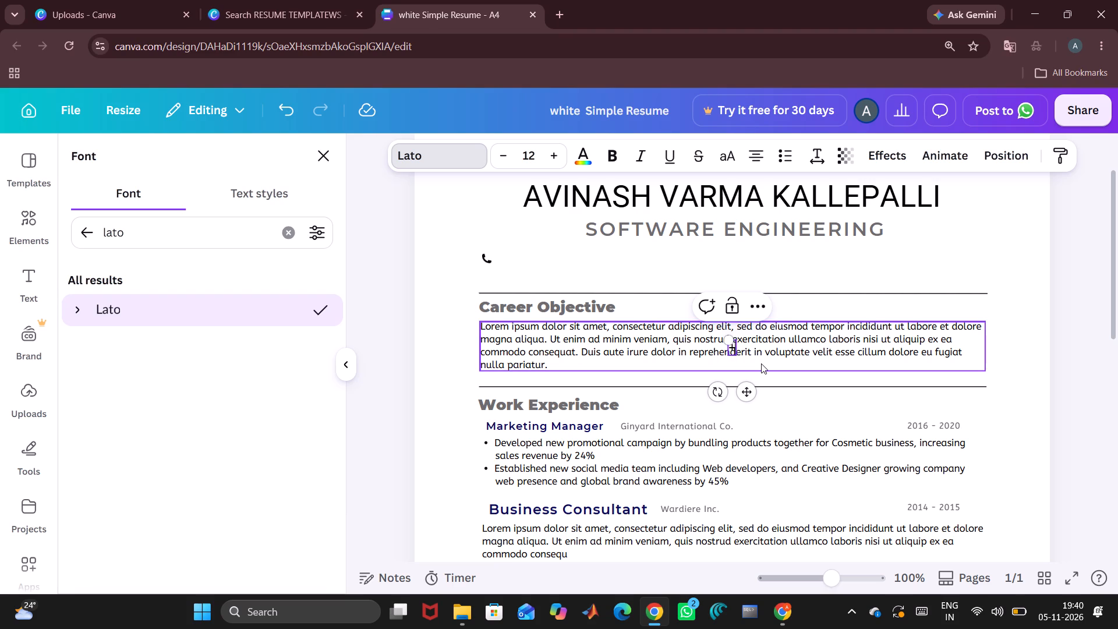
{"action": "type", "text": "91"}
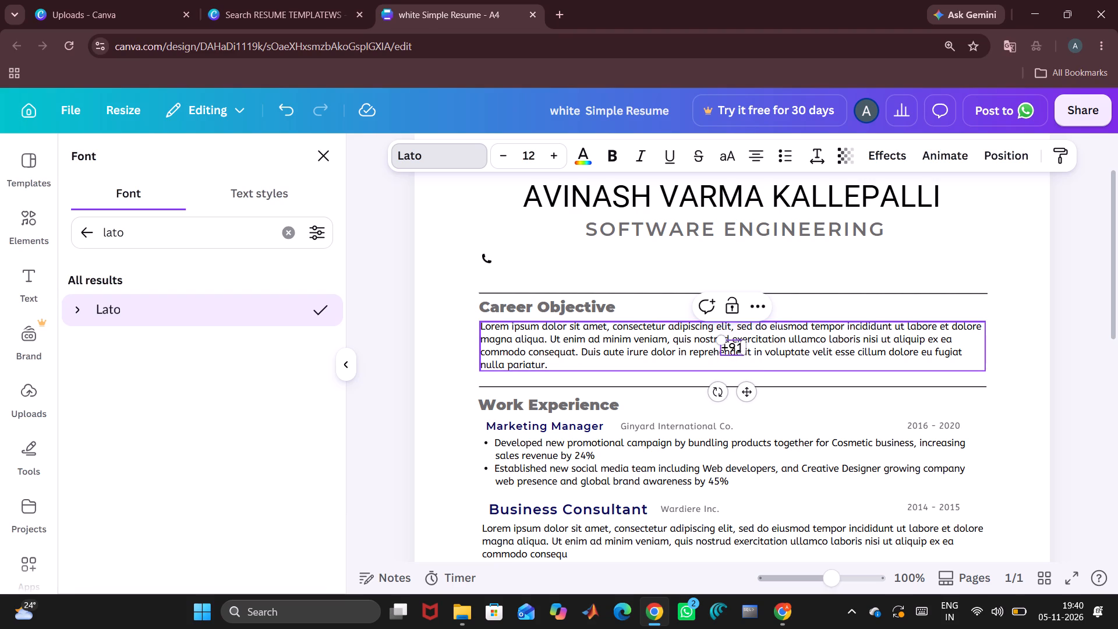
{"action": "key", "text": "space"}
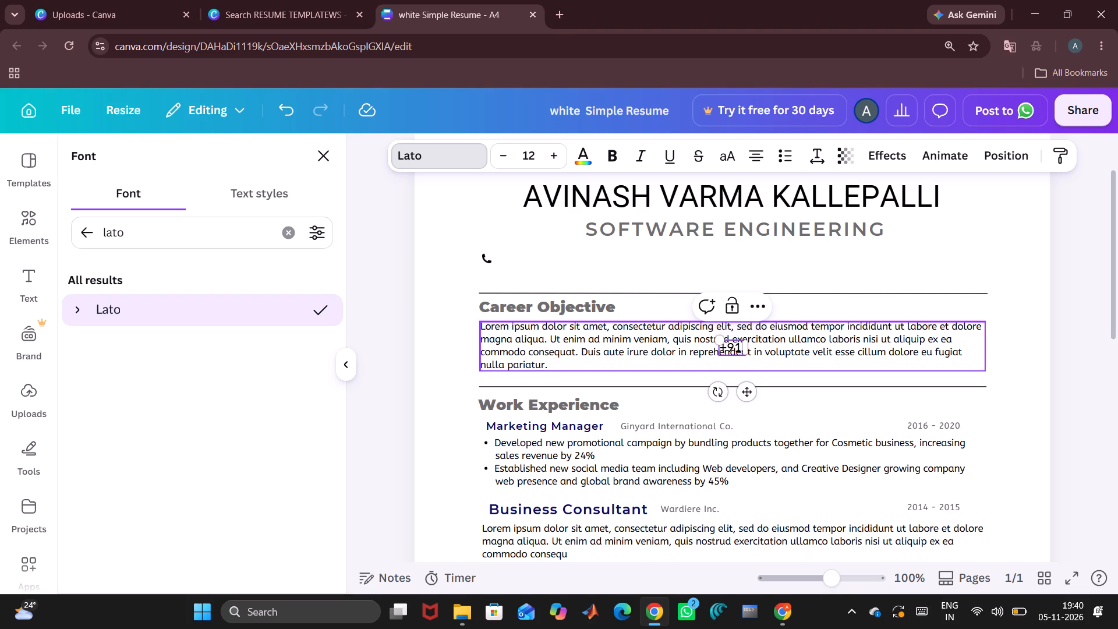
{"action": "key", "text": "9"}
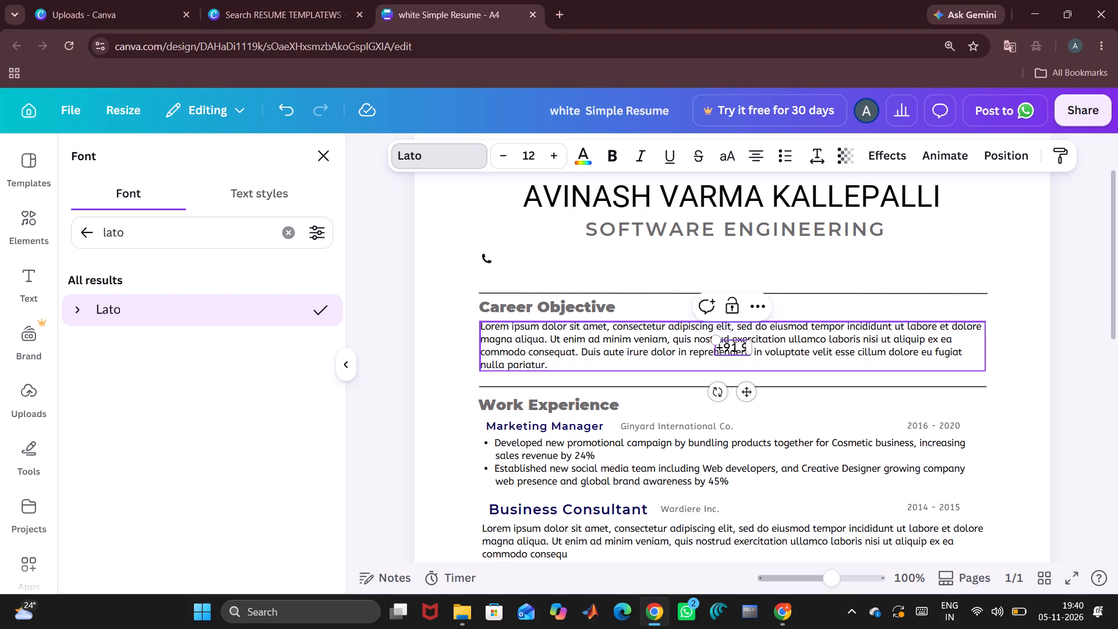
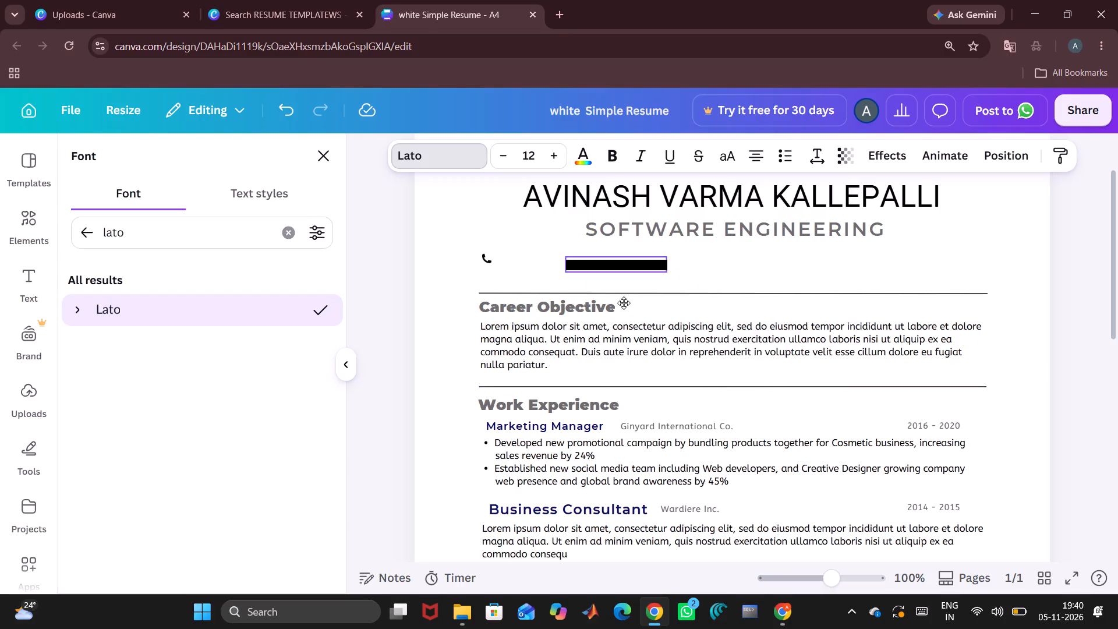
Move the phone number text box to just beside the phone icon in the contact row and deselect it.
{"action": "left_click_drag", "start_coordinate": [624, 303], "coordinate": [560, 301]}
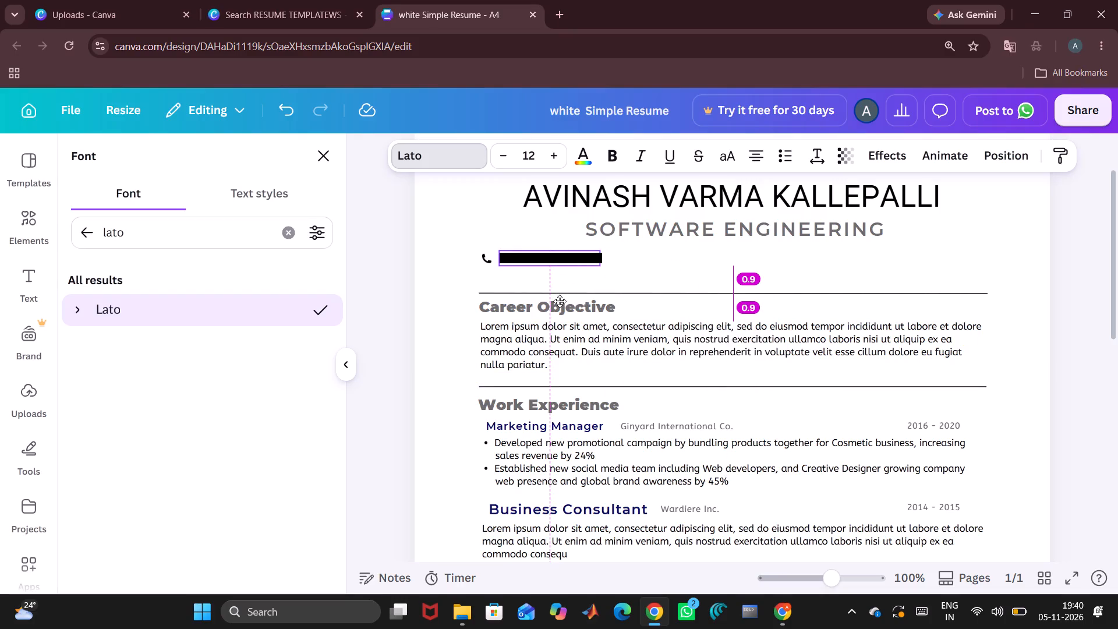
{"action": "left_click_drag", "start_coordinate": [560, 301], "coordinate": [559, 301]}
{"action": "left_click_drag", "start_coordinate": [559, 301], "coordinate": [560, 301]}
{"action": "left_click", "coordinate": [666, 279]}
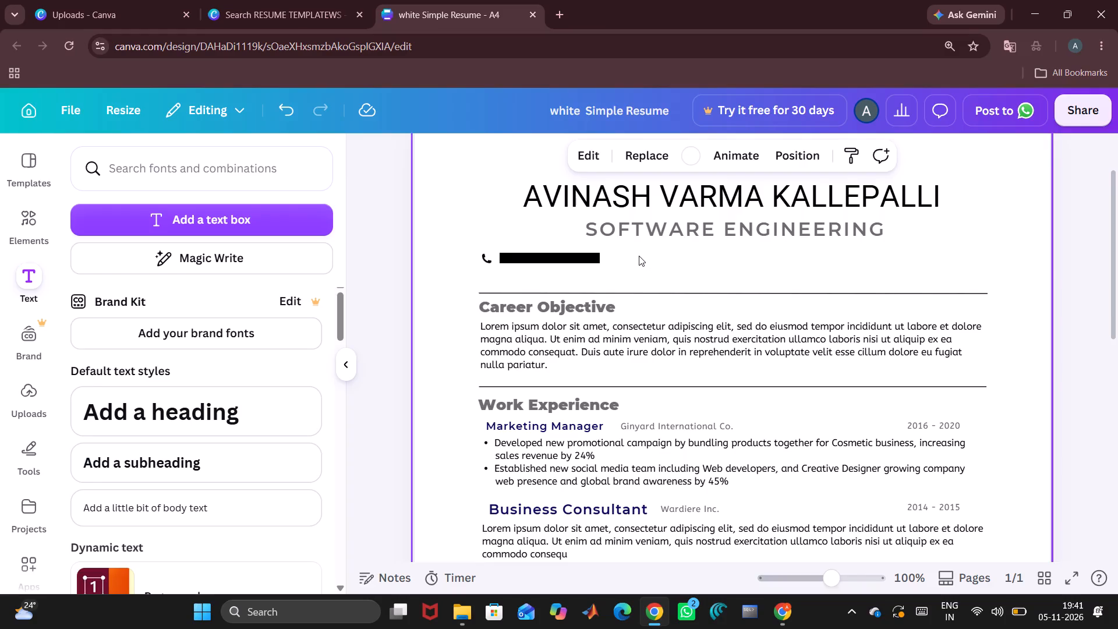
Search the elements library for "email" in place of the previous search term.
{"action": "left_click", "coordinate": [17, 248]}
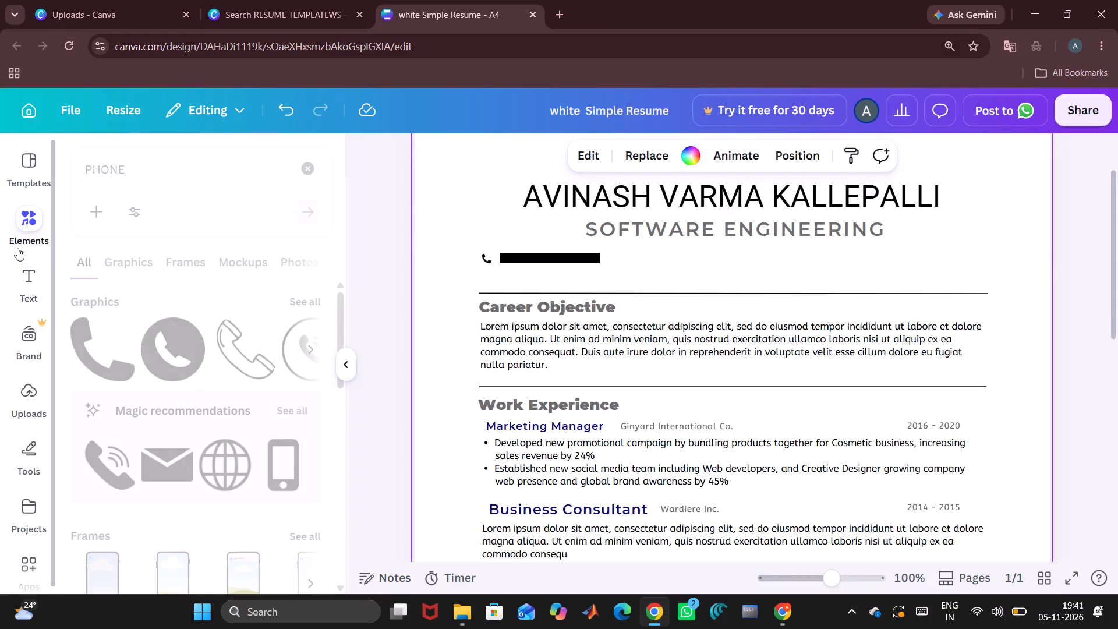
{"action": "left_click", "coordinate": [160, 154]}
{"action": "left_click", "coordinate": [151, 174]}
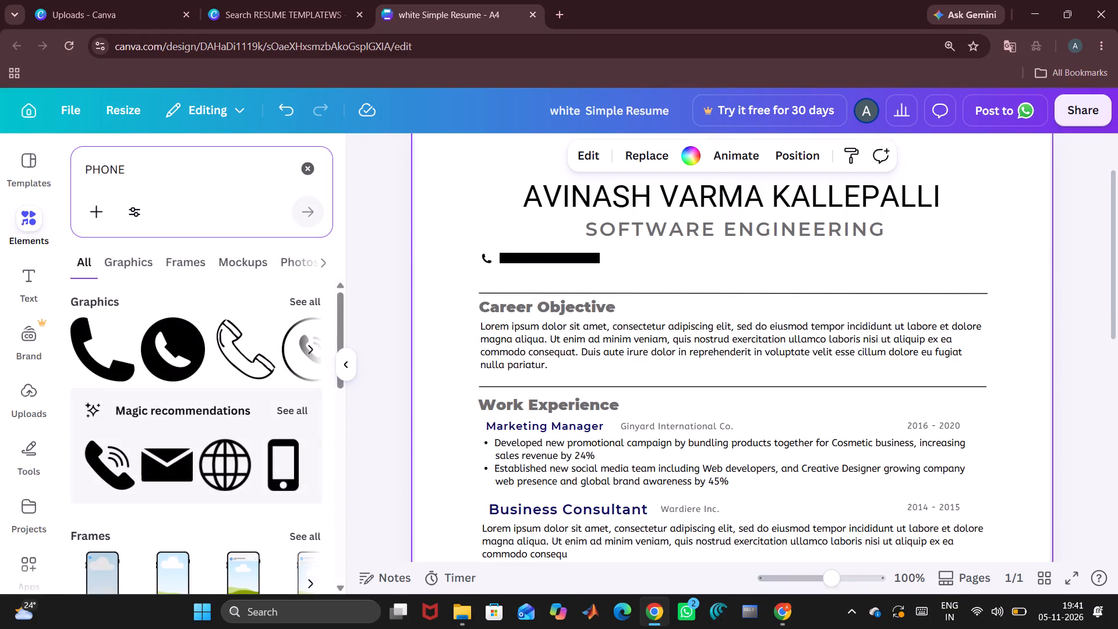
{"action": "key", "text": "BackSpace"}
{"action": "key", "text": "BackSpace"}
{"action": "key", "text": "BackSpace"}
{"action": "key", "text": "BackSpace"}
{"action": "key", "text": "BackSpace"}
{"action": "key", "text": "BackSpace"}
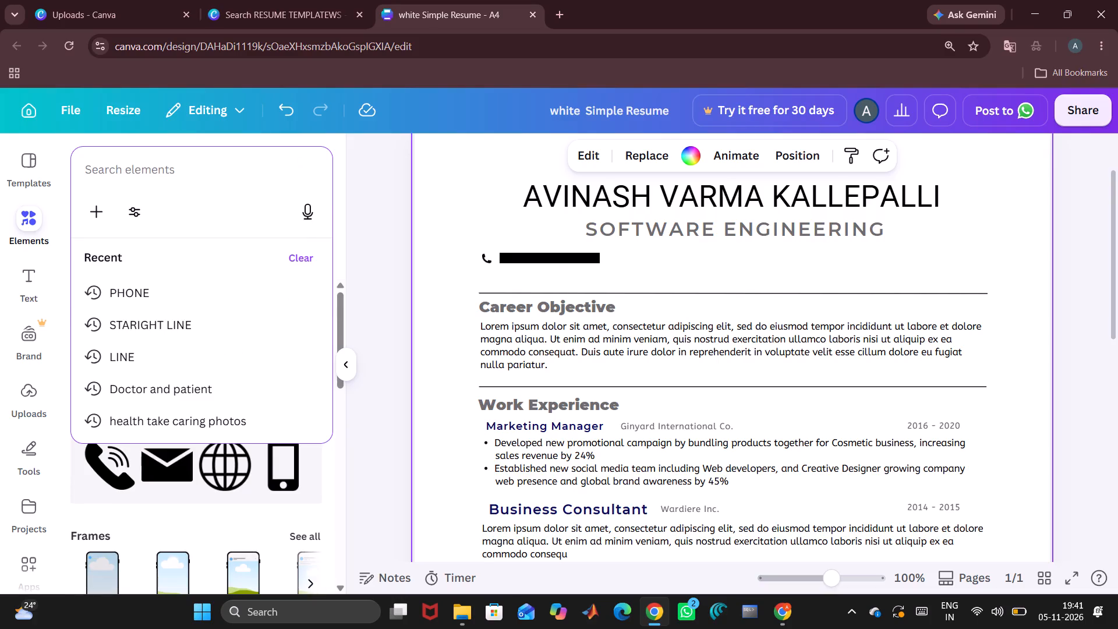
{"action": "type", "text": "email"}
{"action": "key", "text": "Return"}
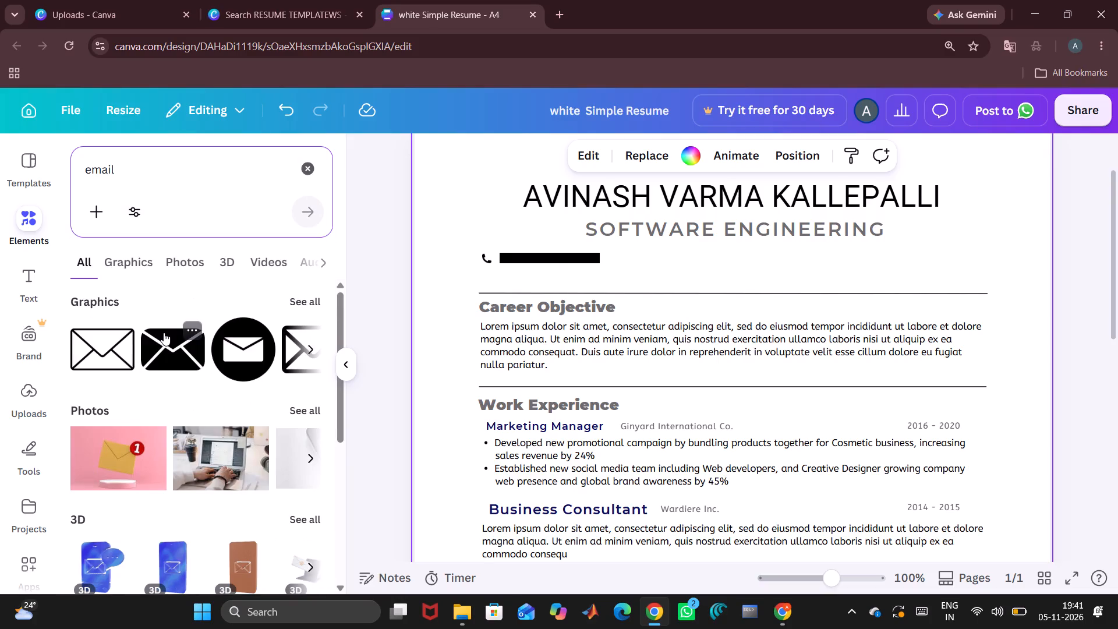
Find the solid black rectangular envelope with a white V-shaped flap among the email graphics and add it to the page.
{"action": "scroll", "coordinate": [222, 335], "scroll_direction": "left", "scroll_amount": 1}
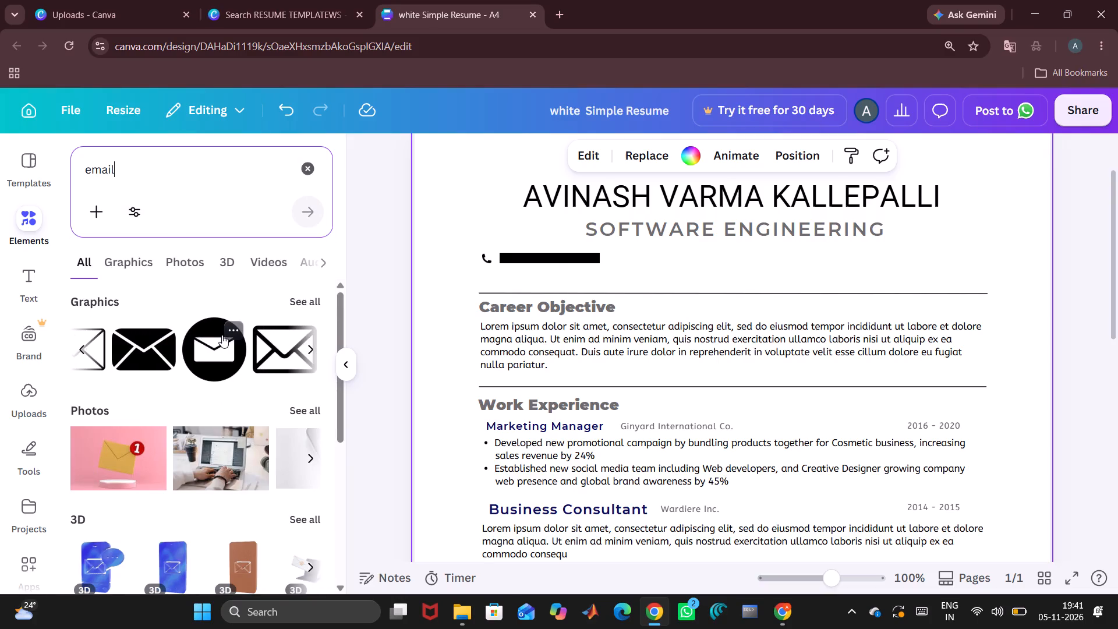
{"action": "scroll", "coordinate": [222, 335], "scroll_direction": "left", "scroll_amount": 1}
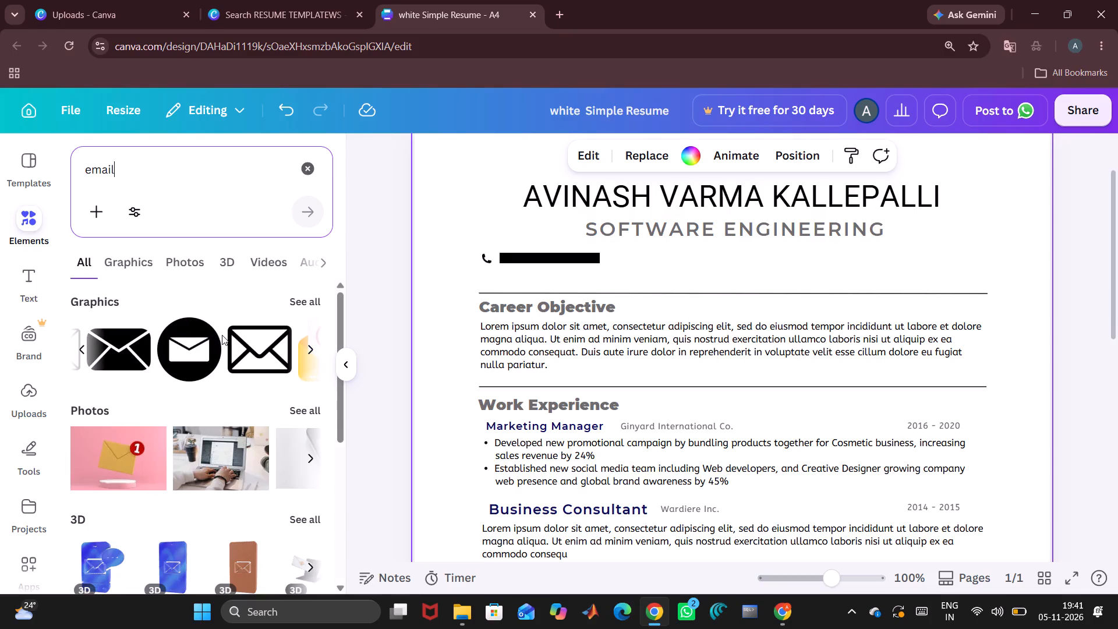
{"action": "scroll", "coordinate": [222, 335], "scroll_direction": "left", "scroll_amount": 6}
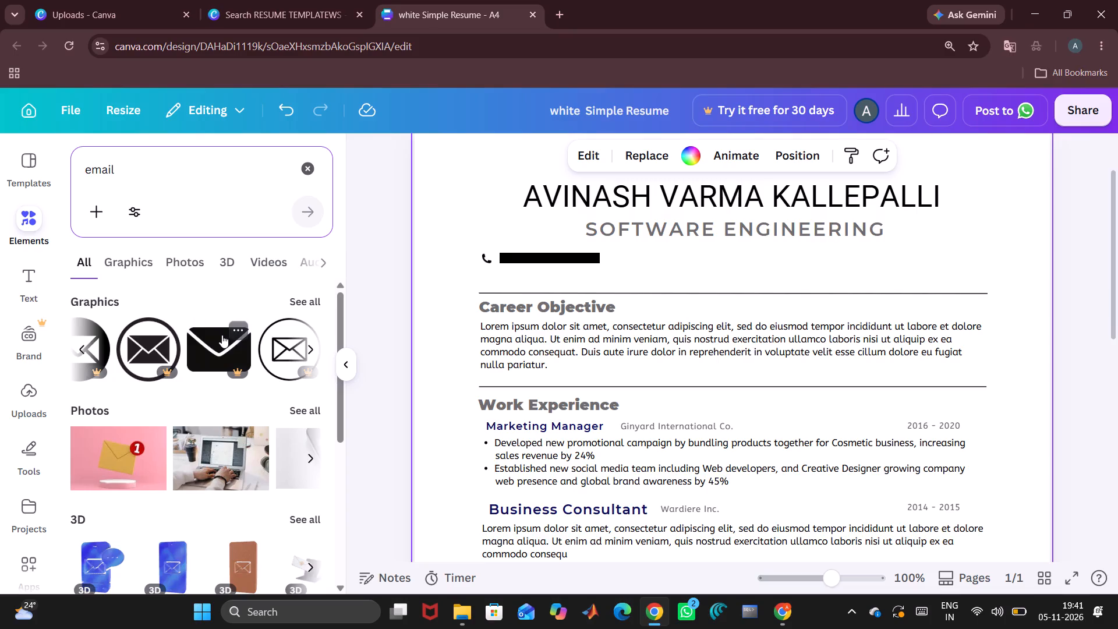
{"action": "scroll", "coordinate": [222, 335], "scroll_direction": "right", "scroll_amount": 9}
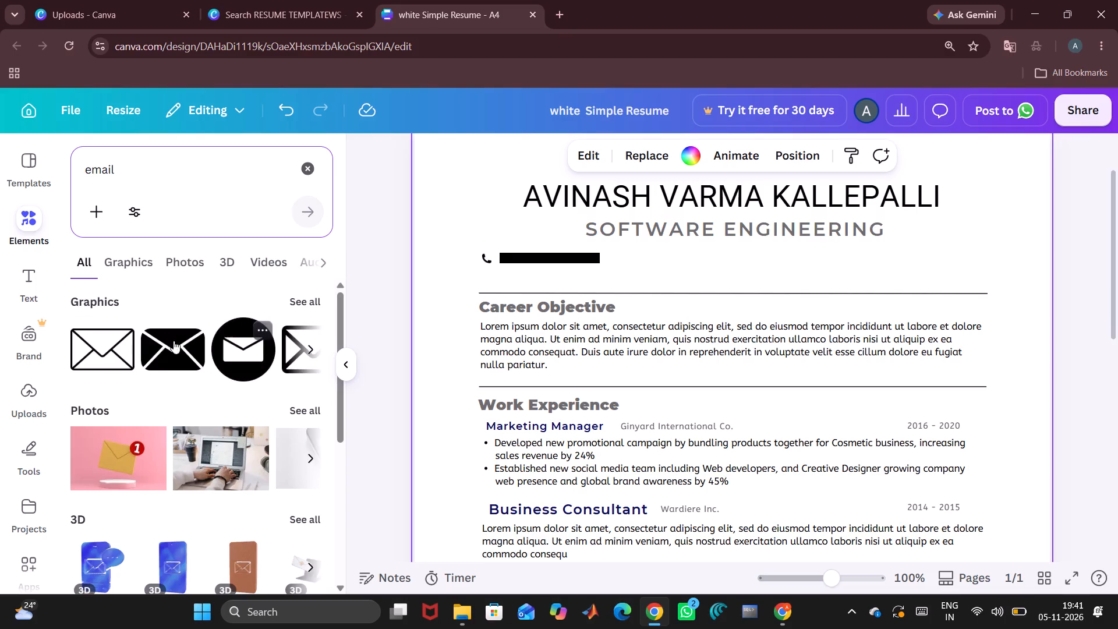
{"action": "scroll", "coordinate": [228, 351], "scroll_direction": "left", "scroll_amount": 1}
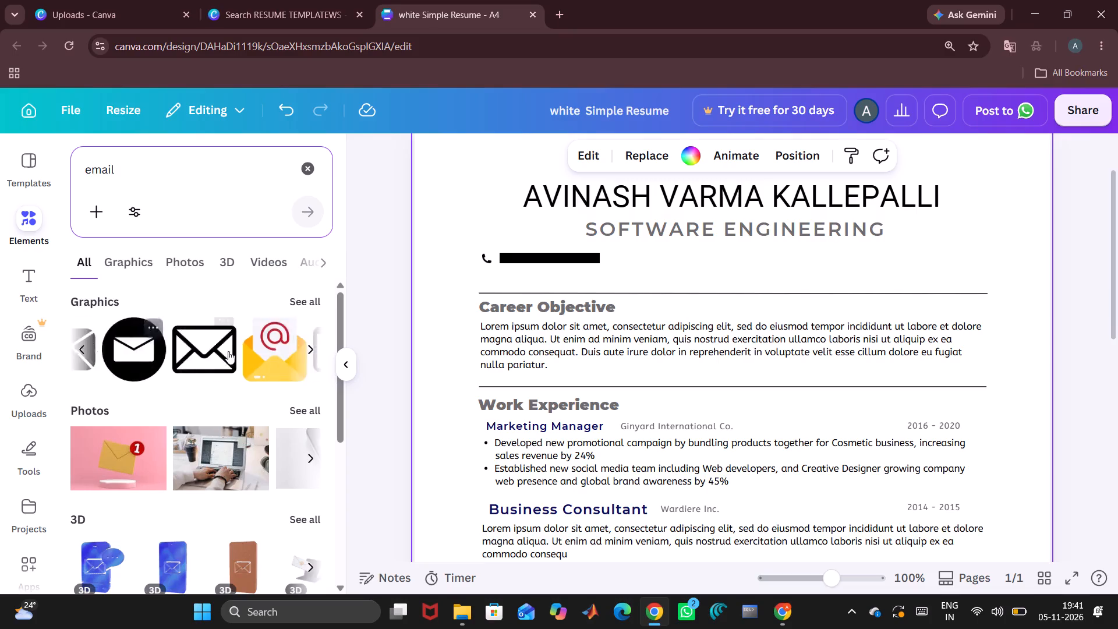
{"action": "scroll", "coordinate": [228, 351], "scroll_direction": "left", "scroll_amount": 1}
{"action": "scroll", "coordinate": [228, 351], "scroll_direction": "right", "scroll_amount": 2}
{"action": "scroll", "coordinate": [228, 351], "scroll_direction": "left", "scroll_amount": 3}
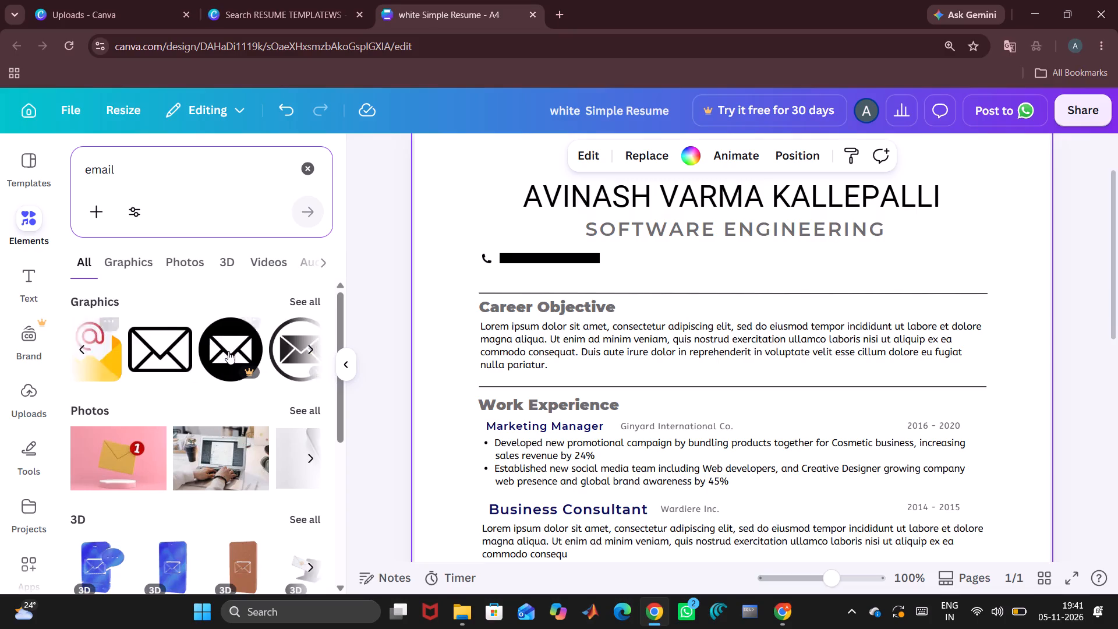
{"action": "scroll", "coordinate": [228, 351], "scroll_direction": "left", "scroll_amount": 2}
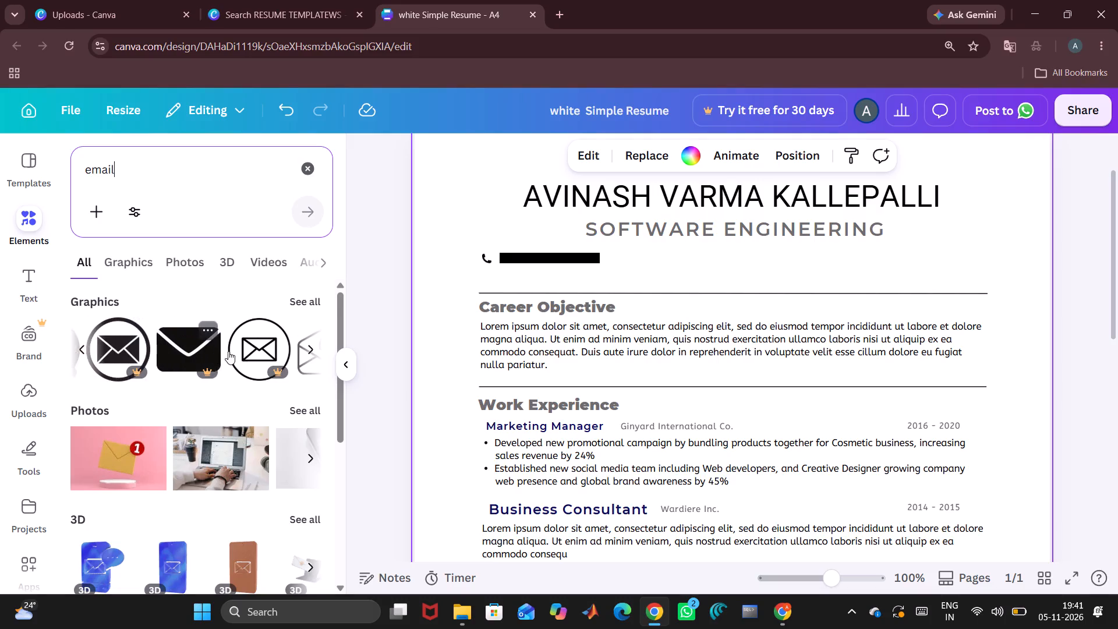
{"action": "scroll", "coordinate": [228, 351], "scroll_direction": "left", "scroll_amount": 3}
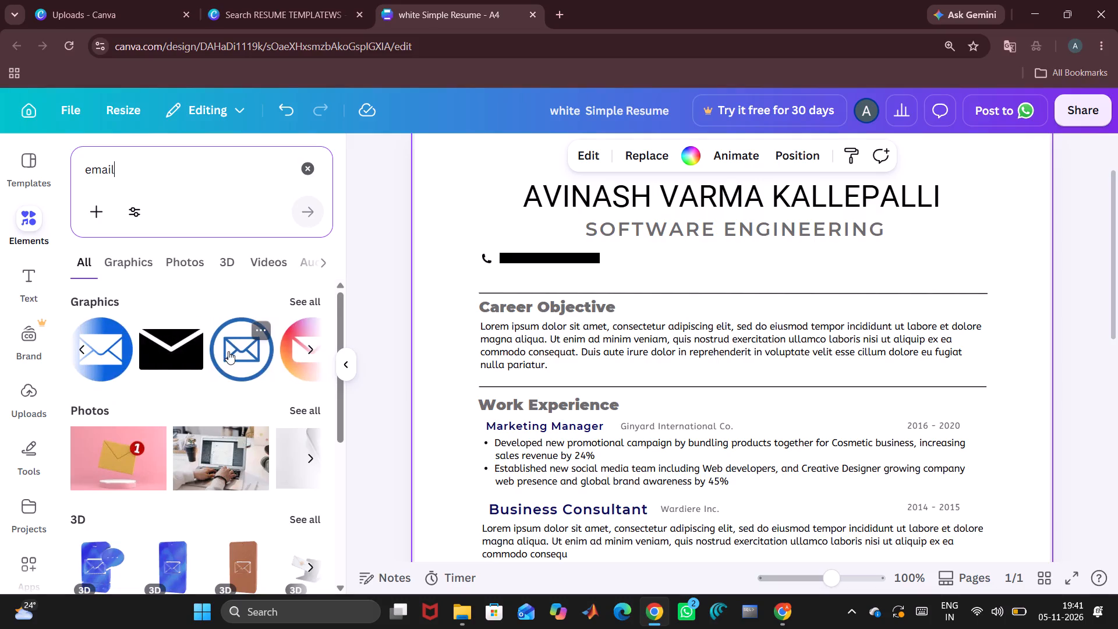
{"action": "left_click", "coordinate": [176, 352]}
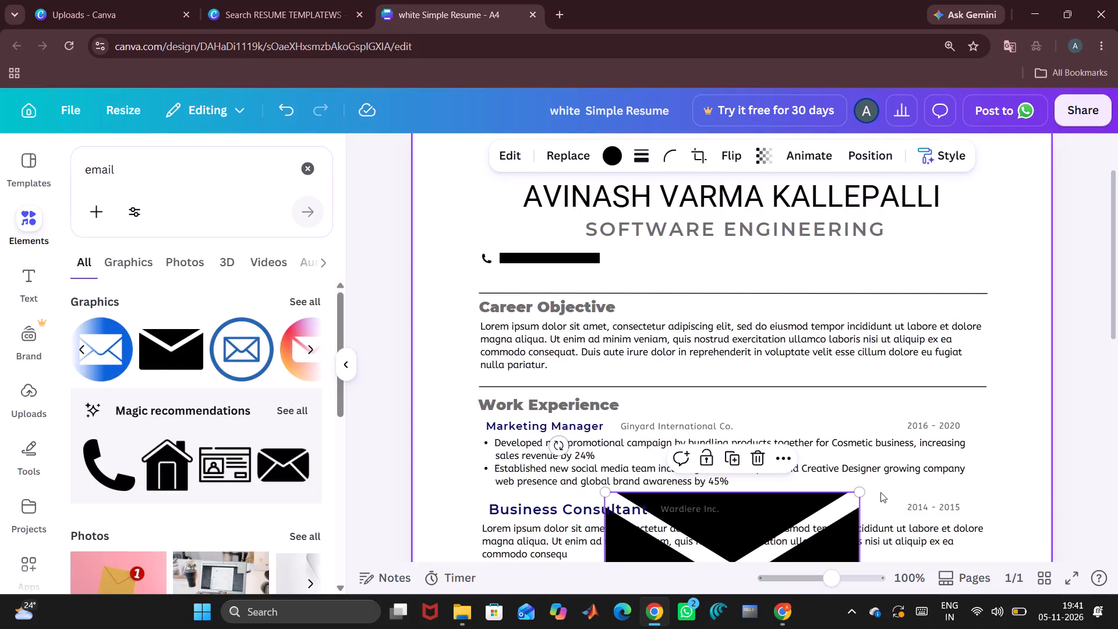
Shrink the envelope graphic to a tiny icon about the size of the phone icon.
{"action": "left_click_drag", "start_coordinate": [855, 491], "coordinate": [723, 563]}
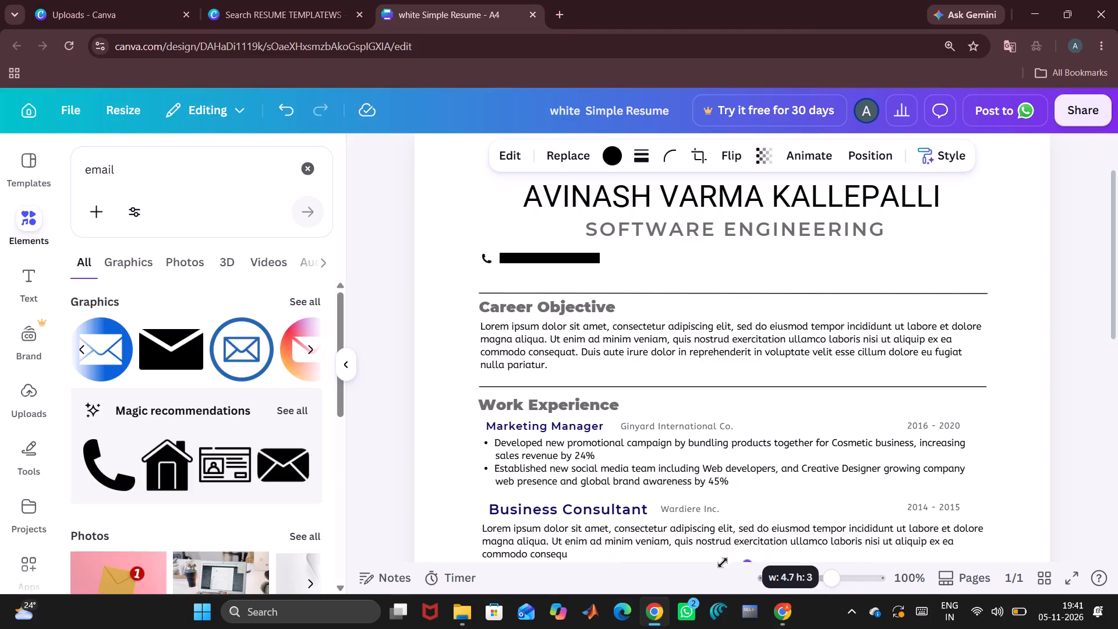
{"action": "left_click_drag", "start_coordinate": [723, 563], "coordinate": [681, 571]}
{"action": "scroll", "coordinate": [716, 468], "scroll_direction": "down", "scroll_amount": 3}
{"action": "scroll", "coordinate": [716, 468], "scroll_direction": "up", "scroll_amount": 2}
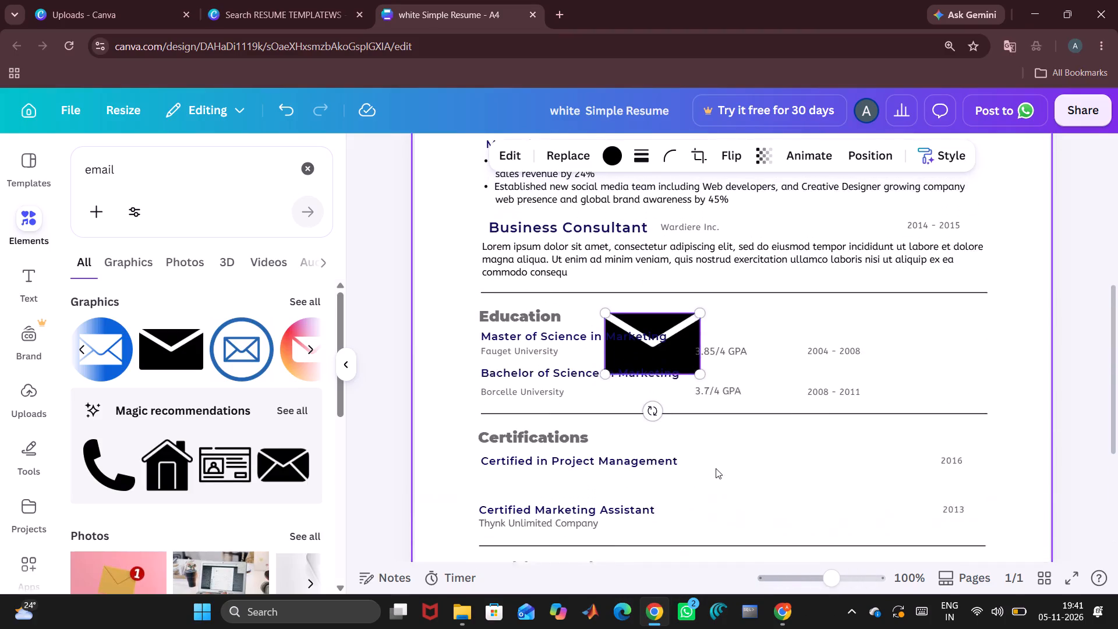
{"action": "left_click_drag", "start_coordinate": [702, 386], "coordinate": [613, 338]}
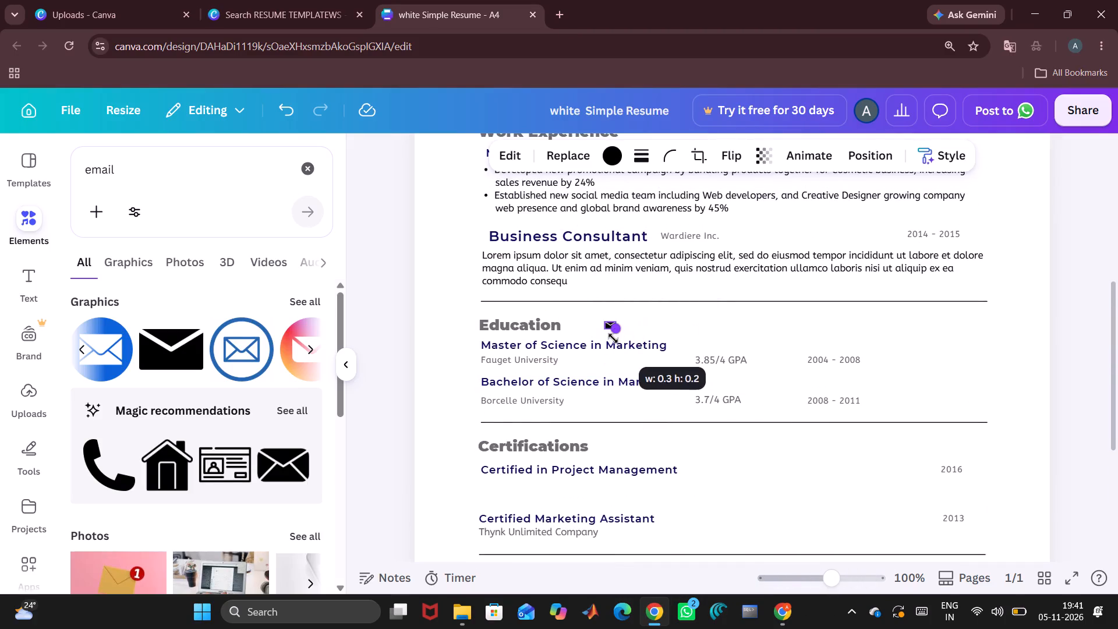
{"action": "left_click_drag", "start_coordinate": [613, 338], "coordinate": [616, 341]}
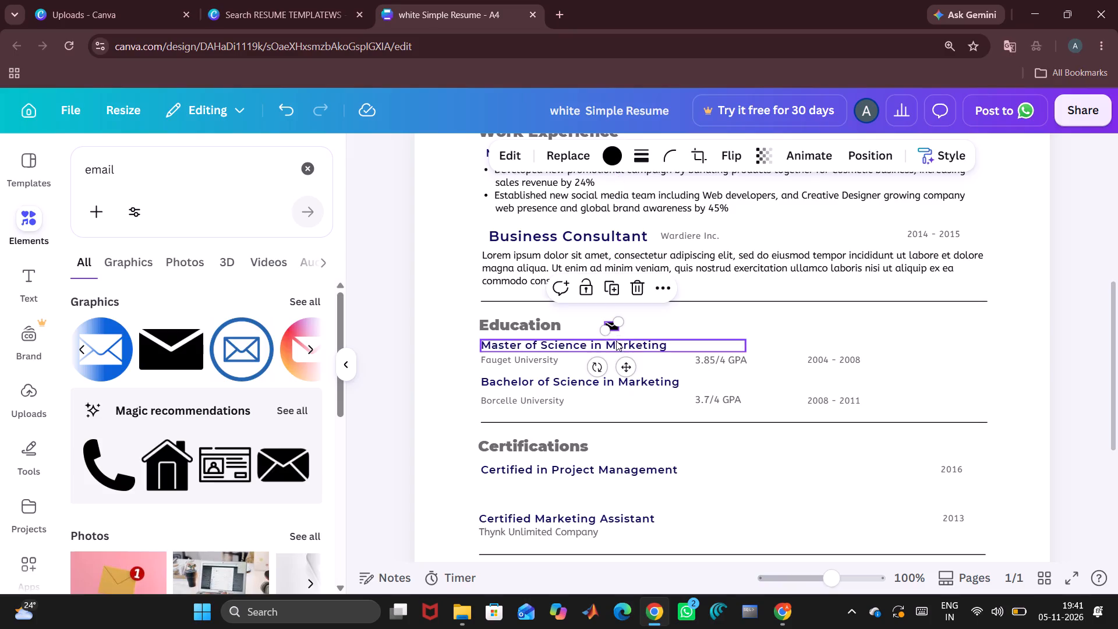
Move the envelope icon up to the header's contact row, placing it just after the phone number.
{"action": "left_click_drag", "start_coordinate": [625, 370], "coordinate": [624, 179]}
{"action": "scroll", "coordinate": [624, 179], "scroll_direction": "up", "scroll_amount": 3}
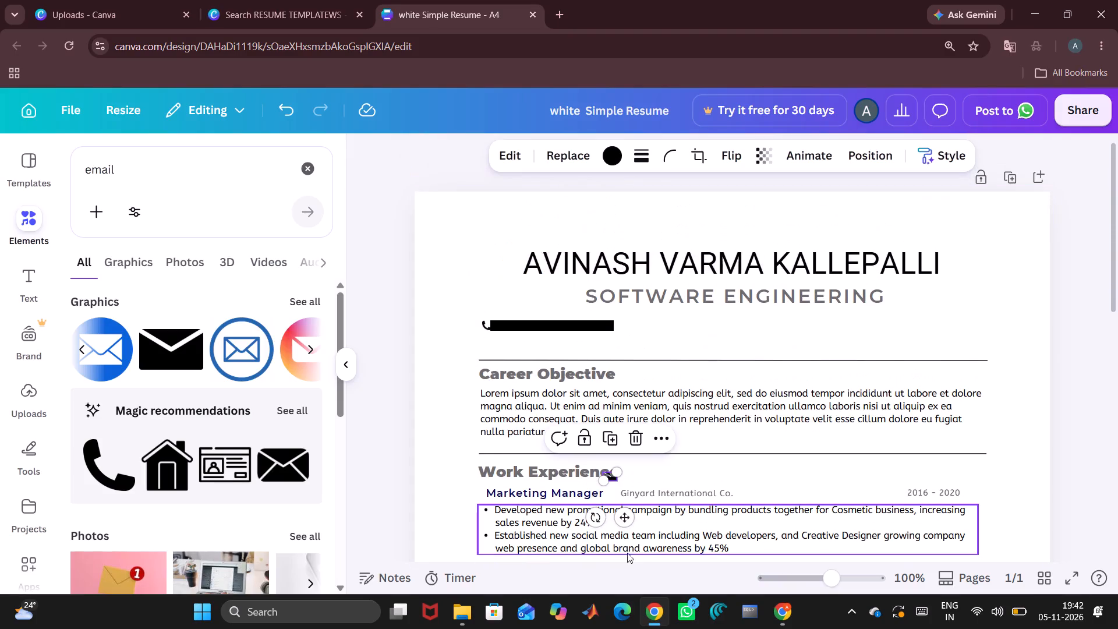
{"action": "left_click_drag", "start_coordinate": [625, 521], "coordinate": [645, 284]}
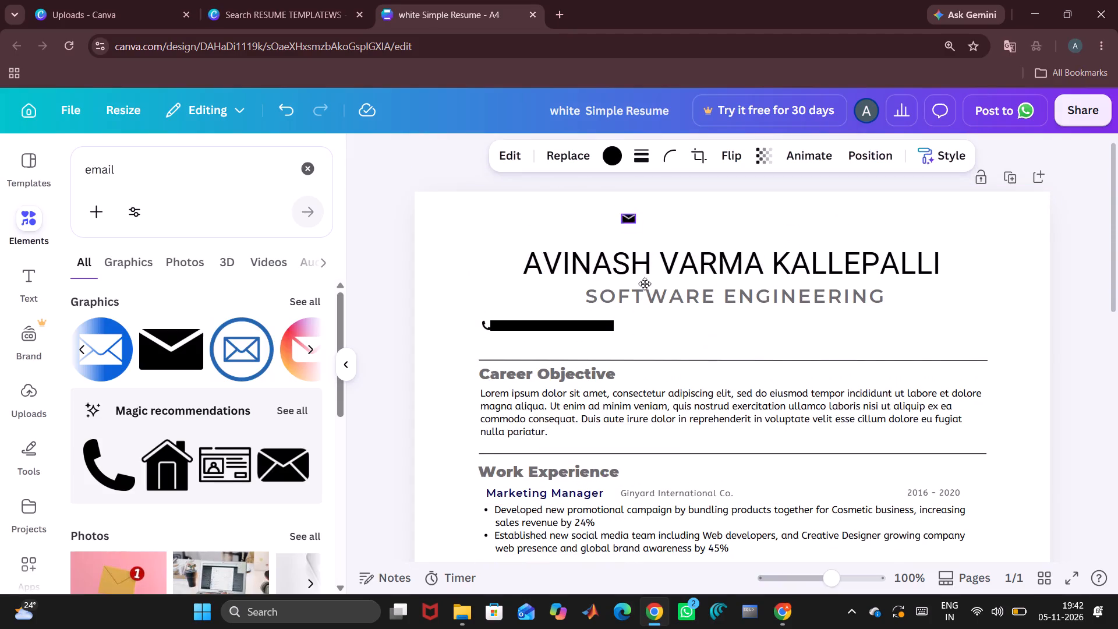
{"action": "left_click_drag", "start_coordinate": [645, 284], "coordinate": [635, 374]}
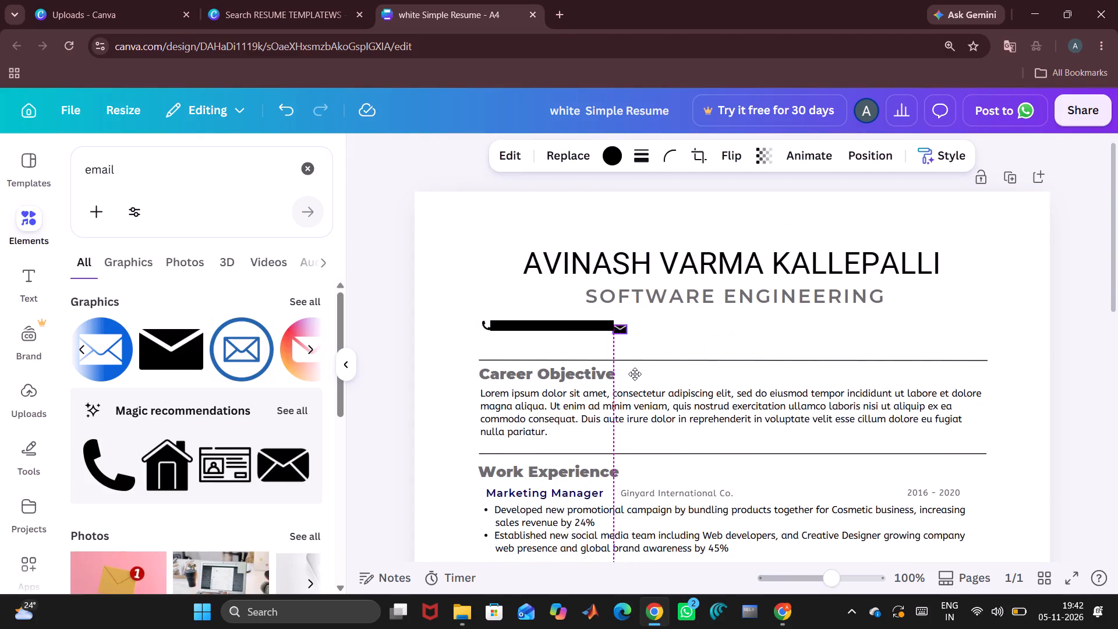
{"action": "left_click_drag", "start_coordinate": [635, 374], "coordinate": [638, 370]}
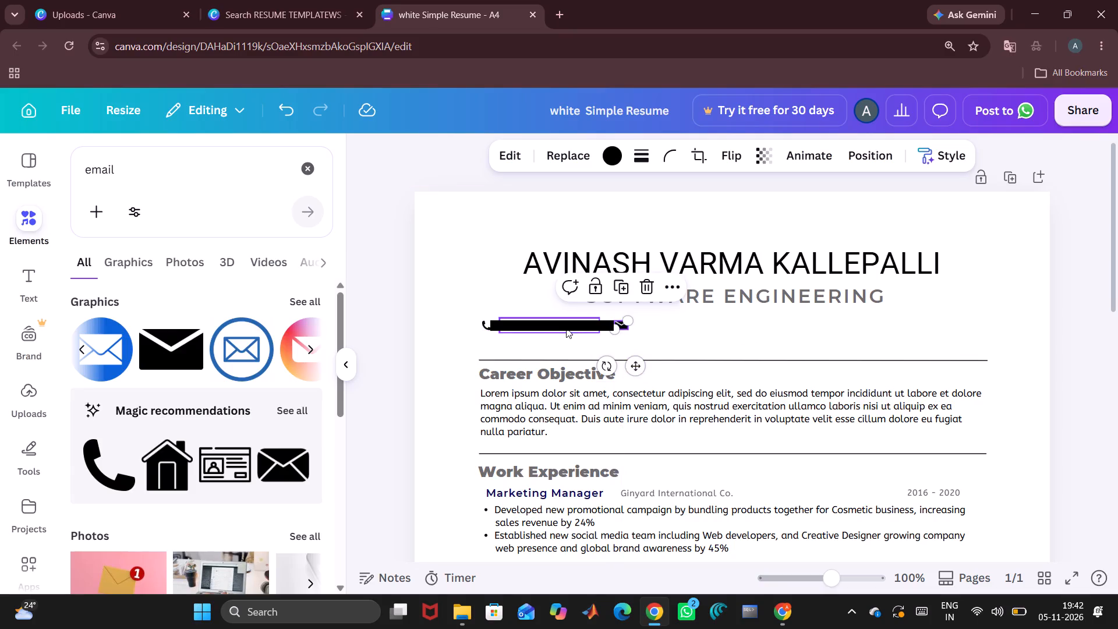
Set the font size of the entire phone number text to 8.
{"action": "left_click", "coordinate": [565, 326]}
{"action": "double_click", "coordinate": [581, 323]}
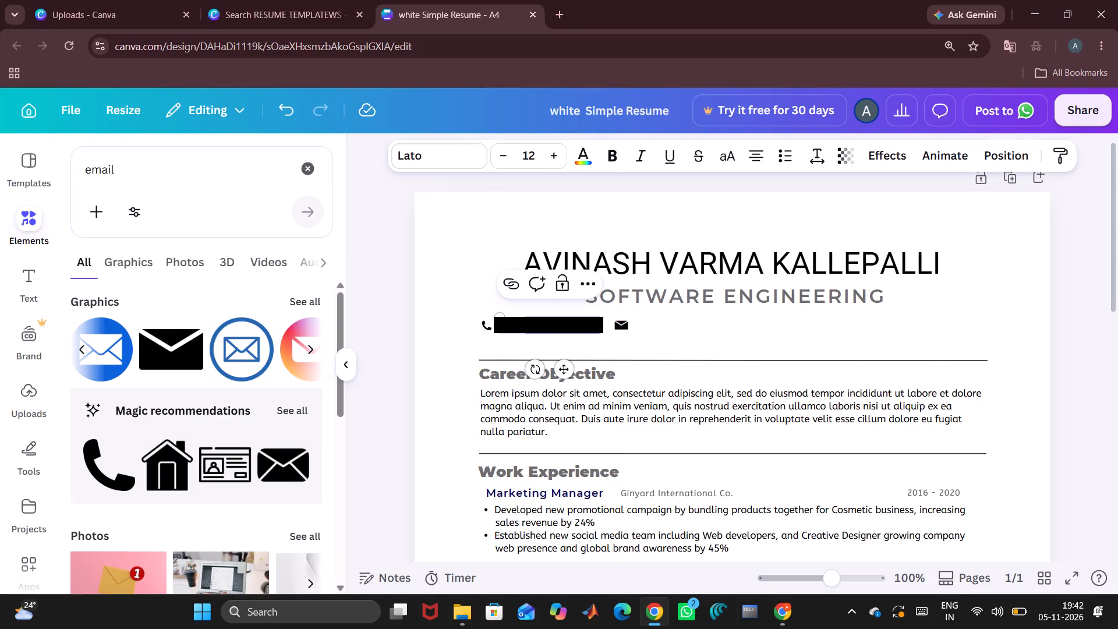
{"action": "left_click", "coordinate": [546, 321]}
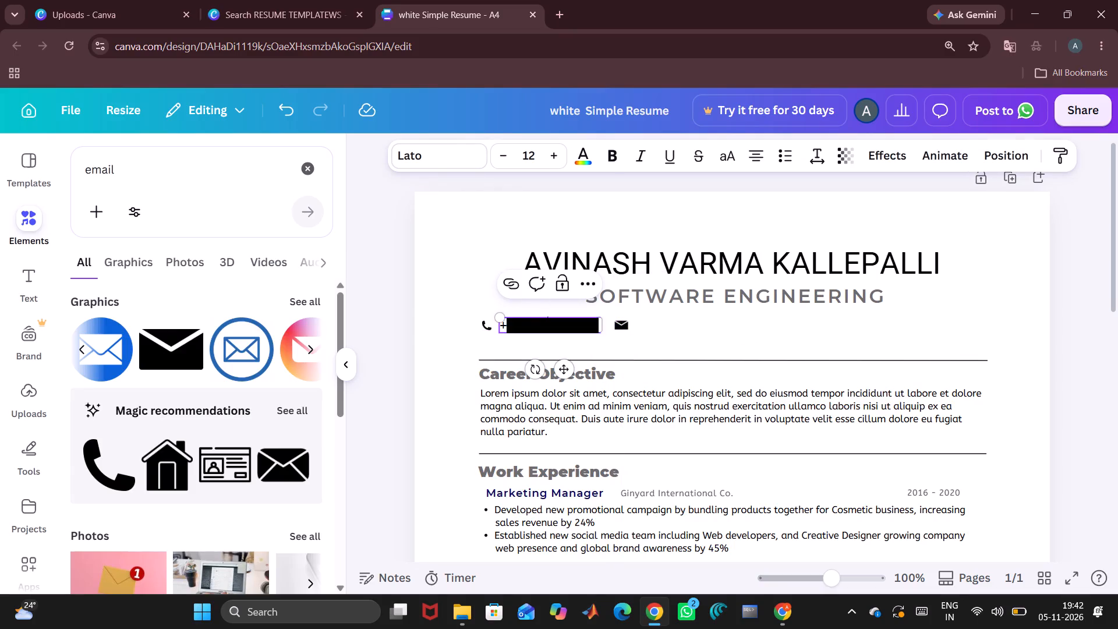
{"action": "key", "text": "ctrl+a"}
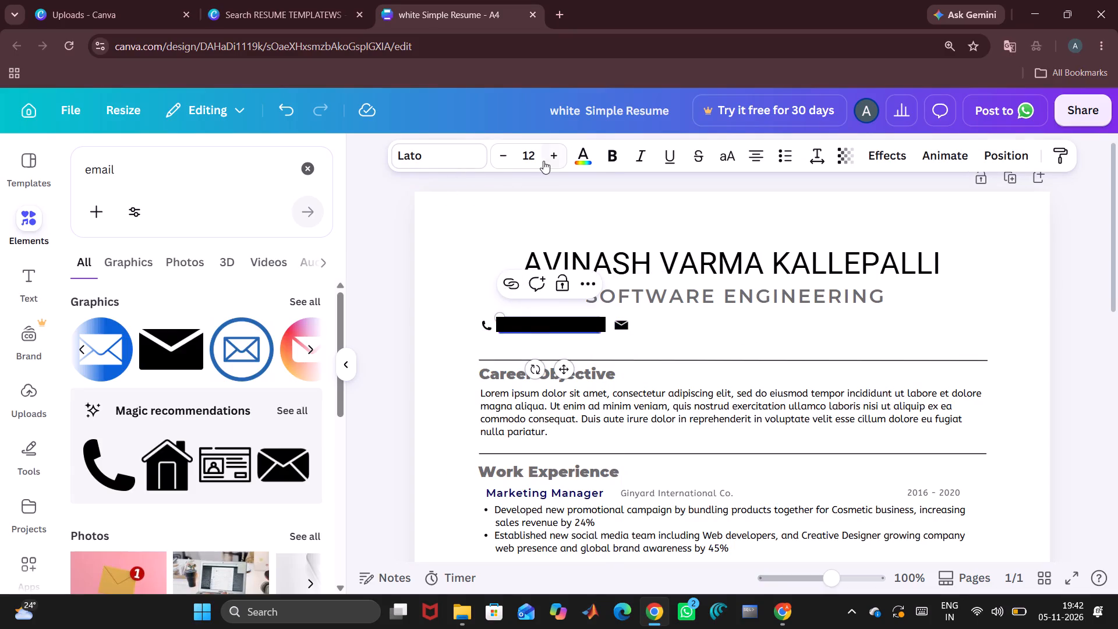
{"action": "triple_click", "coordinate": [513, 160]}
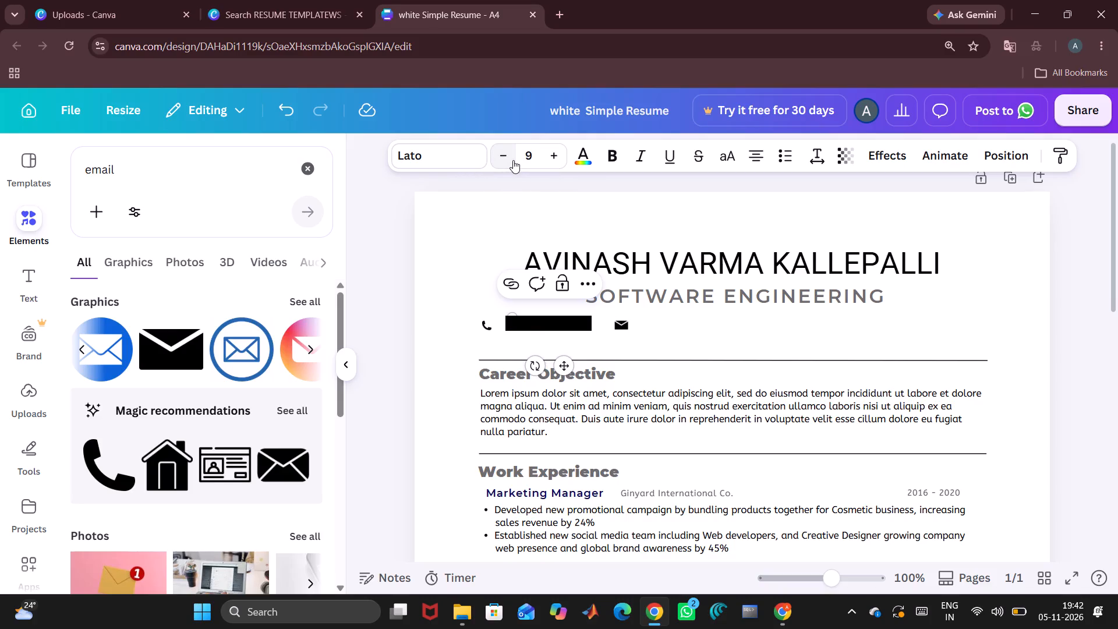
{"action": "left_click", "coordinate": [513, 160]}
{"action": "left_click", "coordinate": [513, 160]}
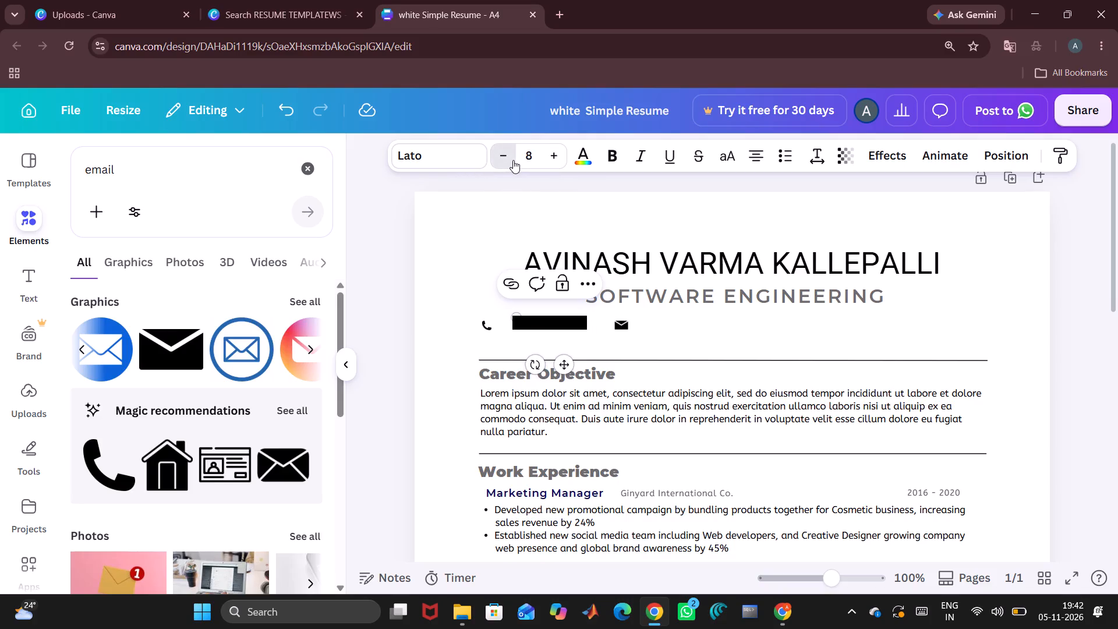
{"action": "left_click", "coordinate": [558, 159]}
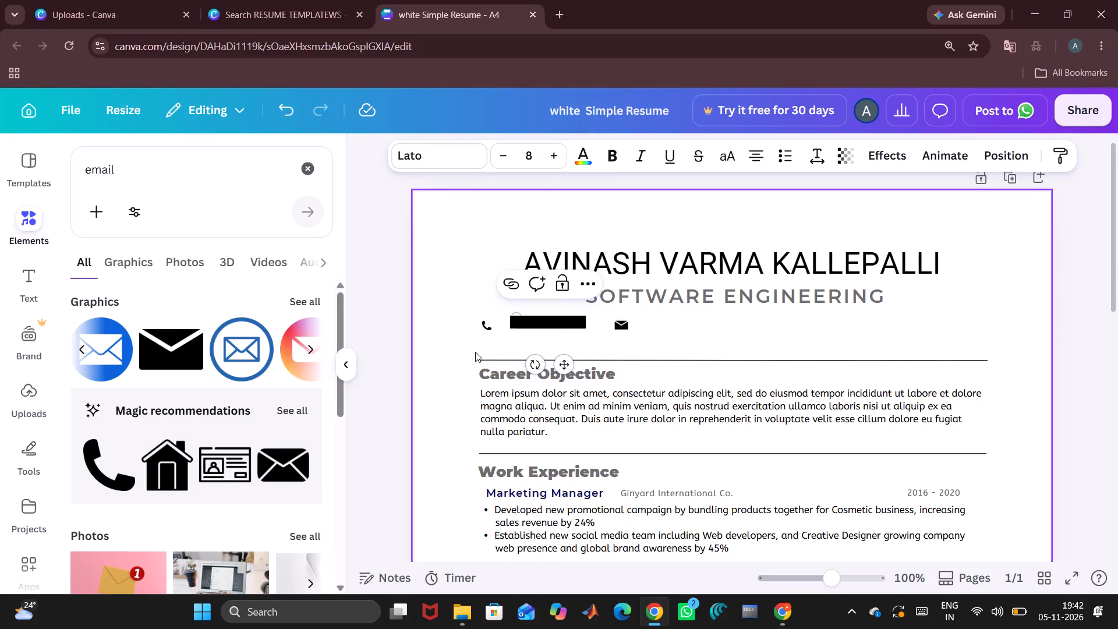
Move the reduced phone number closer to the phone icon, level with the envelope icon.
{"action": "left_click", "coordinate": [464, 338]}
{"action": "left_click", "coordinate": [486, 327]}
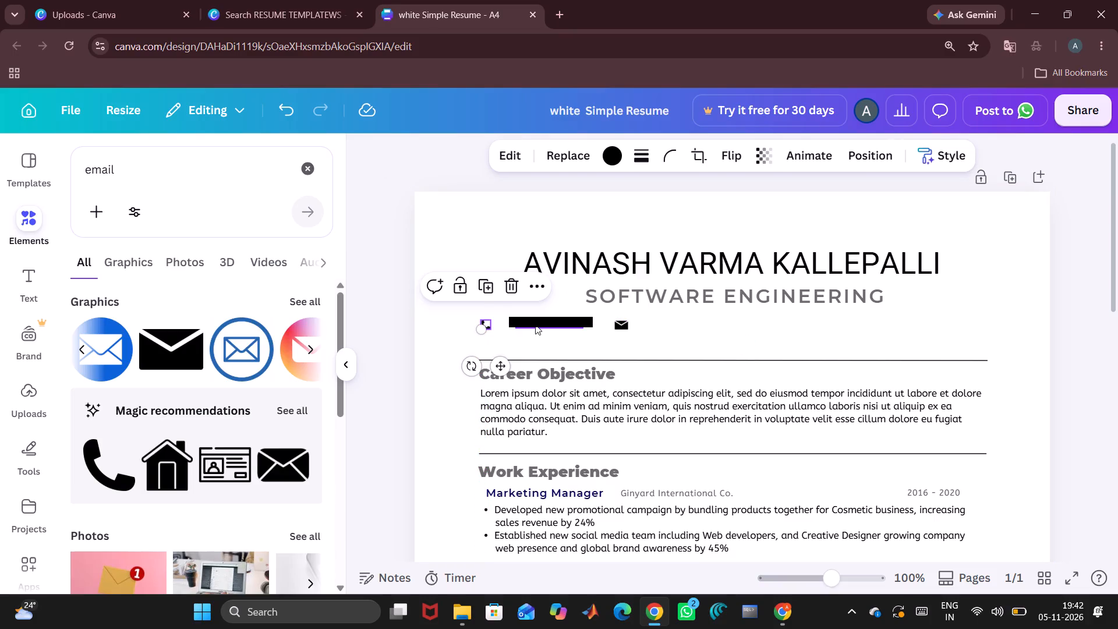
{"action": "left_click_drag", "start_coordinate": [535, 324], "coordinate": [522, 328]}
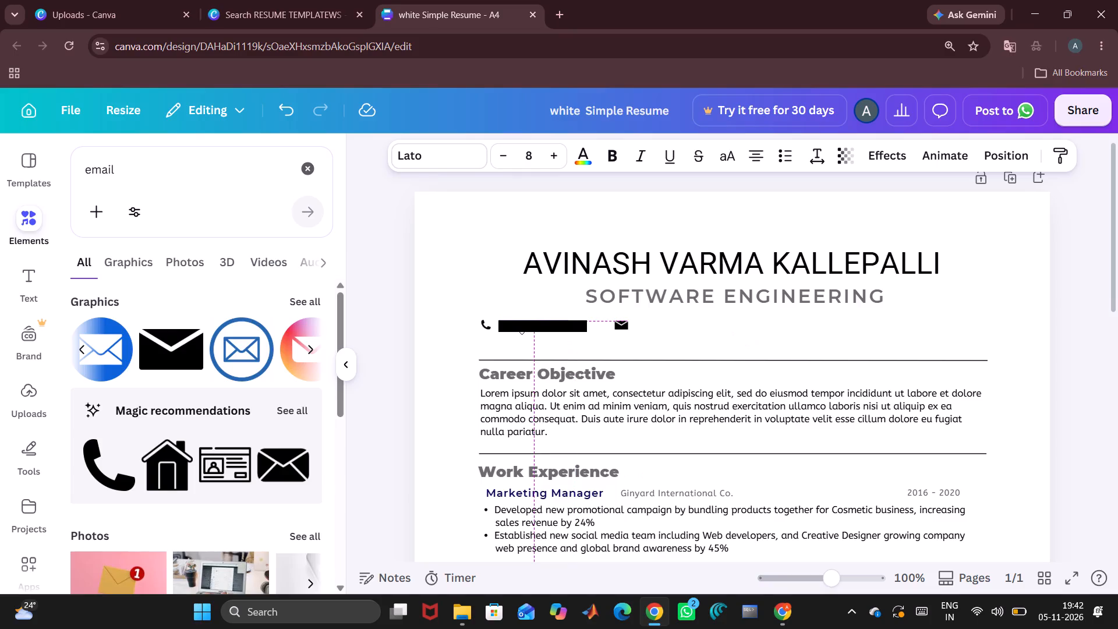
{"action": "left_click_drag", "start_coordinate": [522, 328], "coordinate": [520, 327]}
Shrink the phone icon slightly and adjust its position beside the phone number.
{"action": "left_click", "coordinate": [486, 327]}
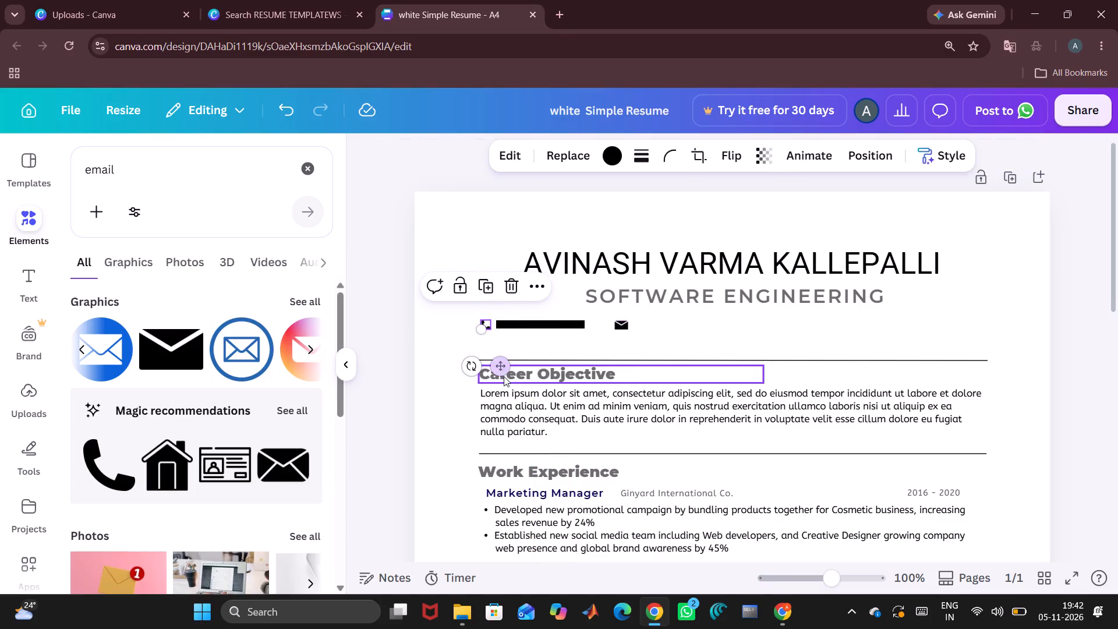
{"action": "left_click_drag", "start_coordinate": [481, 330], "coordinate": [489, 328]}
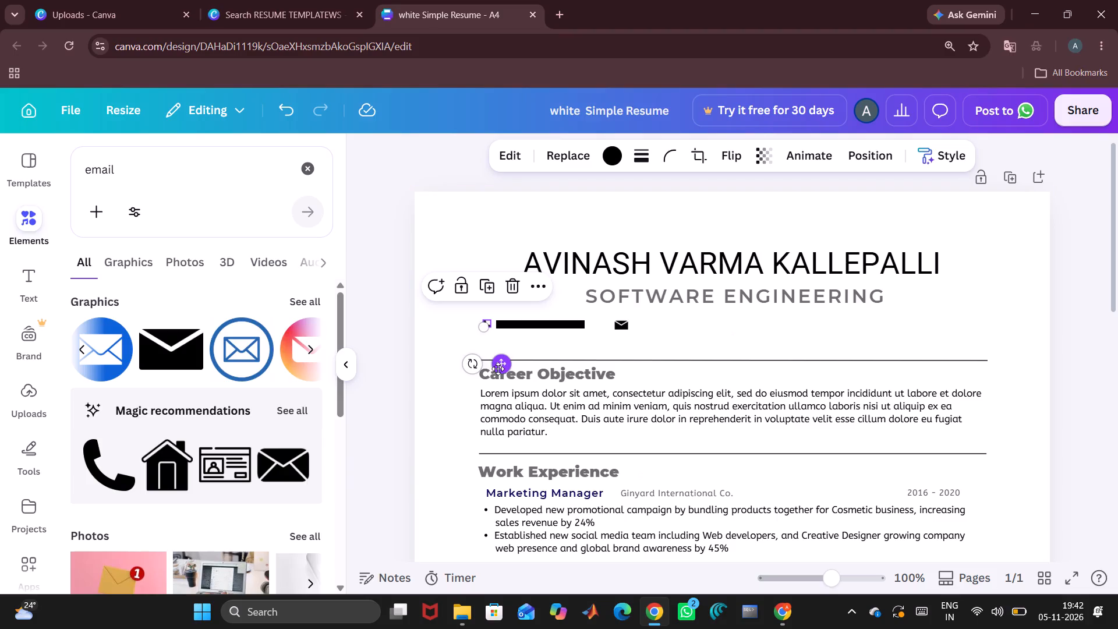
{"action": "left_click", "coordinate": [498, 369]}
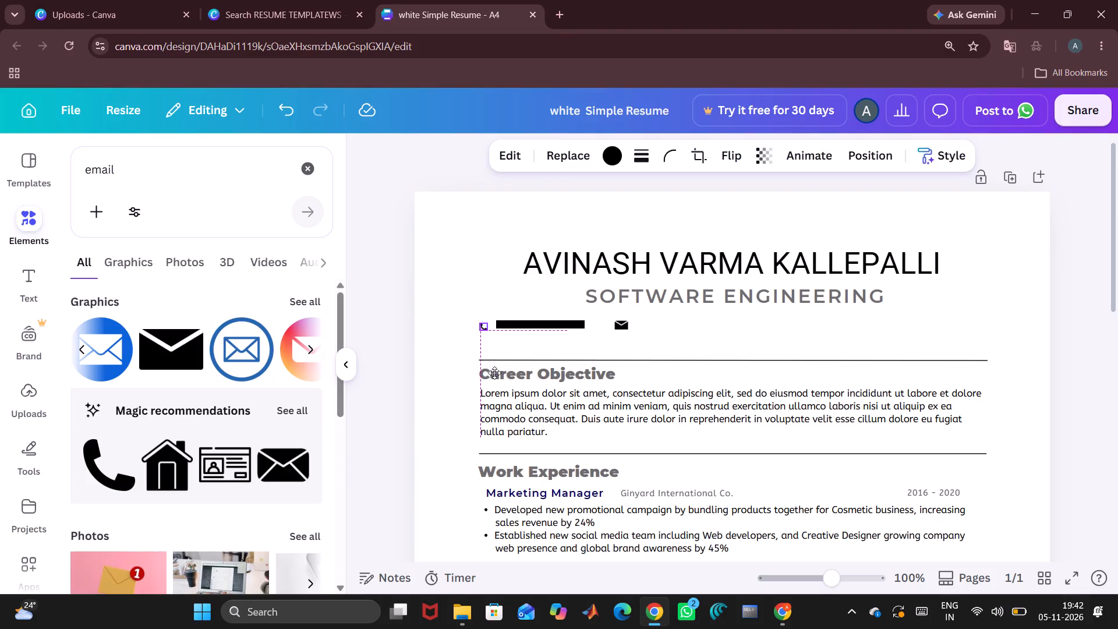
Move the phone number text in the header's contact row closer to the phone icon.
{"action": "left_click", "coordinate": [529, 324]}
{"action": "left_click", "coordinate": [553, 371]}
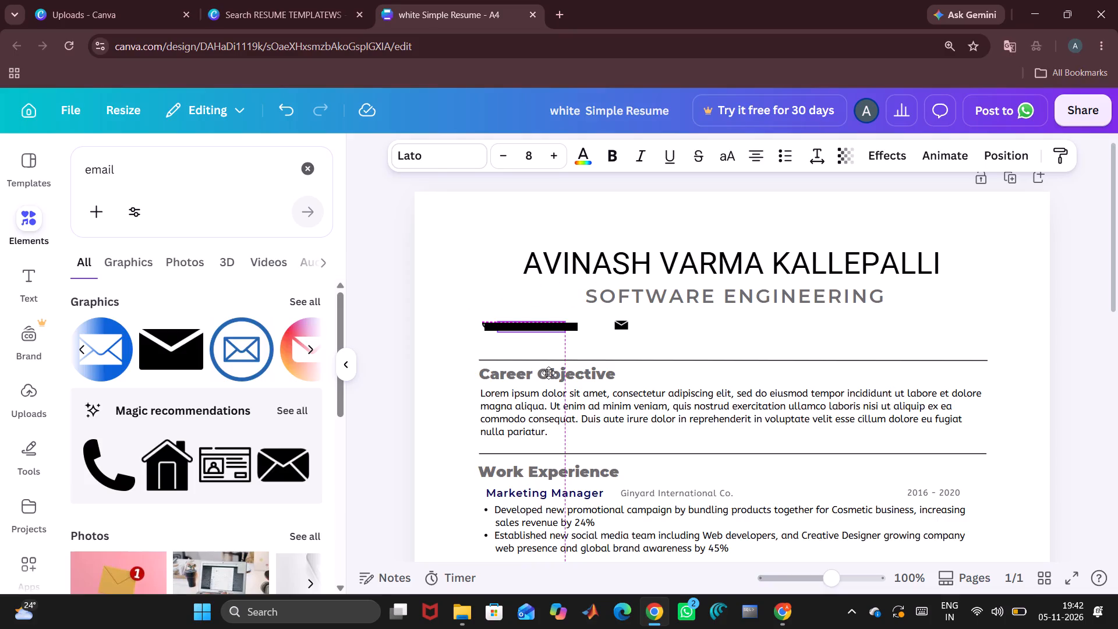
{"action": "left_click", "coordinate": [669, 342]}
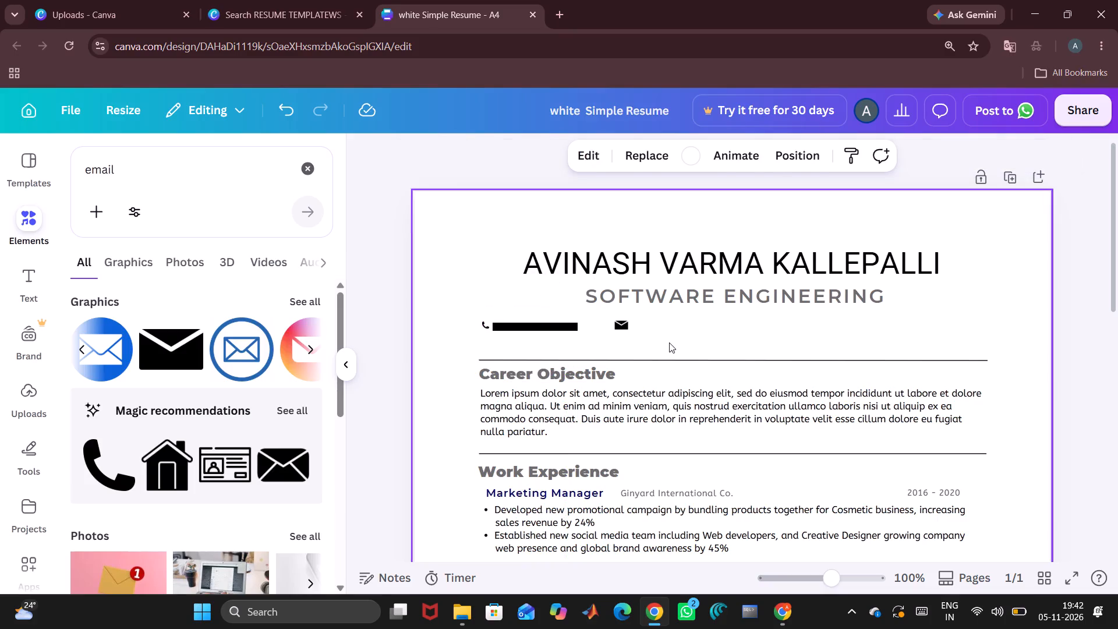
Nudge the phone icon slightly down so it lines up with the phone number.
{"action": "left_click", "coordinate": [483, 326]}
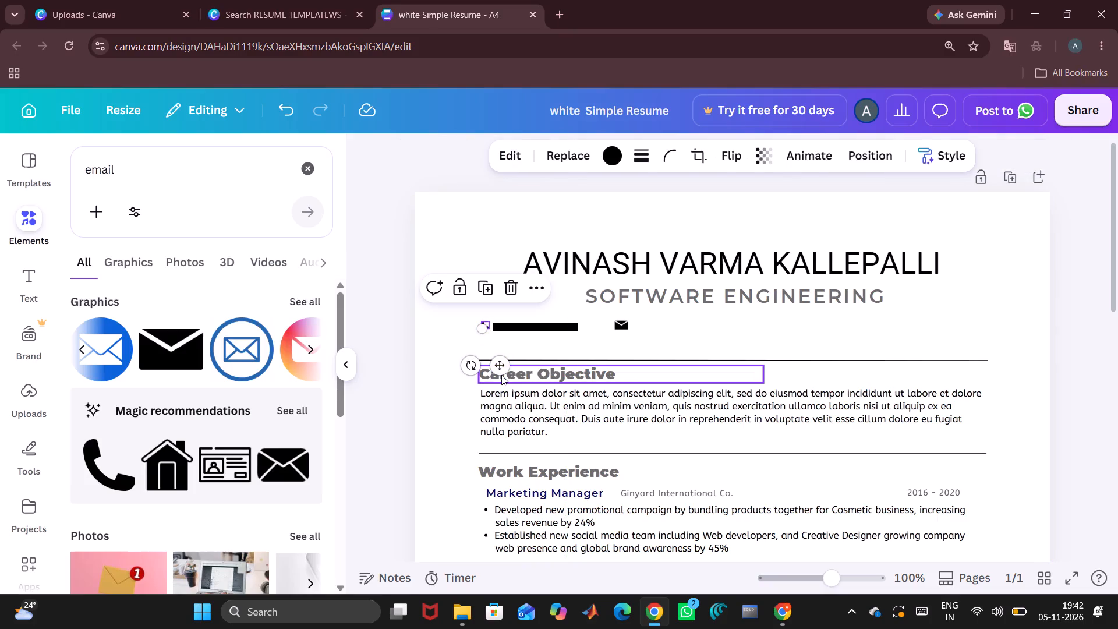
{"action": "left_click", "coordinate": [503, 366]}
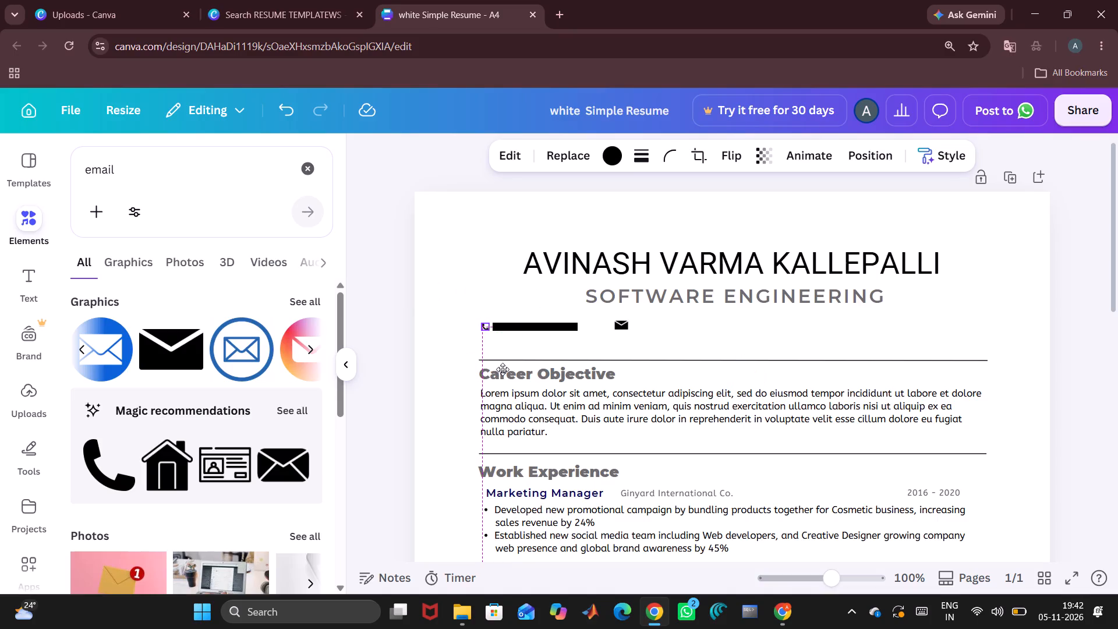
{"action": "left_click", "coordinate": [500, 369]}
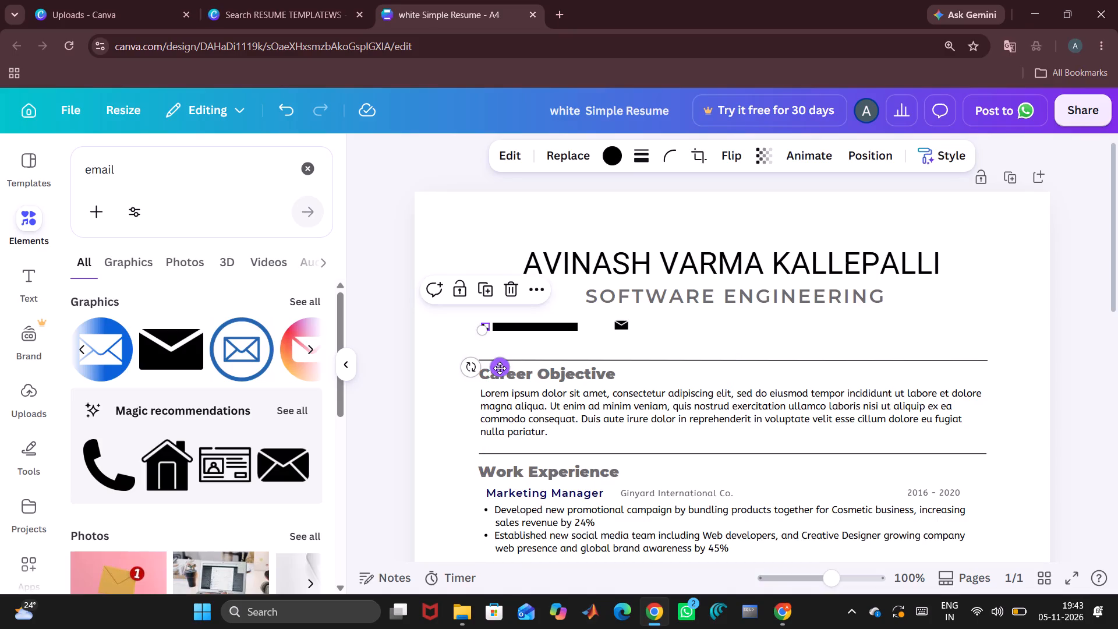
{"action": "left_click", "coordinate": [579, 349]}
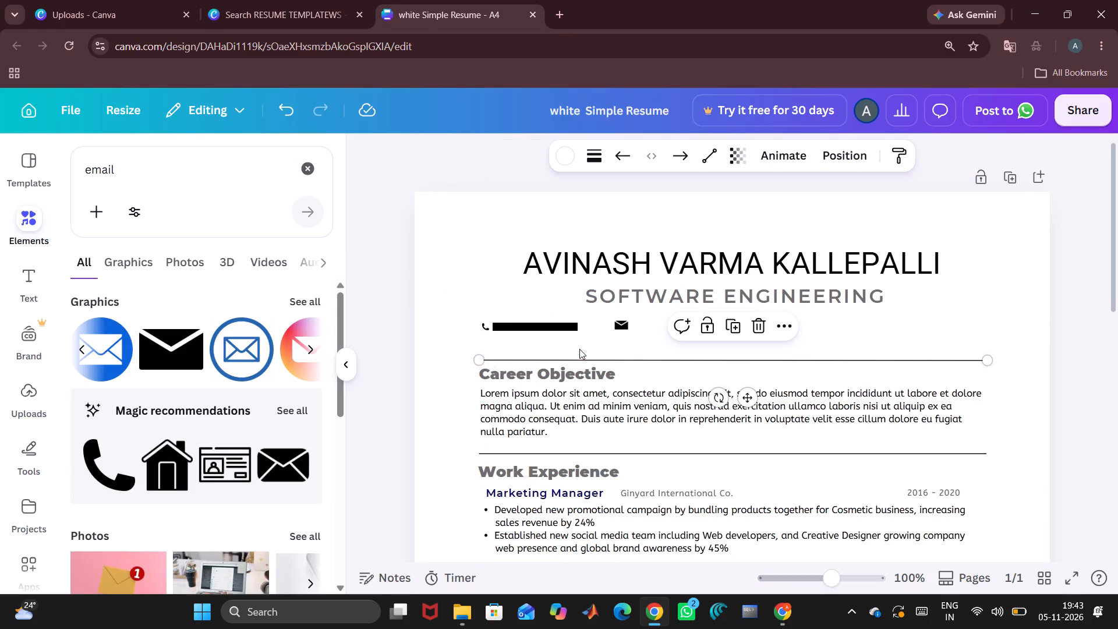
Shrink the envelope icon slightly and move it close to the end of the phone number, level with it.
{"action": "left_click", "coordinate": [621, 318]}
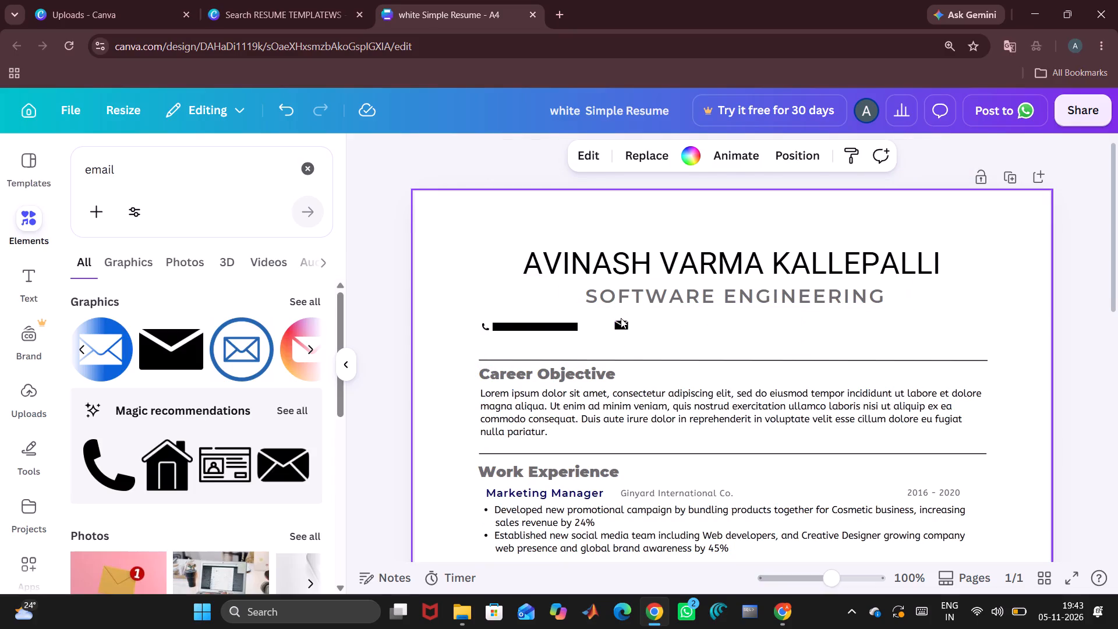
{"action": "left_click", "coordinate": [620, 323]}
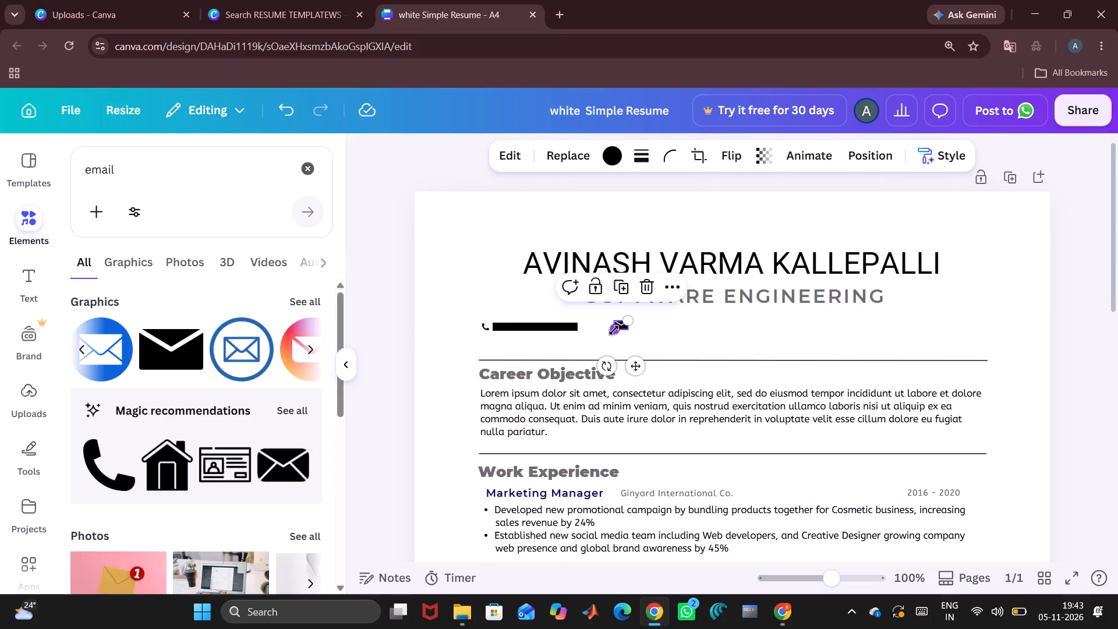
{"action": "left_click_drag", "start_coordinate": [614, 330], "coordinate": [620, 330]}
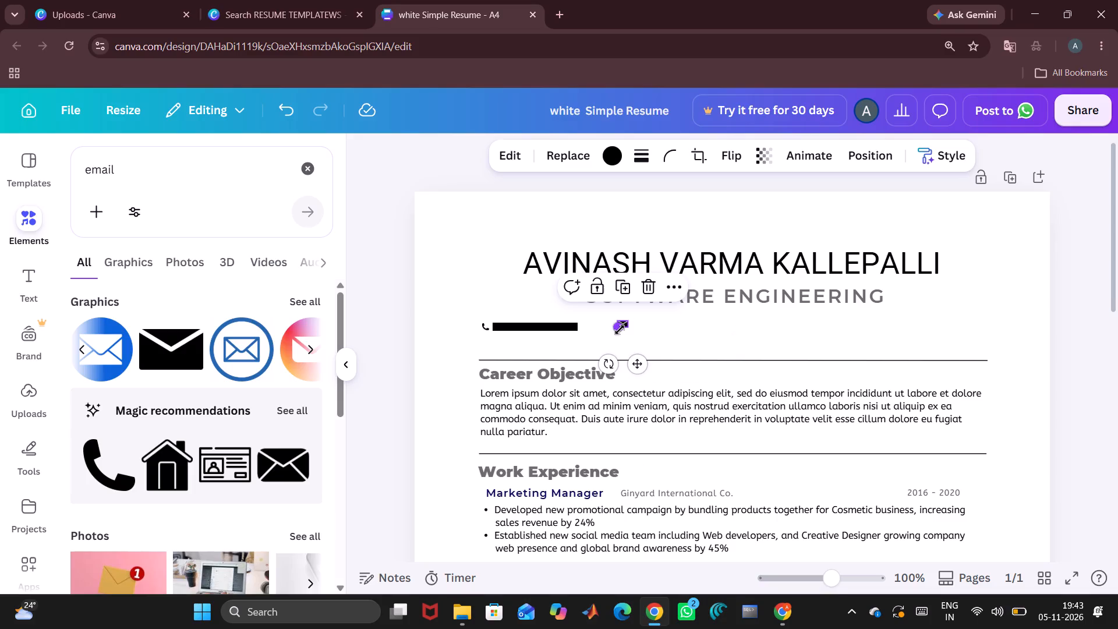
{"action": "left_click_drag", "start_coordinate": [642, 366], "coordinate": [610, 365]}
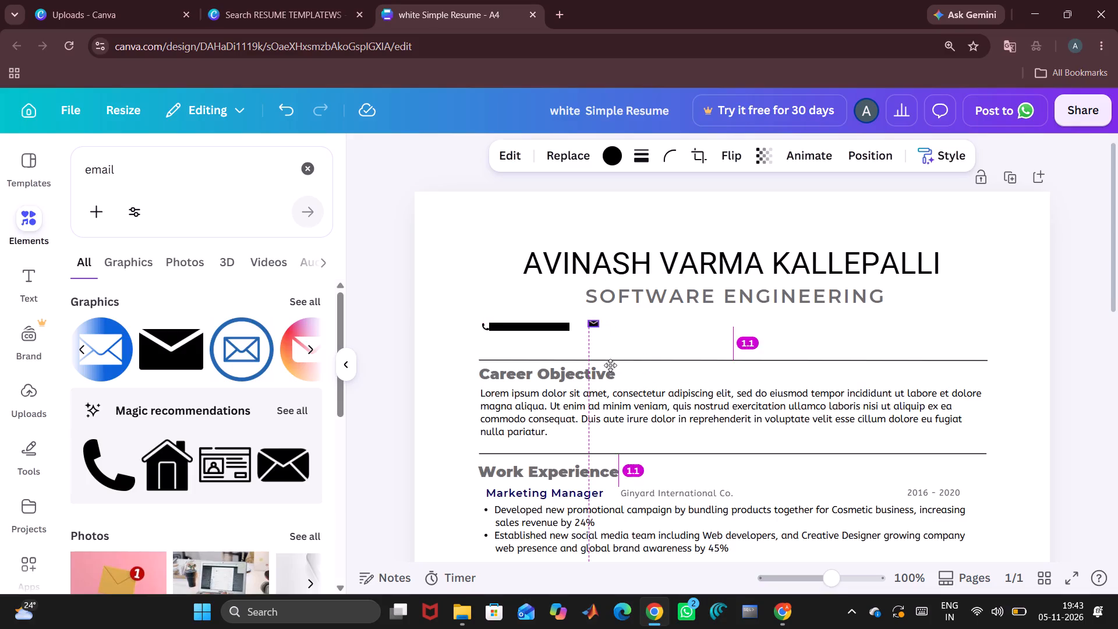
{"action": "left_click_drag", "start_coordinate": [610, 365], "coordinate": [603, 370]}
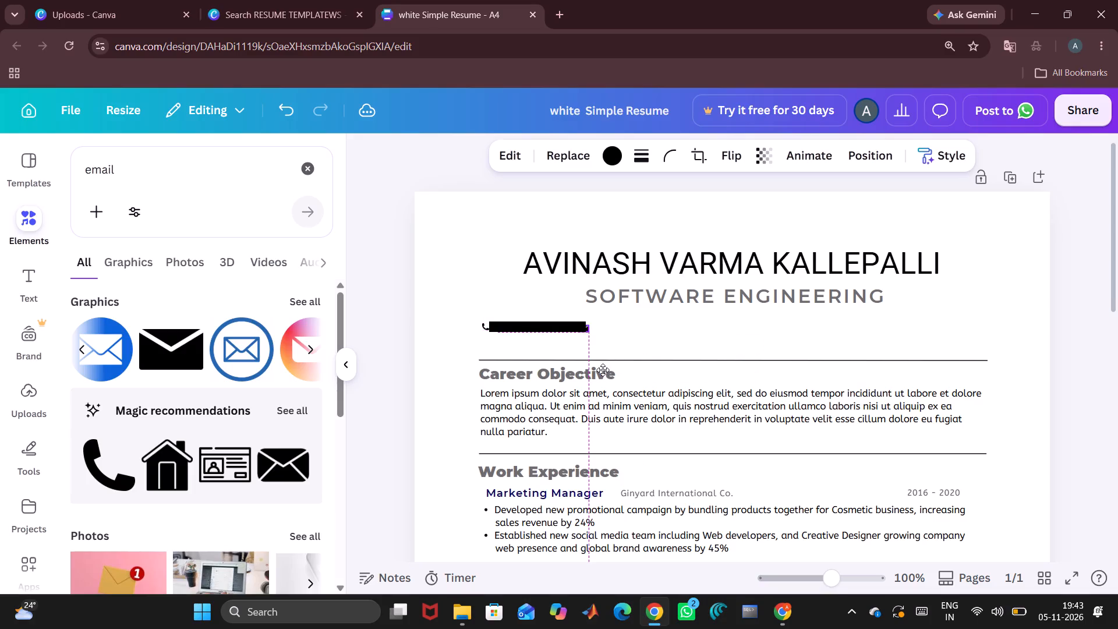
{"action": "left_click_drag", "start_coordinate": [603, 370], "coordinate": [602, 369]}
{"action": "left_click_drag", "start_coordinate": [602, 369], "coordinate": [600, 368]}
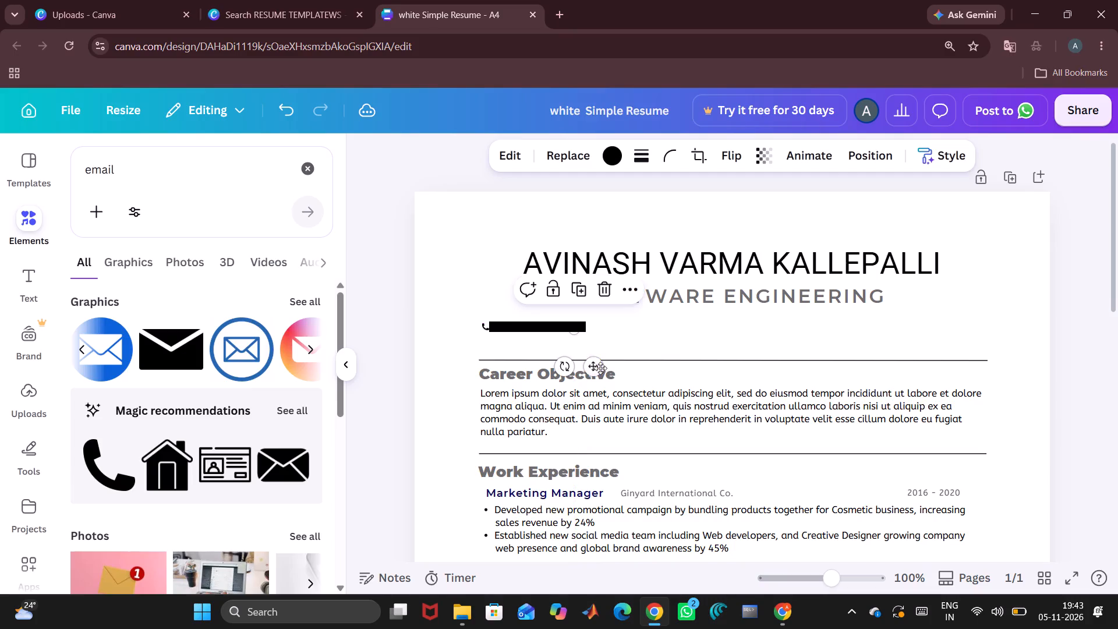
{"action": "left_click", "coordinate": [653, 344]}
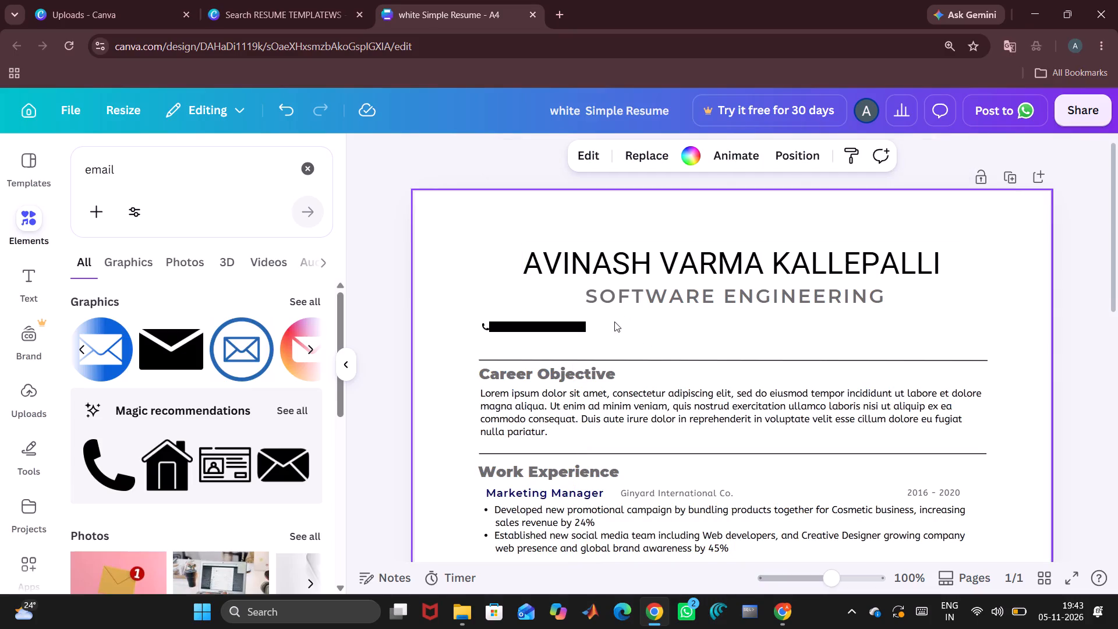
{"action": "double_click", "coordinate": [681, 327]}
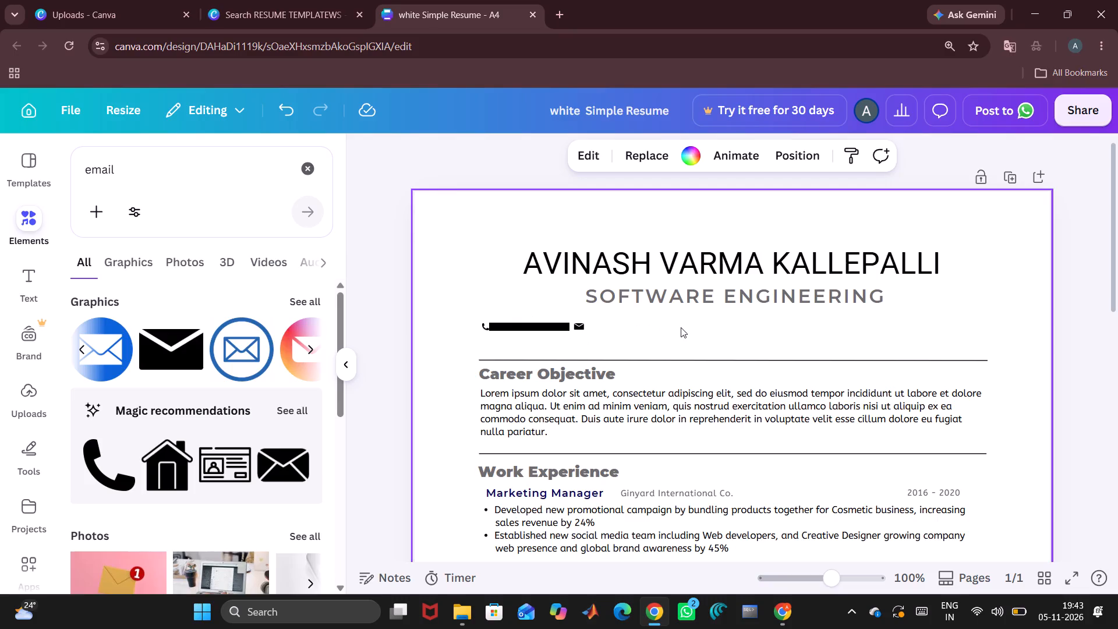
{"action": "double_click", "coordinate": [681, 327]}
Add a new text box and replace its placeholder text with the email address for the contact row.
{"action": "left_click", "coordinate": [30, 291]}
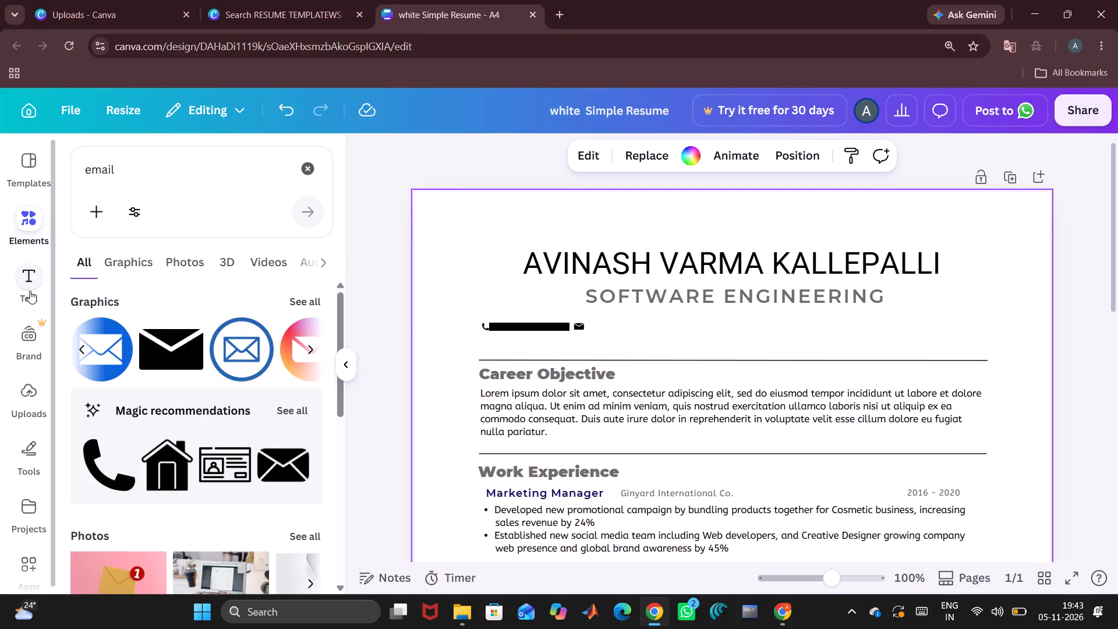
{"action": "left_click", "coordinate": [213, 217]}
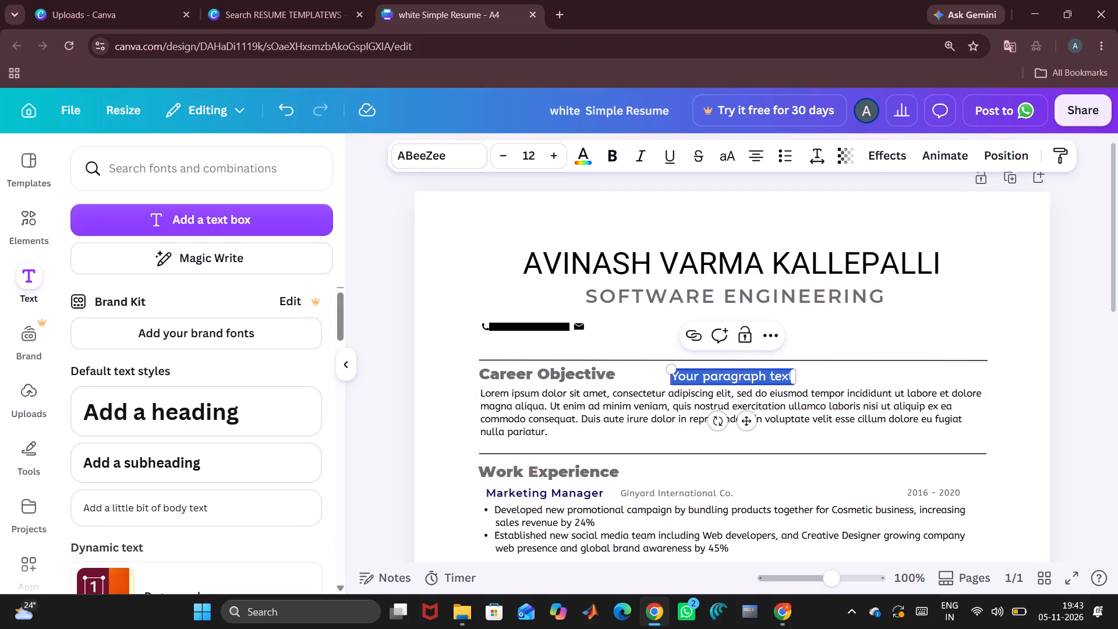
{"action": "key", "text": "BackSpace"}
{"action": "type", "text": "av"}
{"action": "type", "text": "in"}
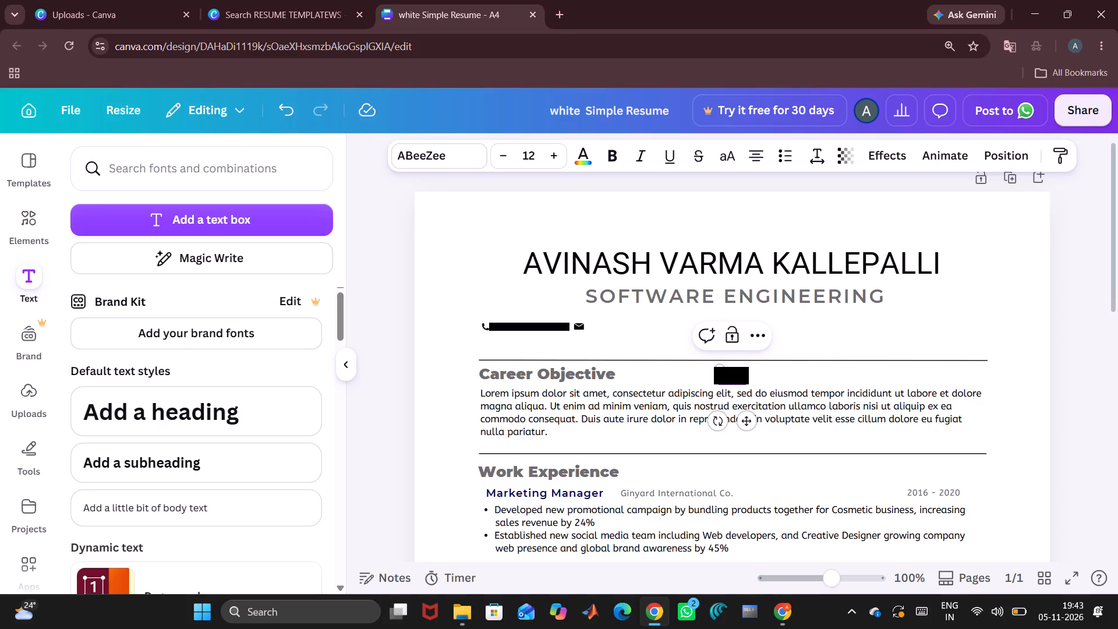
{"action": "key", "text": "BackSpace"}
{"action": "key", "text": "BackSpace"}
{"action": "key", "text": "BackSpace"}
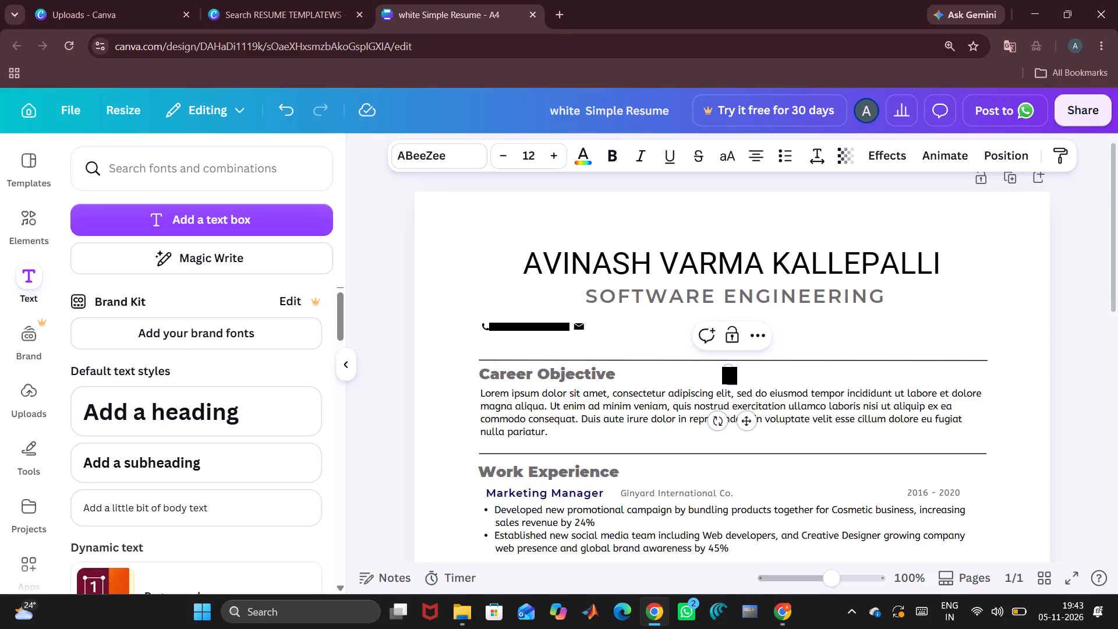
{"action": "type", "text": "vinash"}
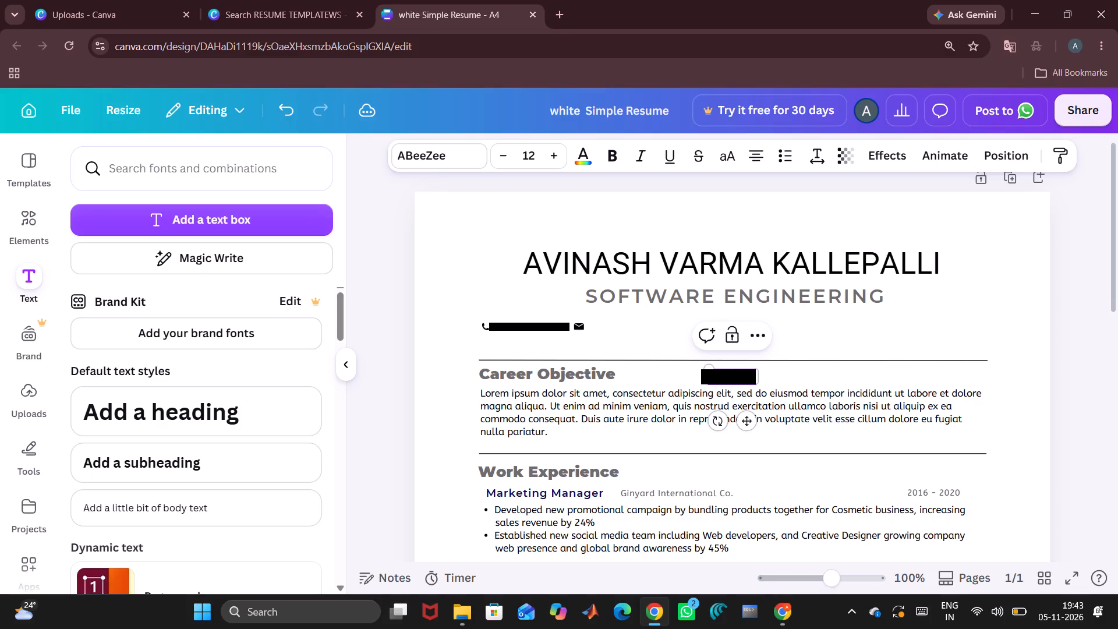
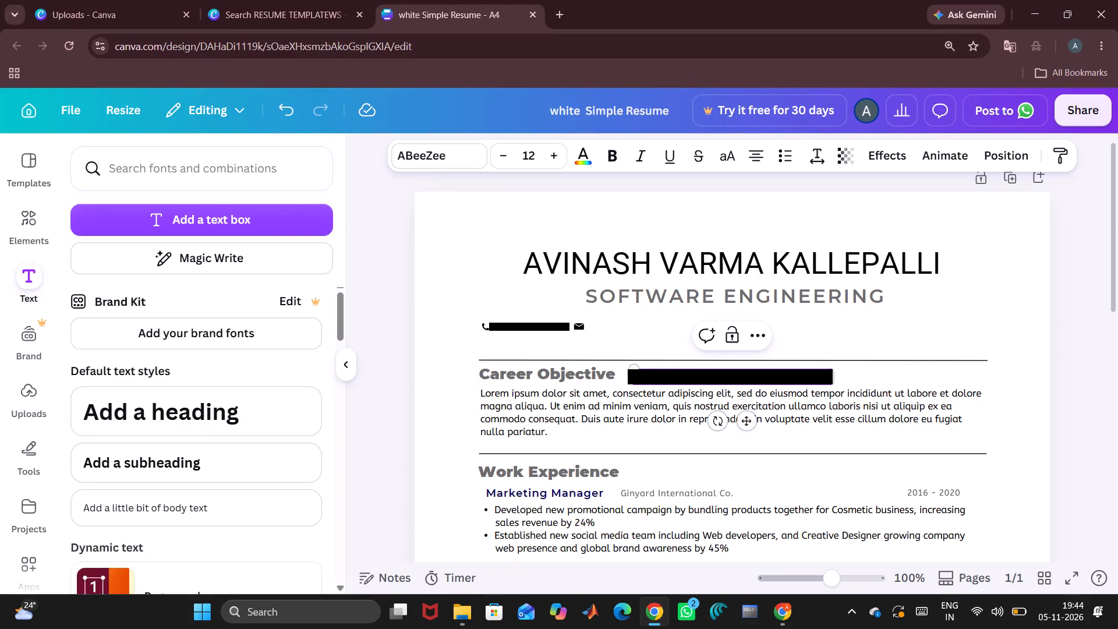
Reduce the email address text to font size 8.
{"action": "key", "text": "ctrl+a"}
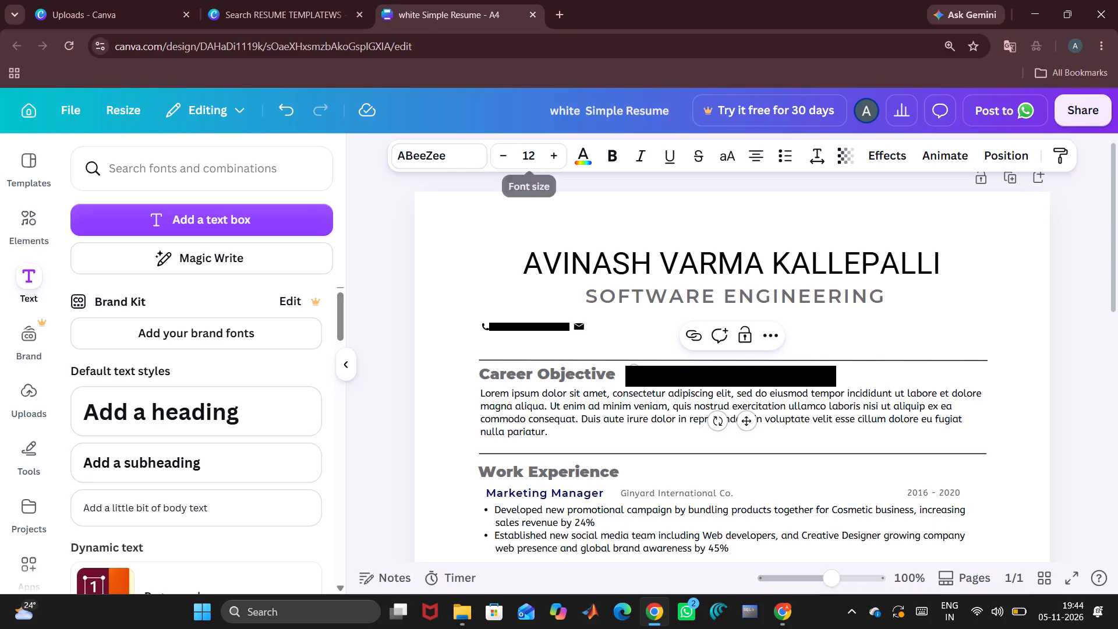
{"action": "triple_click", "coordinate": [505, 156]}
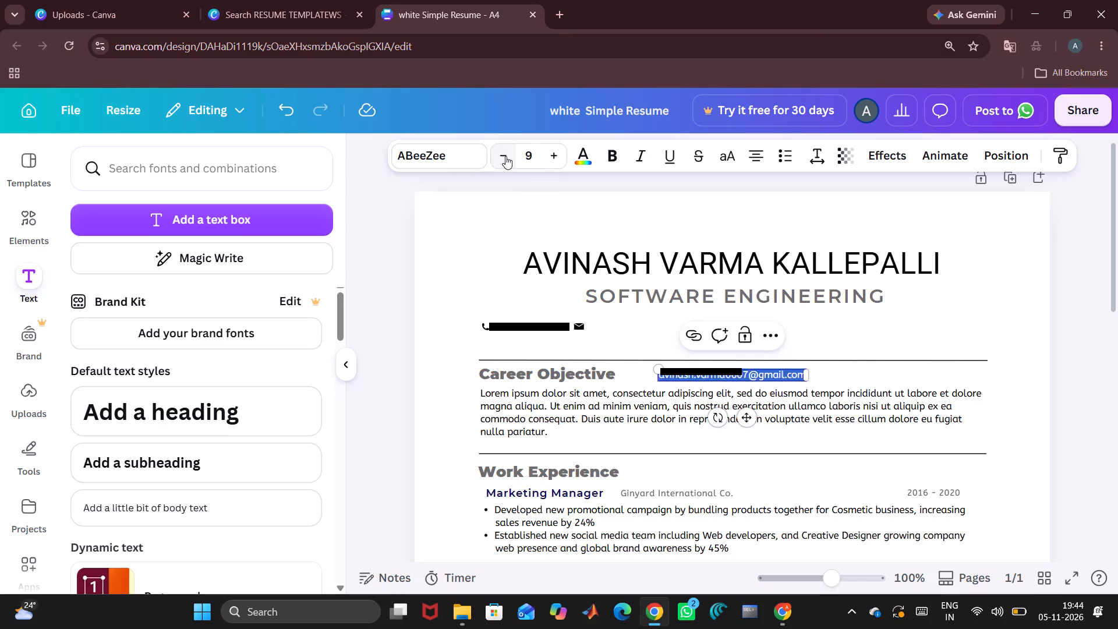
{"action": "left_click", "coordinate": [505, 156]}
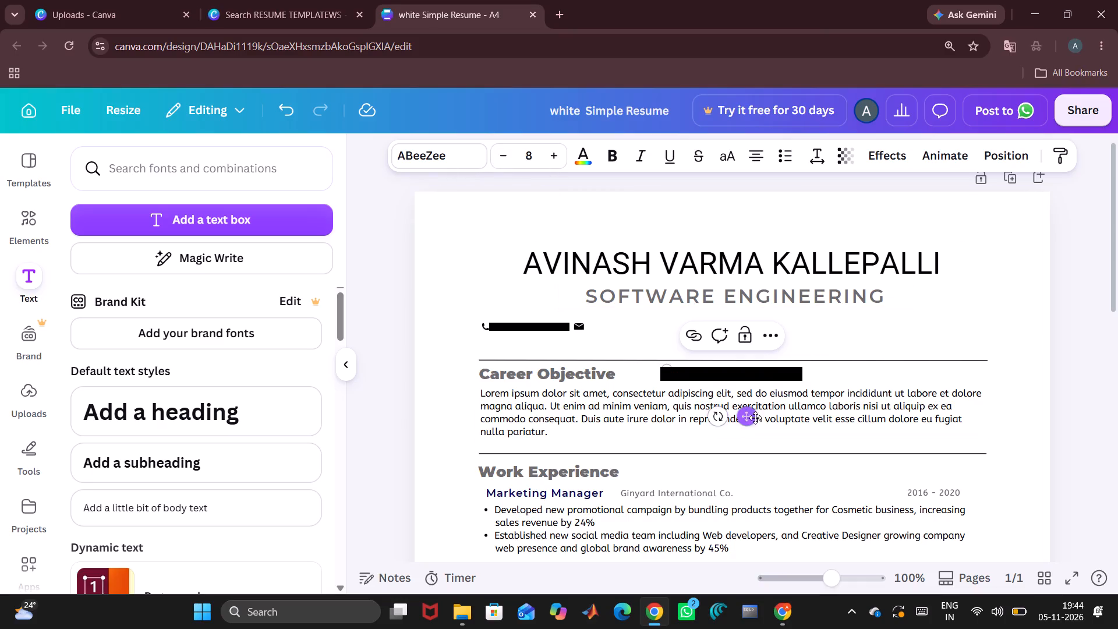
Move the email address text up into the header's contact row, just after the envelope icon and level with the phone number.
{"action": "left_click_drag", "start_coordinate": [748, 419], "coordinate": [673, 377]}
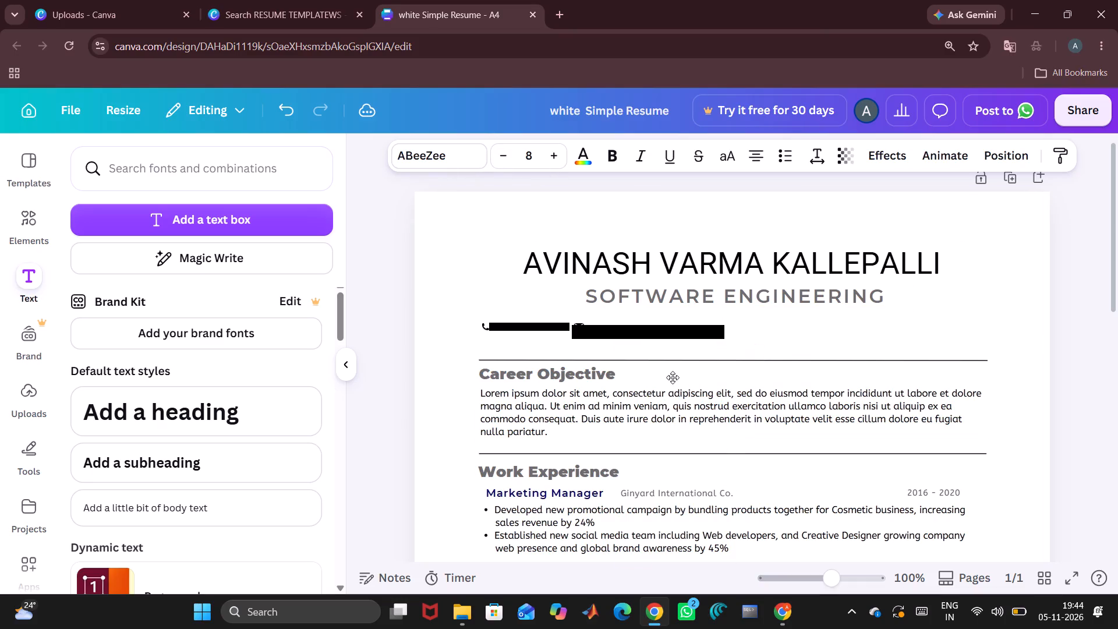
{"action": "left_click_drag", "start_coordinate": [673, 377], "coordinate": [670, 372]}
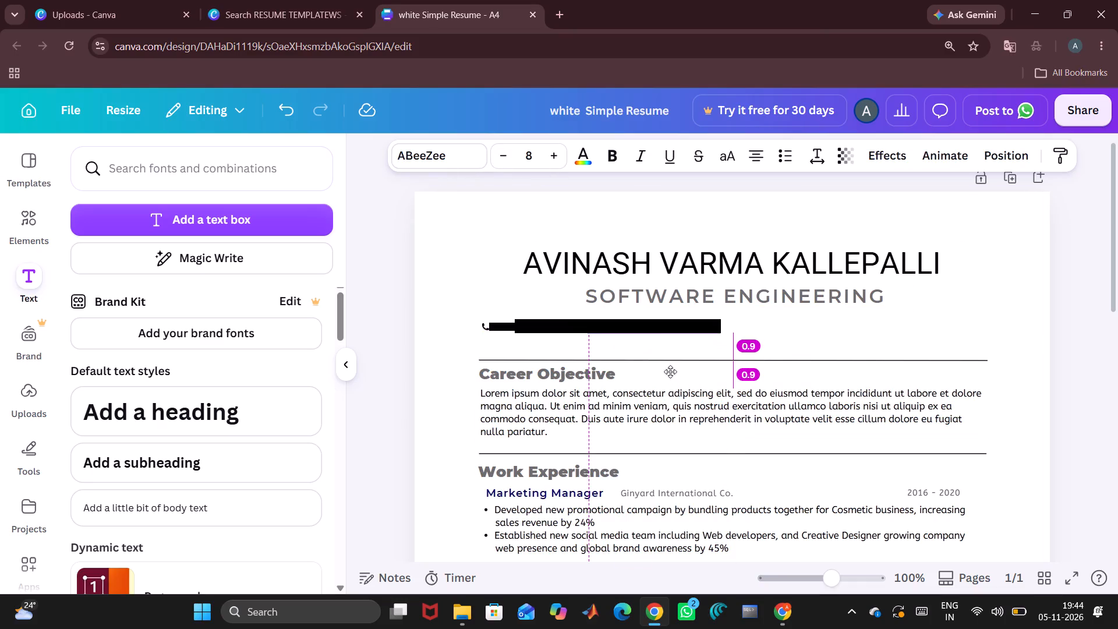
{"action": "left_click_drag", "start_coordinate": [670, 372], "coordinate": [671, 370]}
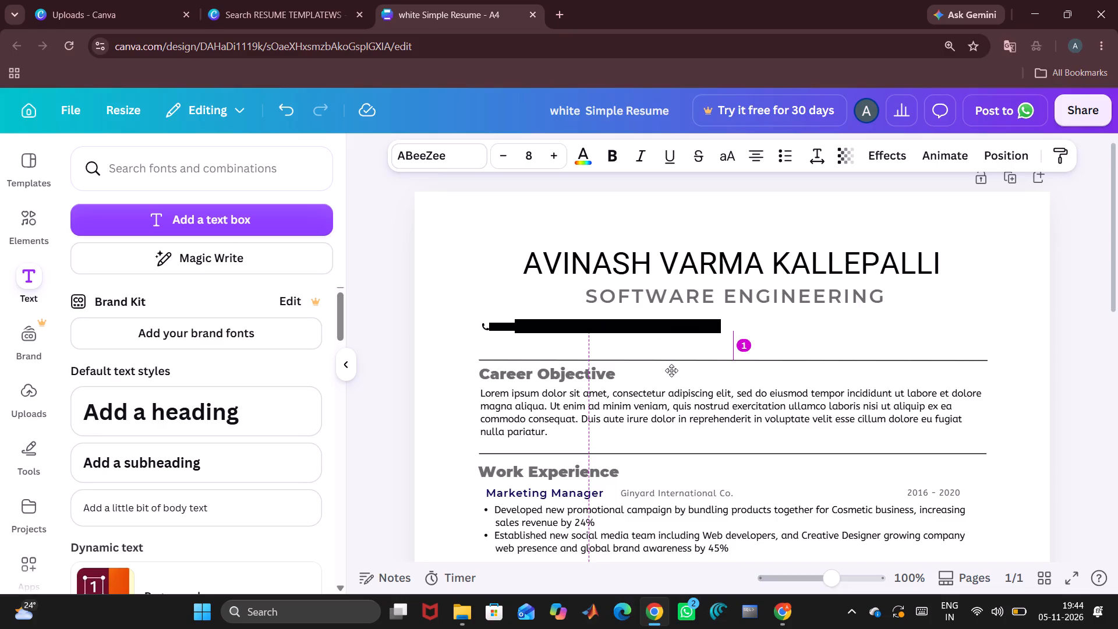
{"action": "left_click_drag", "start_coordinate": [671, 370], "coordinate": [671, 373]}
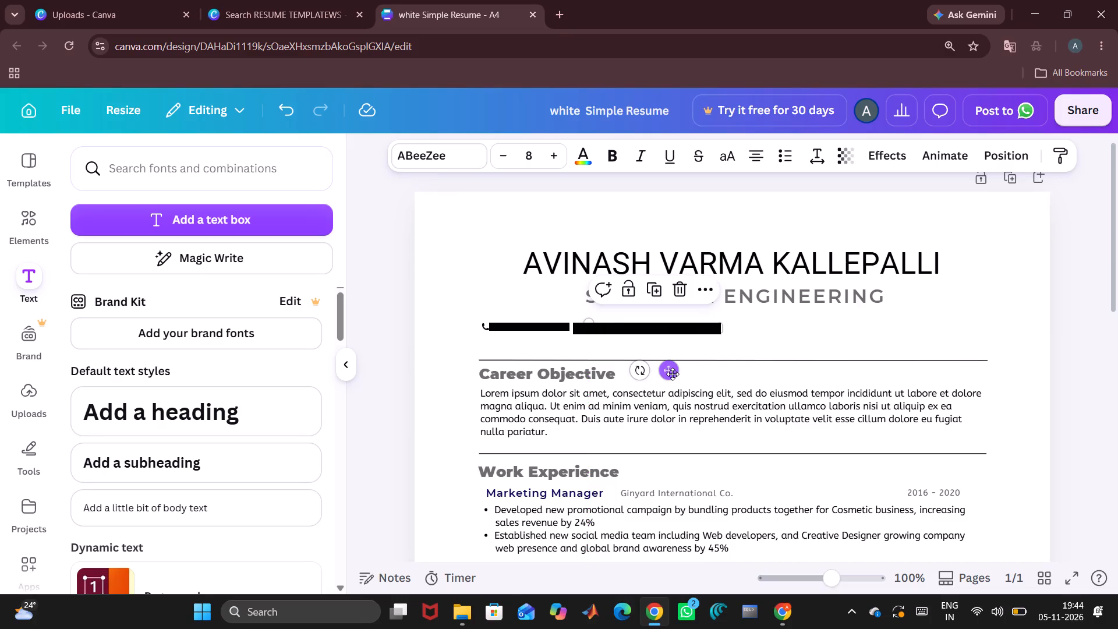
{"action": "left_click", "coordinate": [673, 374]}
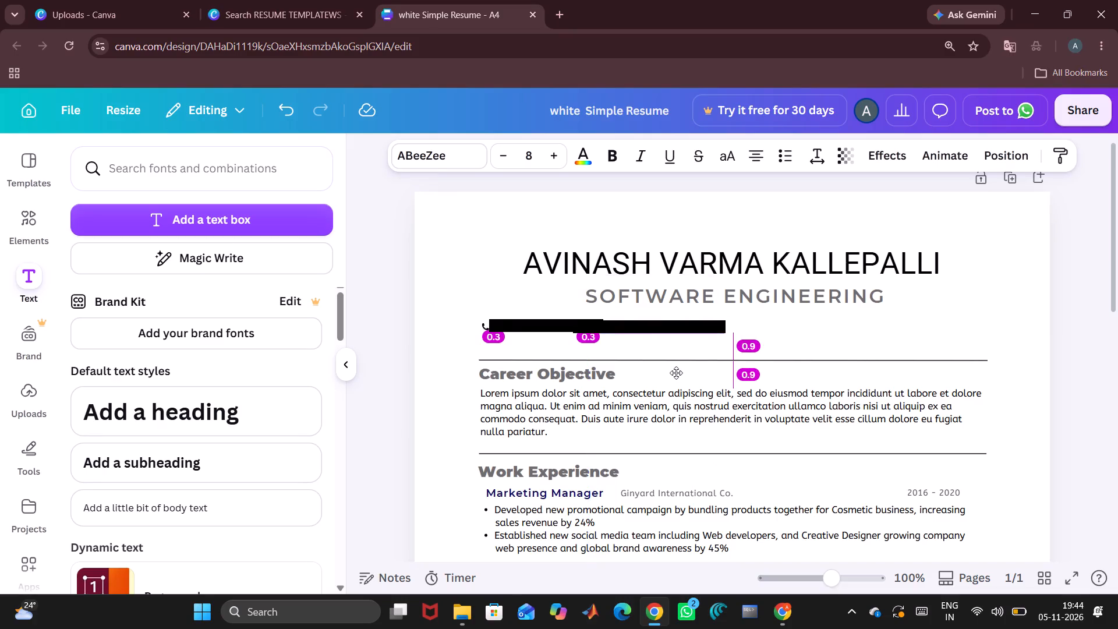
{"action": "left_click", "coordinate": [676, 373]}
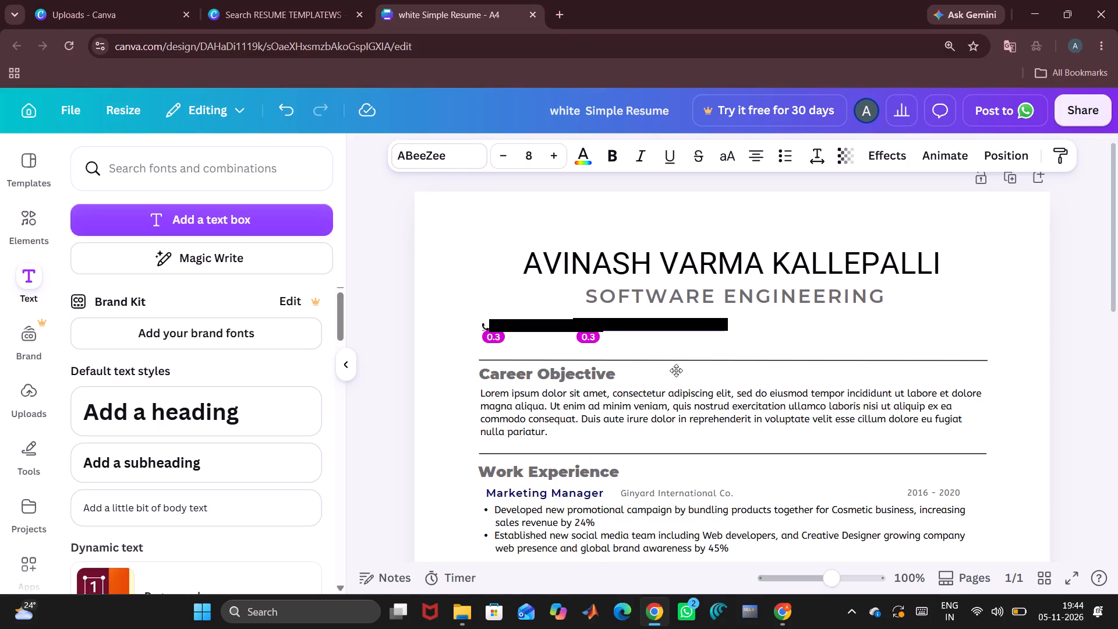
Change the email address font to Lato and replace ABeeZee with Lato across the whole design.
{"action": "double_click", "coordinate": [649, 325]}
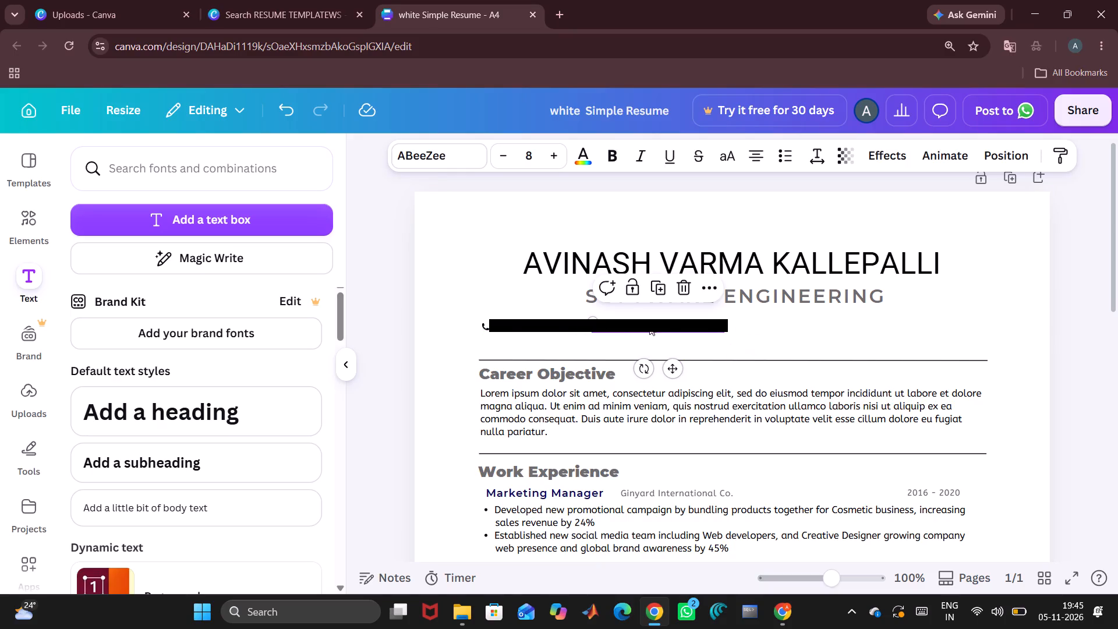
{"action": "left_click", "coordinate": [658, 327]}
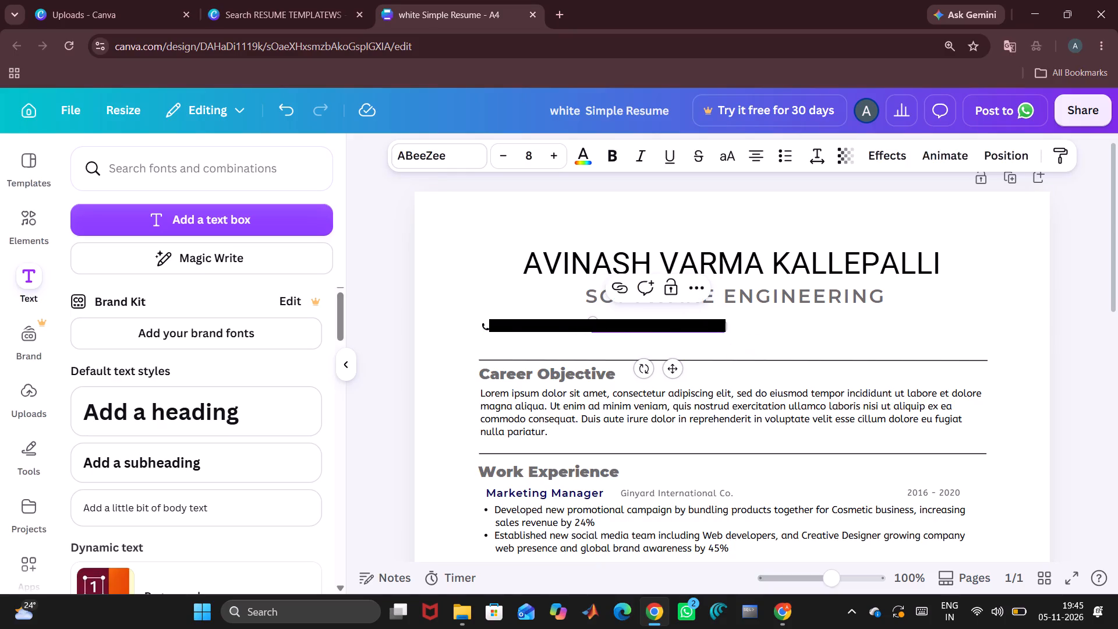
{"action": "key", "text": "ctrl+a"}
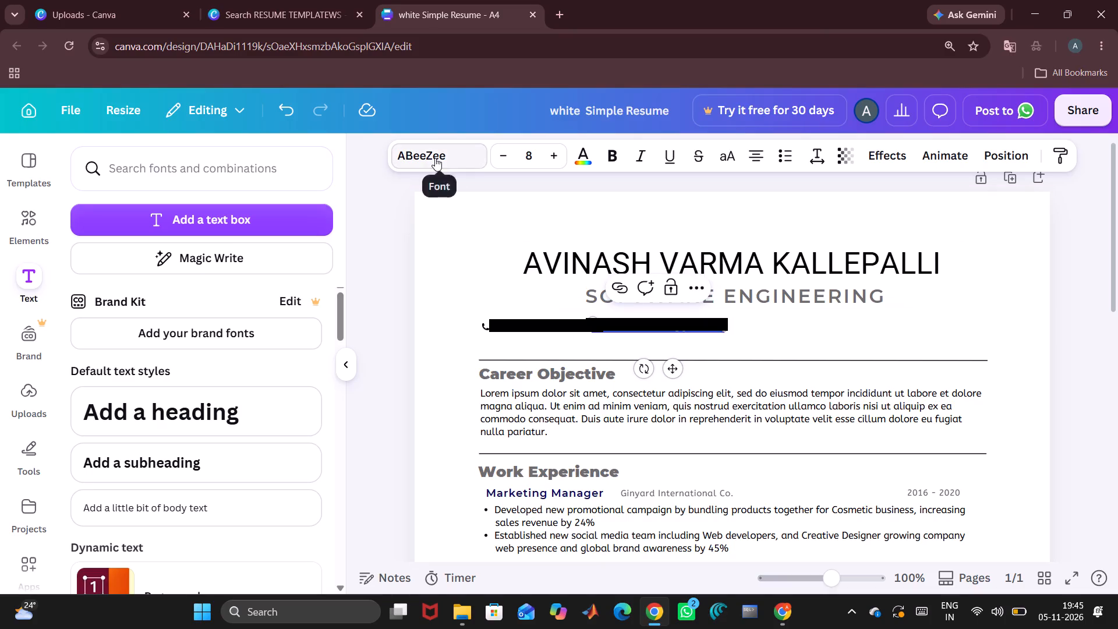
{"action": "left_click", "coordinate": [435, 158]}
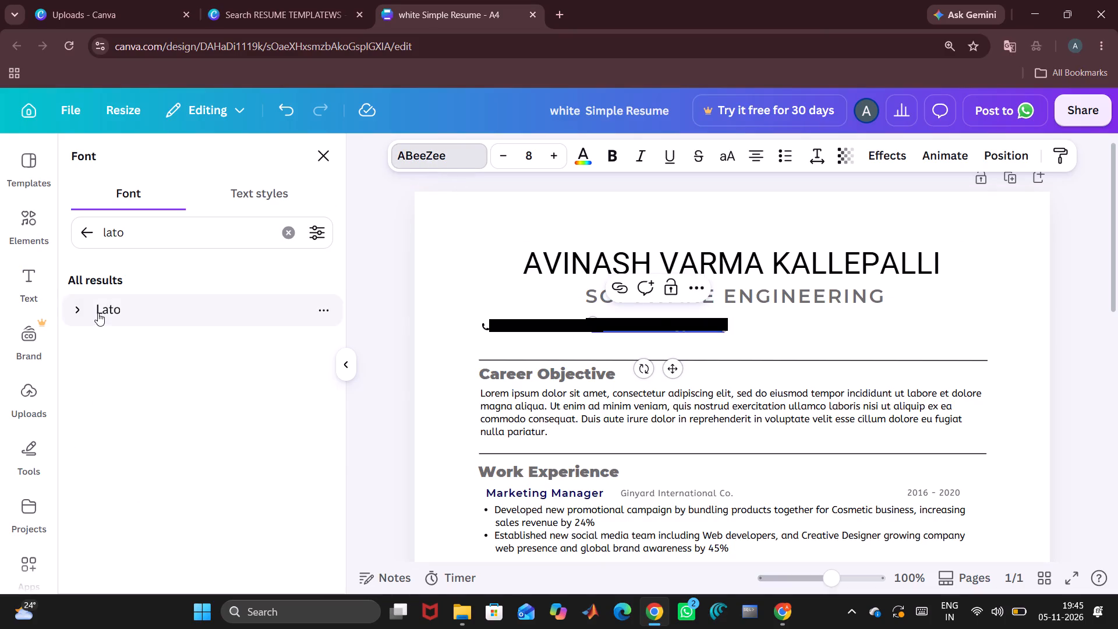
{"action": "left_click", "coordinate": [98, 313]}
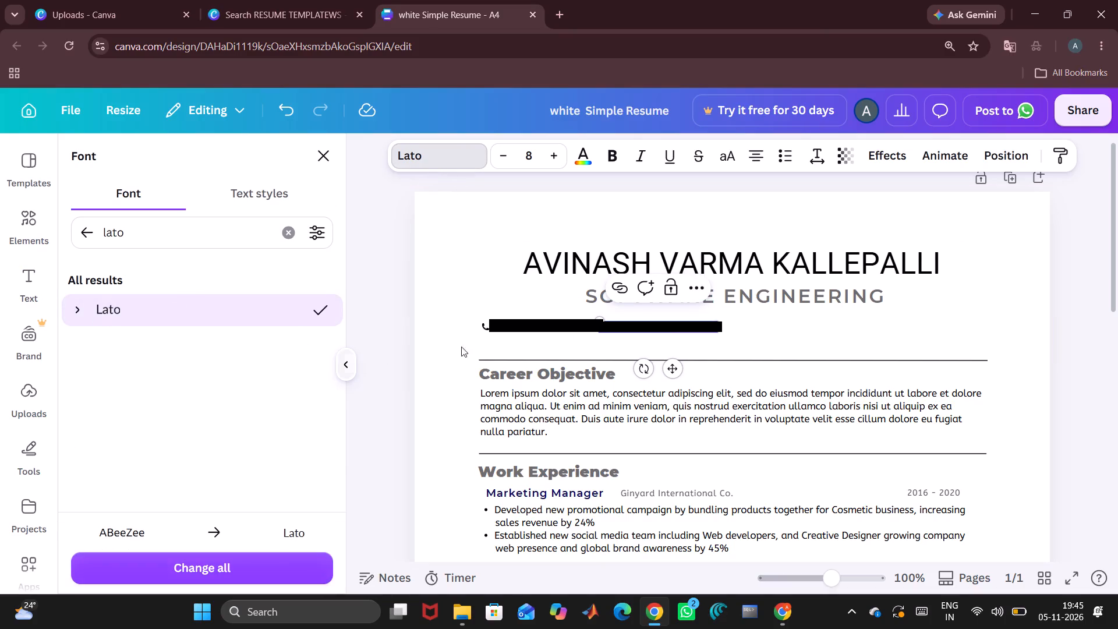
{"action": "left_click", "coordinate": [258, 566]}
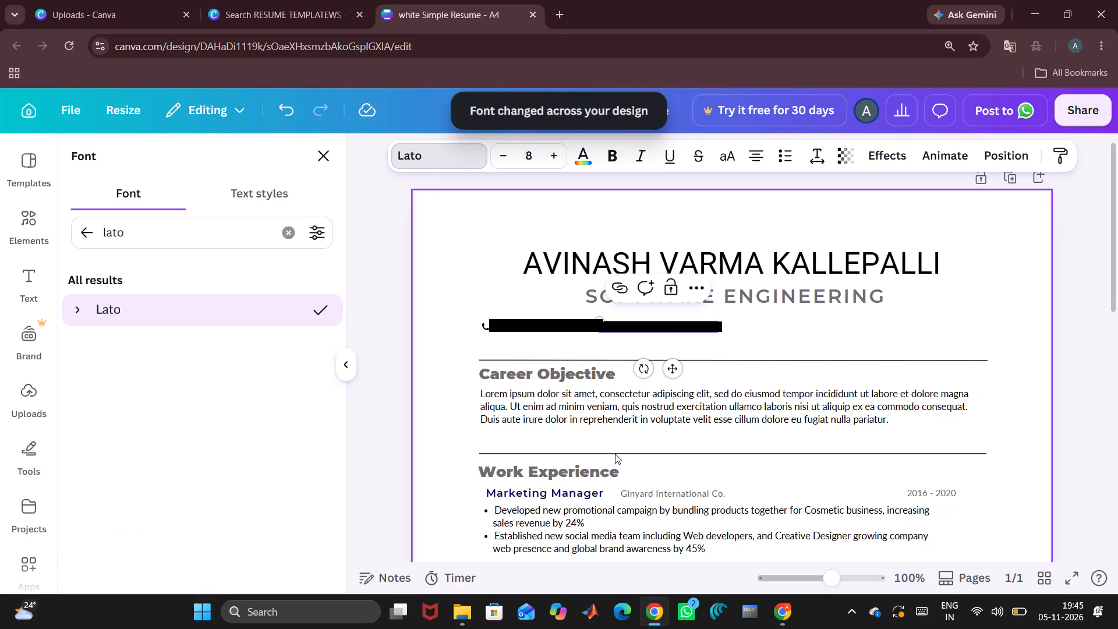
{"action": "left_click", "coordinate": [805, 323]}
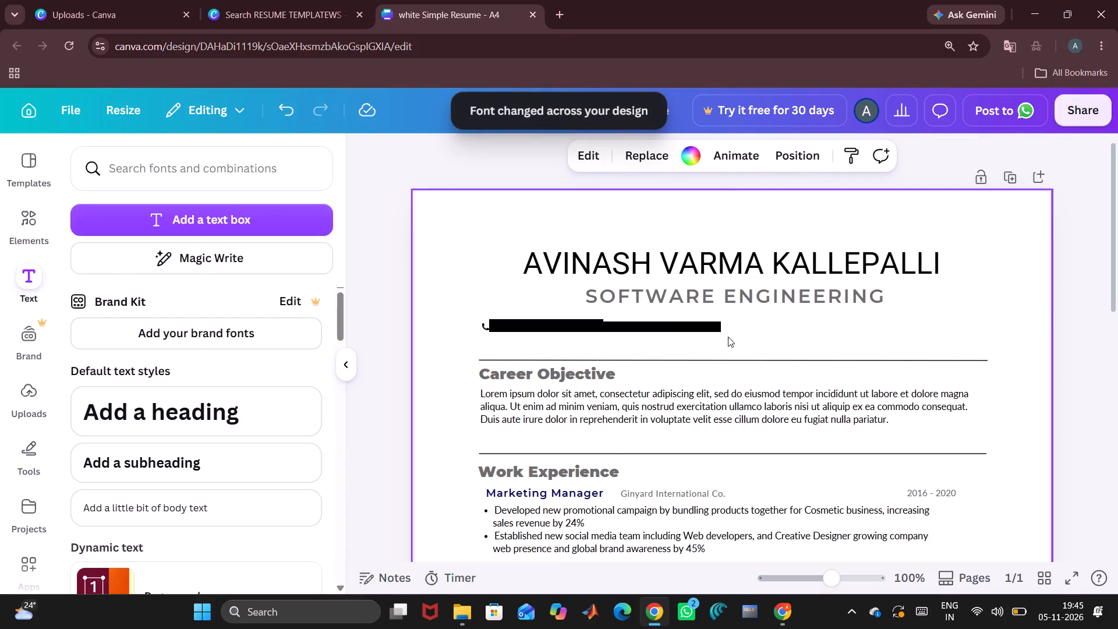
Nudge the email address text slightly closer to the envelope icon, keeping it level with the contact row.
{"action": "left_click_drag", "start_coordinate": [665, 326], "coordinate": [660, 325]}
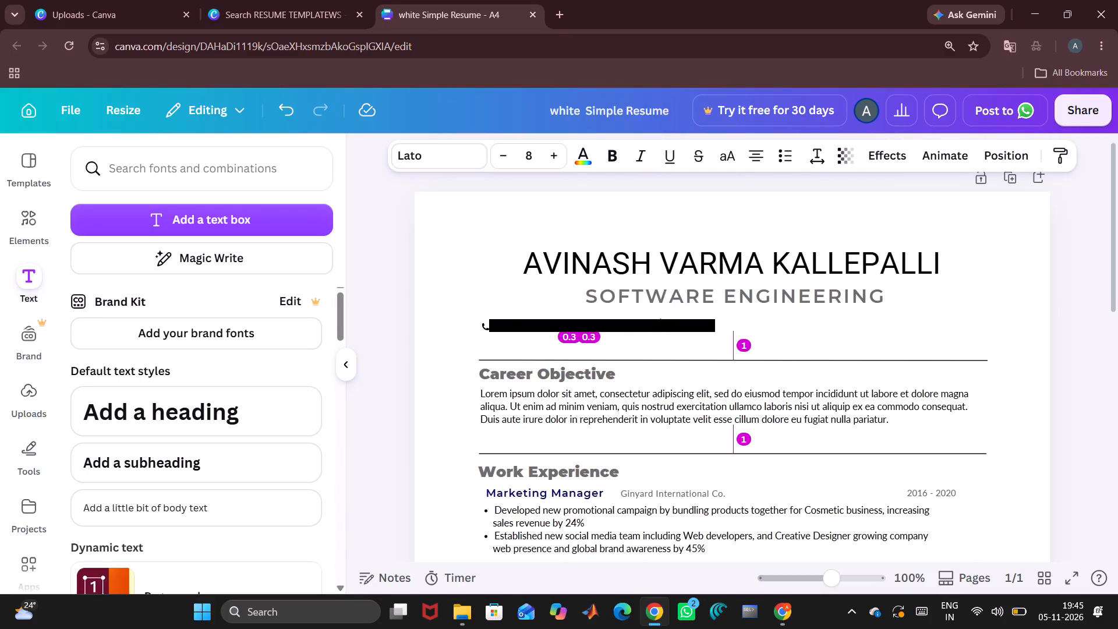
{"action": "left_click_drag", "start_coordinate": [660, 325], "coordinate": [659, 325]}
{"action": "left_click", "coordinate": [771, 319]}
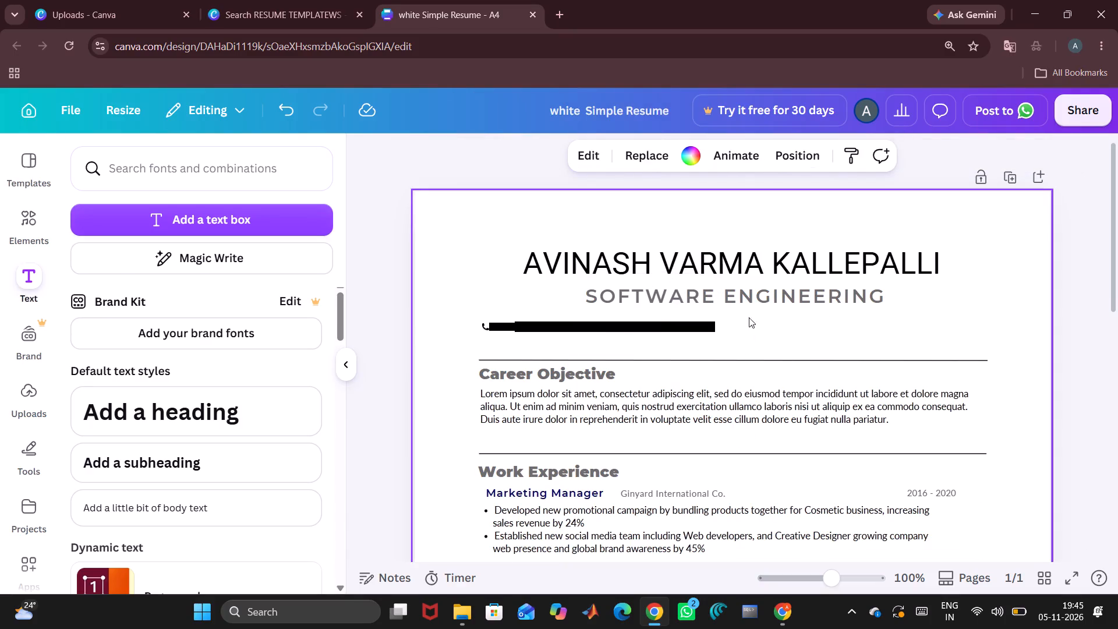
Set the email address text to font size 9 and shift it slightly away from the envelope icon.
{"action": "left_click", "coordinate": [653, 324]}
{"action": "left_click", "coordinate": [643, 324]}
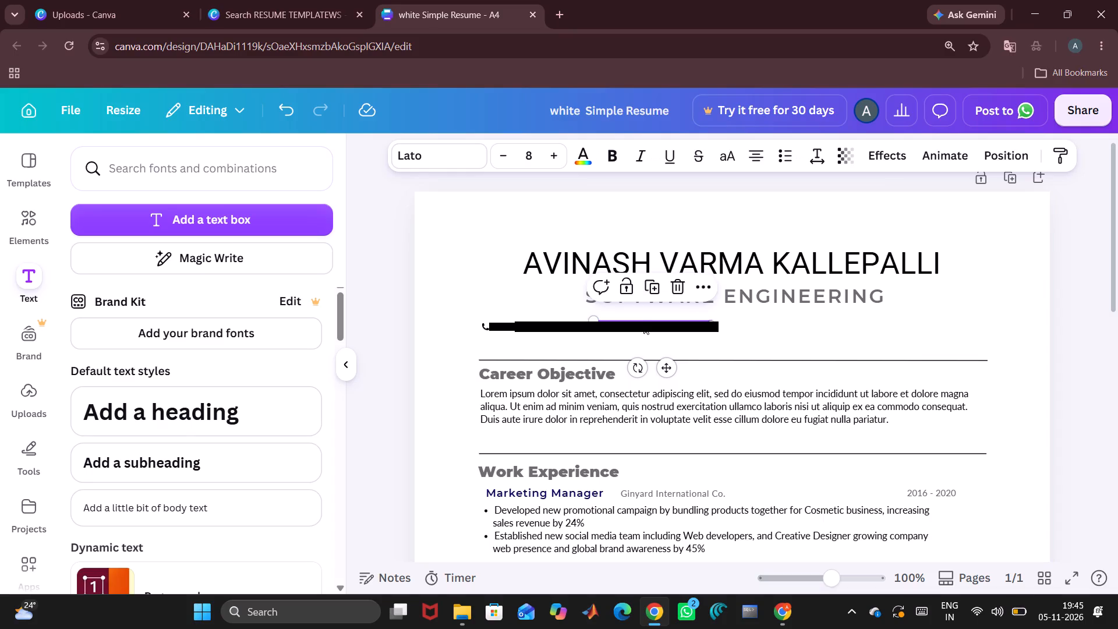
{"action": "double_click", "coordinate": [643, 324]}
{"action": "key", "text": "ctrl+a"}
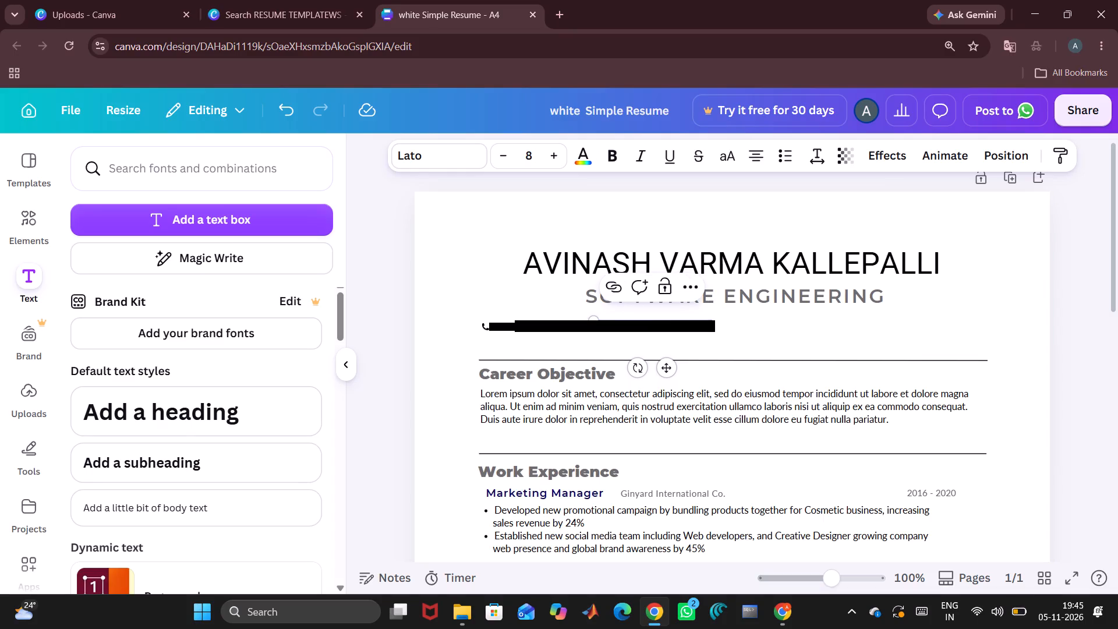
{"action": "left_click", "coordinate": [747, 324]}
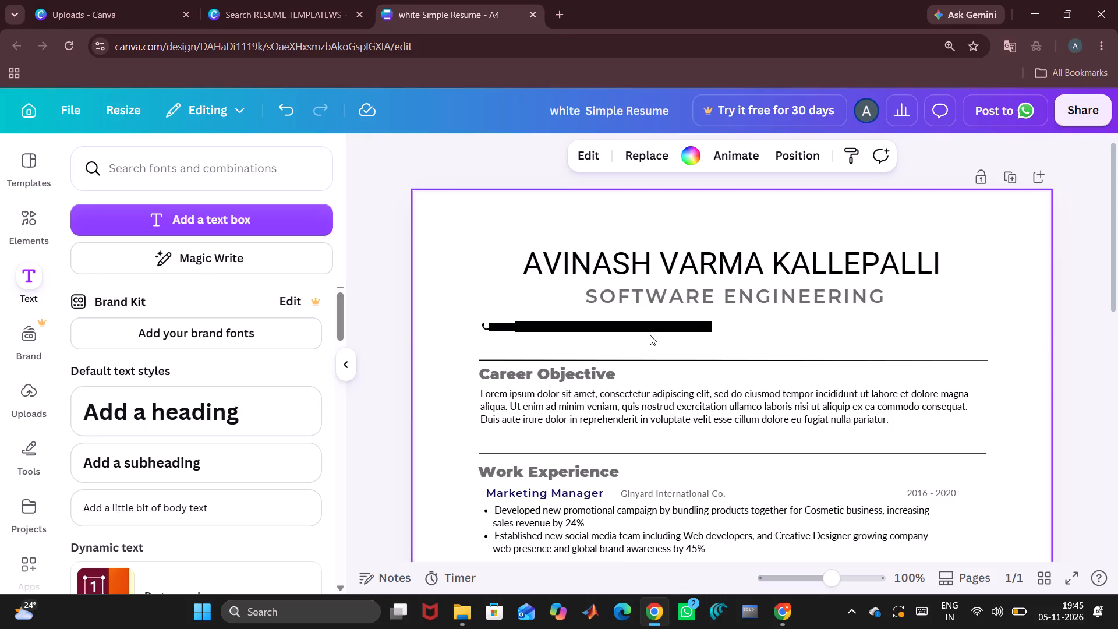
{"action": "left_click", "coordinate": [648, 320]}
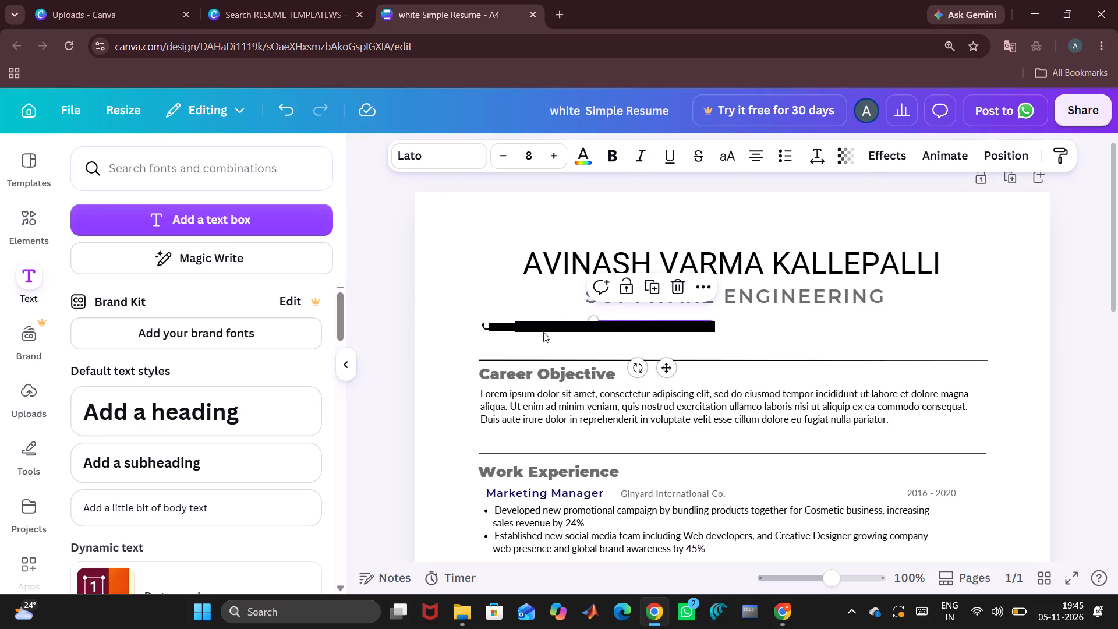
{"action": "left_click", "coordinate": [542, 324]}
{"action": "left_click", "coordinate": [619, 326]}
{"action": "left_click", "coordinate": [553, 158]}
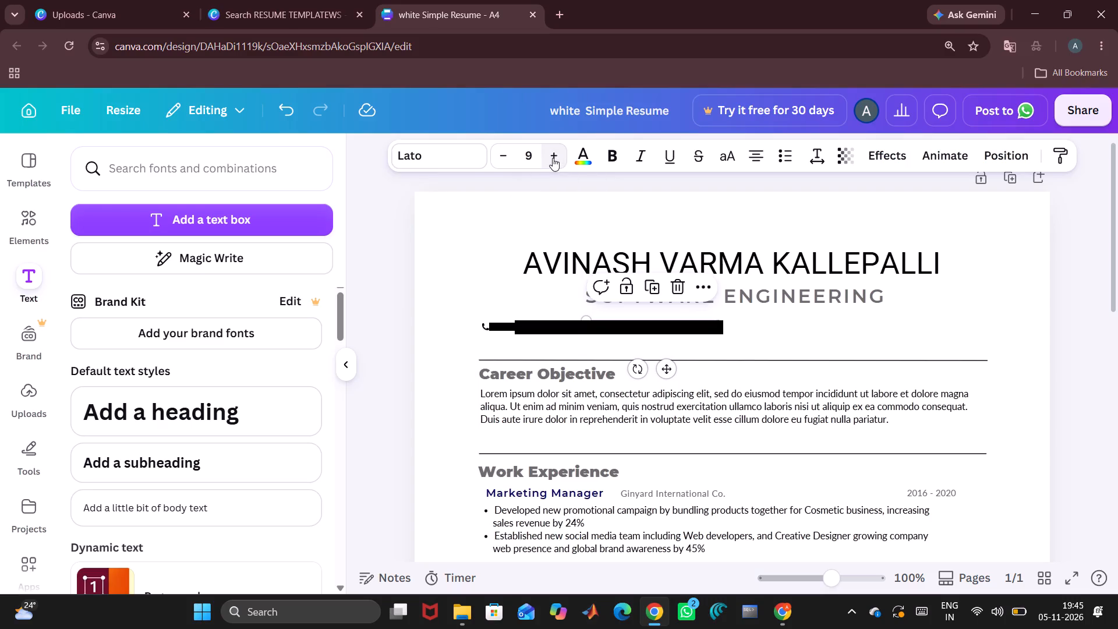
{"action": "left_click_drag", "start_coordinate": [660, 326], "coordinate": [666, 326]}
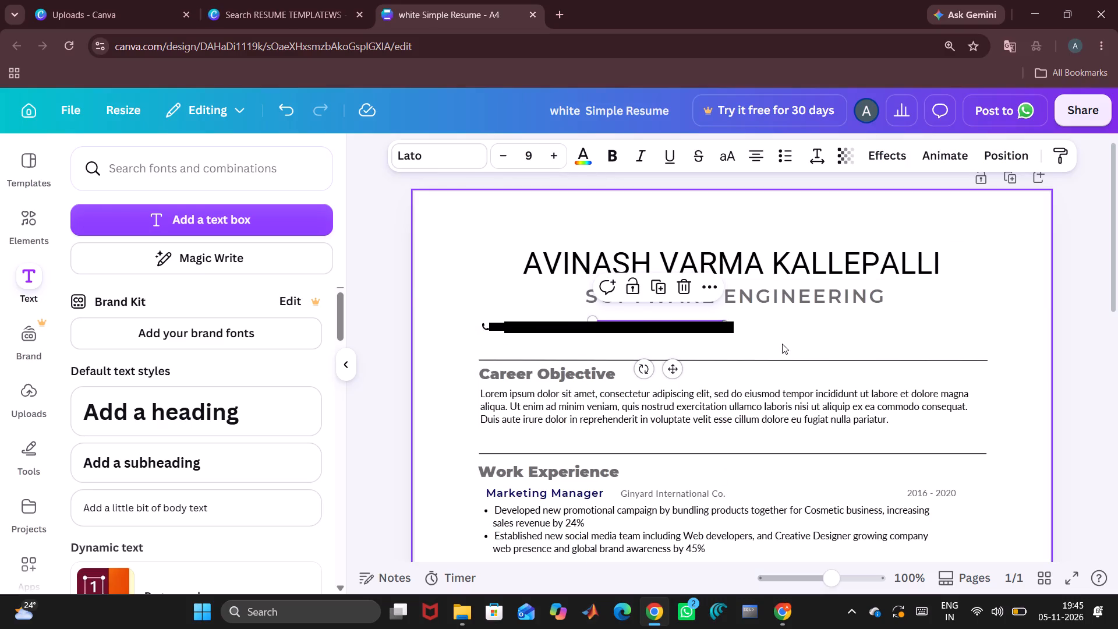
{"action": "left_click", "coordinate": [782, 344]}
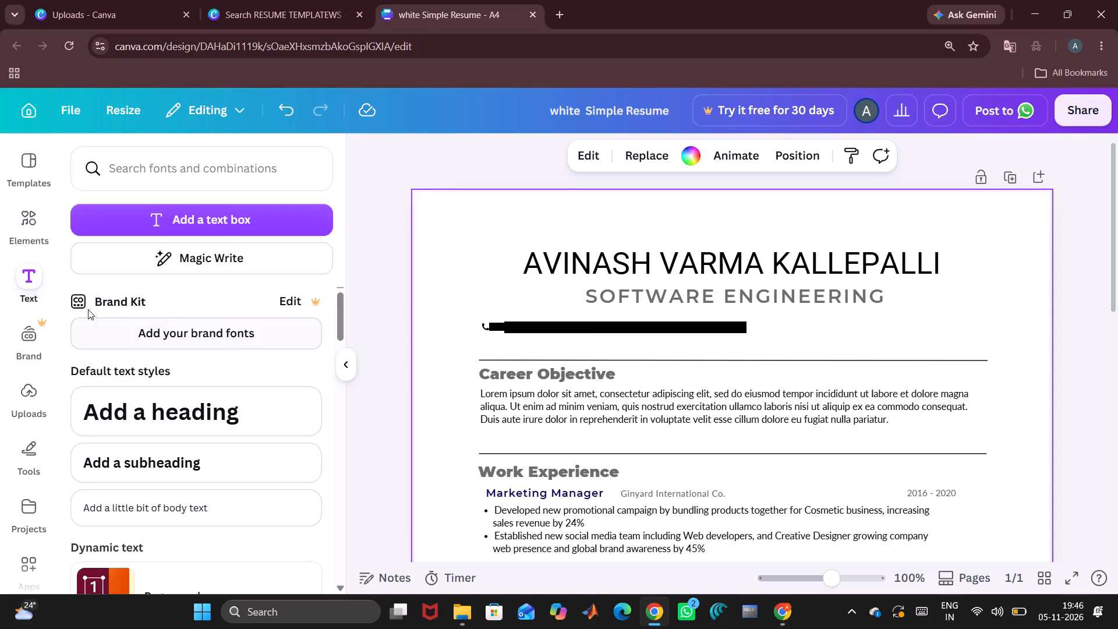
Search the elements for "location" and add the solid black map pin graphic to the page.
{"action": "left_click", "coordinate": [24, 222]}
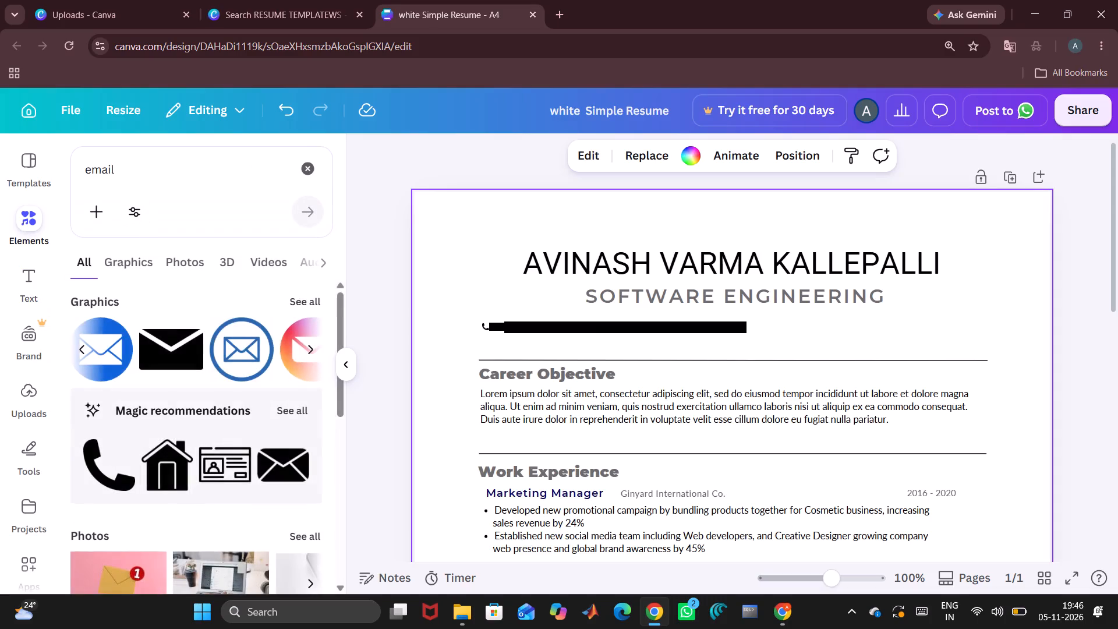
{"action": "left_click", "coordinate": [196, 177]}
{"action": "key", "text": "BackSpace"}
{"action": "key", "text": "BackSpace"}
{"action": "key", "text": "BackSpace"}
{"action": "key", "text": "BackSpace"}
{"action": "key", "text": "BackSpace"}
{"action": "key", "text": "BackSpace"}
{"action": "key", "text": "BackSpace"}
{"action": "key", "text": "BackSpace"}
{"action": "key", "text": "BackSpace"}
{"action": "key", "text": "BackSpace"}
{"action": "key", "text": "BackSpace"}
{"action": "key", "text": "BackSpace"}
{"action": "key", "text": "BackSpace"}
{"action": "key", "text": "BackSpace"}
{"action": "key", "text": "BackSpace"}
{"action": "key", "text": "BackSpace"}
{"action": "key", "text": "BackSpace"}
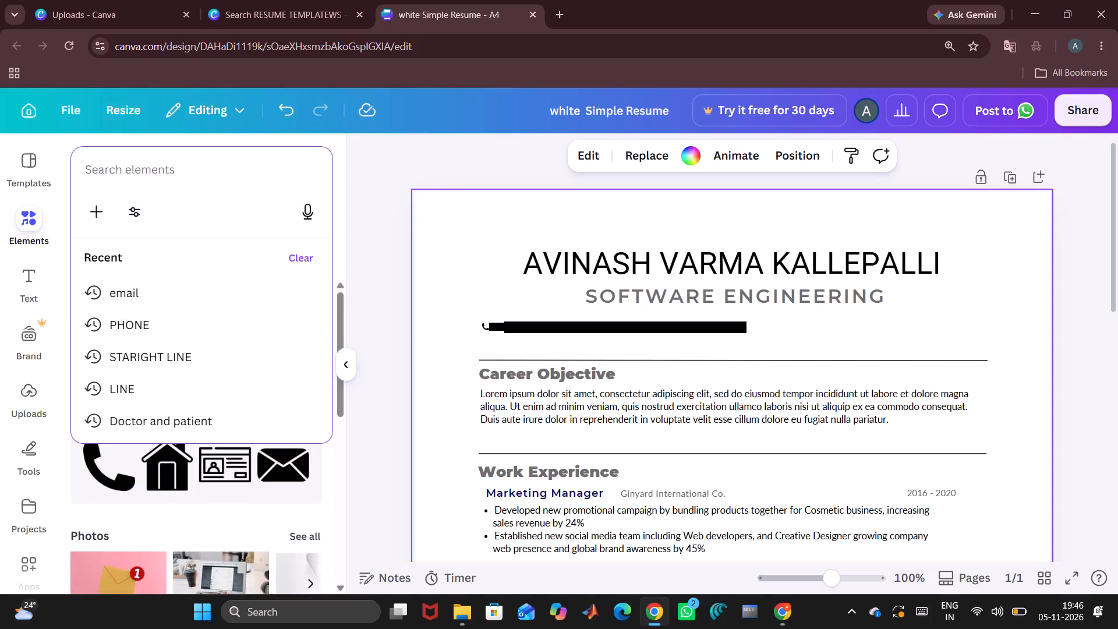
{"action": "type", "text": "location"}
{"action": "key", "text": "Return"}
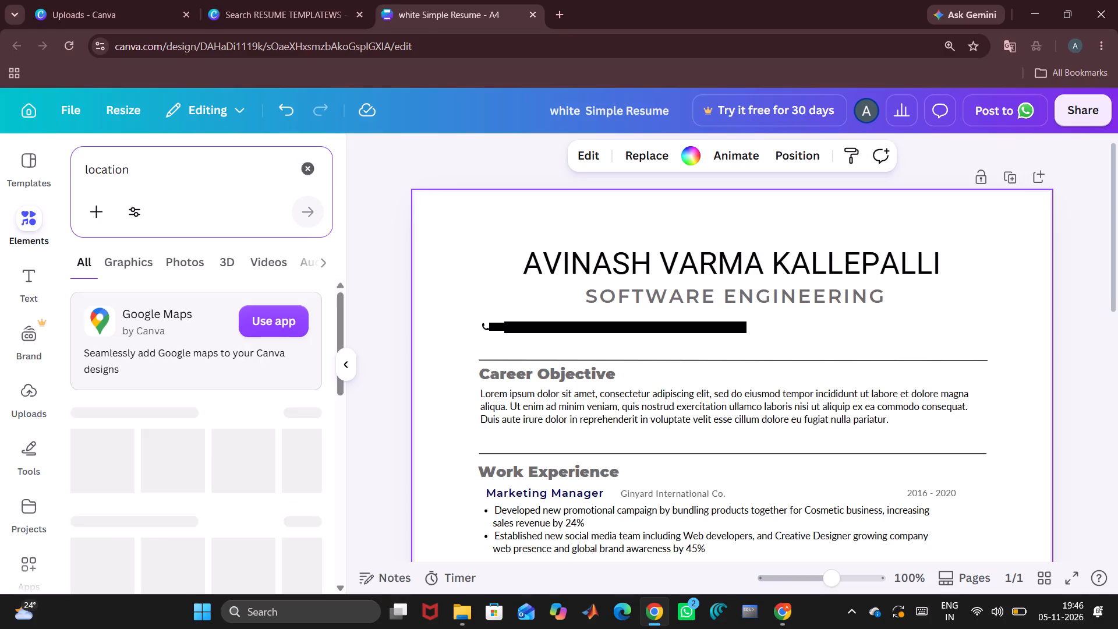
{"action": "scroll", "coordinate": [86, 299], "scroll_direction": "down", "scroll_amount": 1}
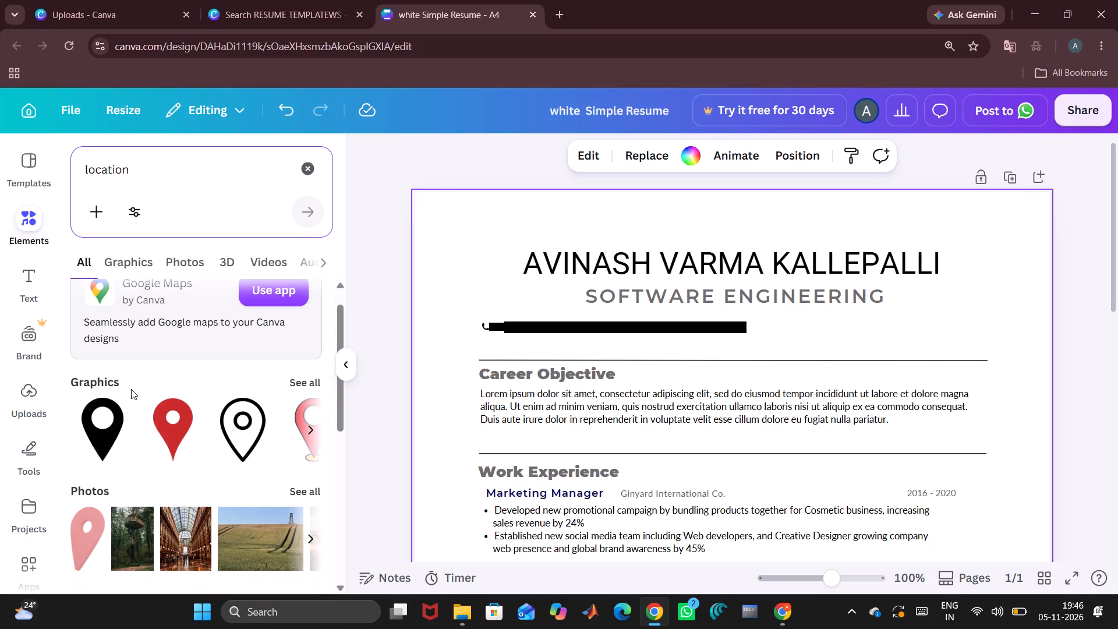
{"action": "left_click", "coordinate": [98, 418]}
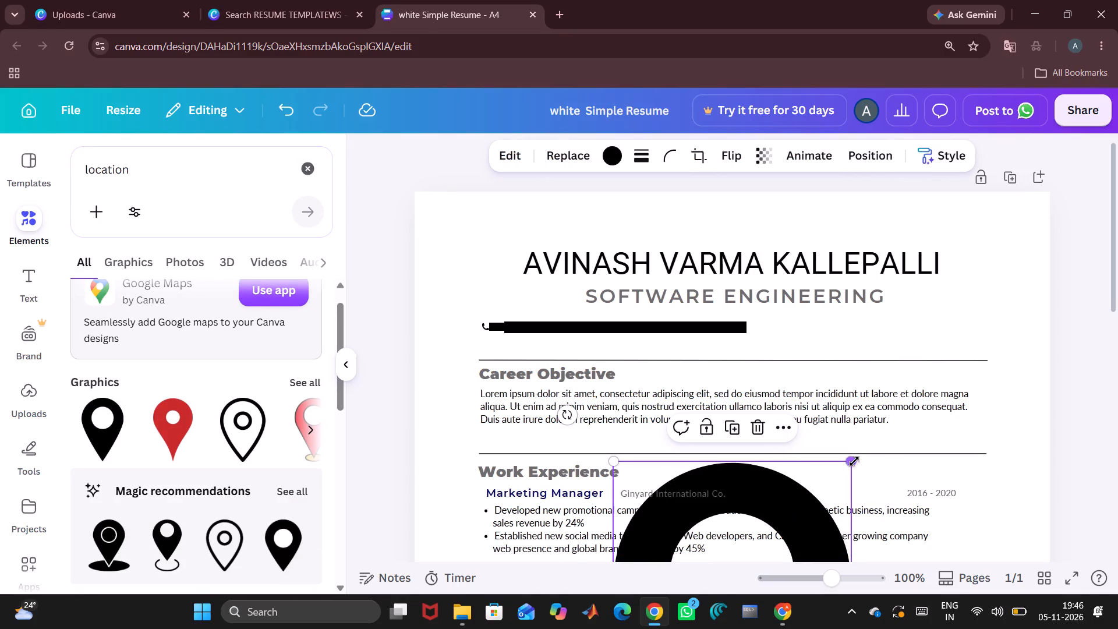
Shrink the black location pin to a tiny icon suited to the header's contact row.
{"action": "left_click_drag", "start_coordinate": [854, 461], "coordinate": [777, 519]}
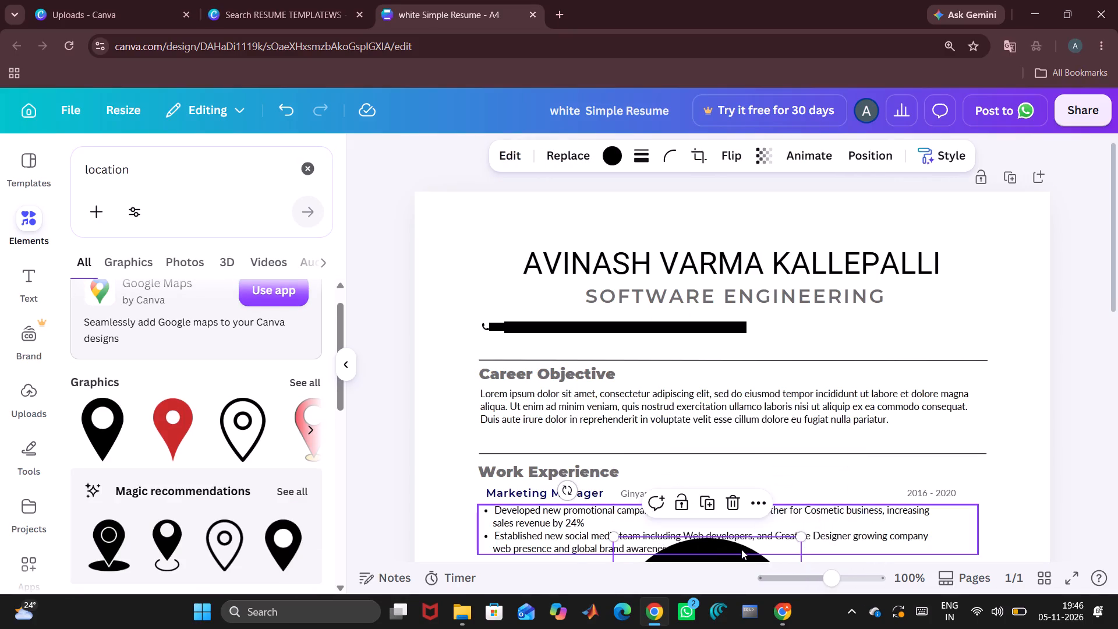
{"action": "left_click_drag", "start_coordinate": [741, 549], "coordinate": [815, 225]}
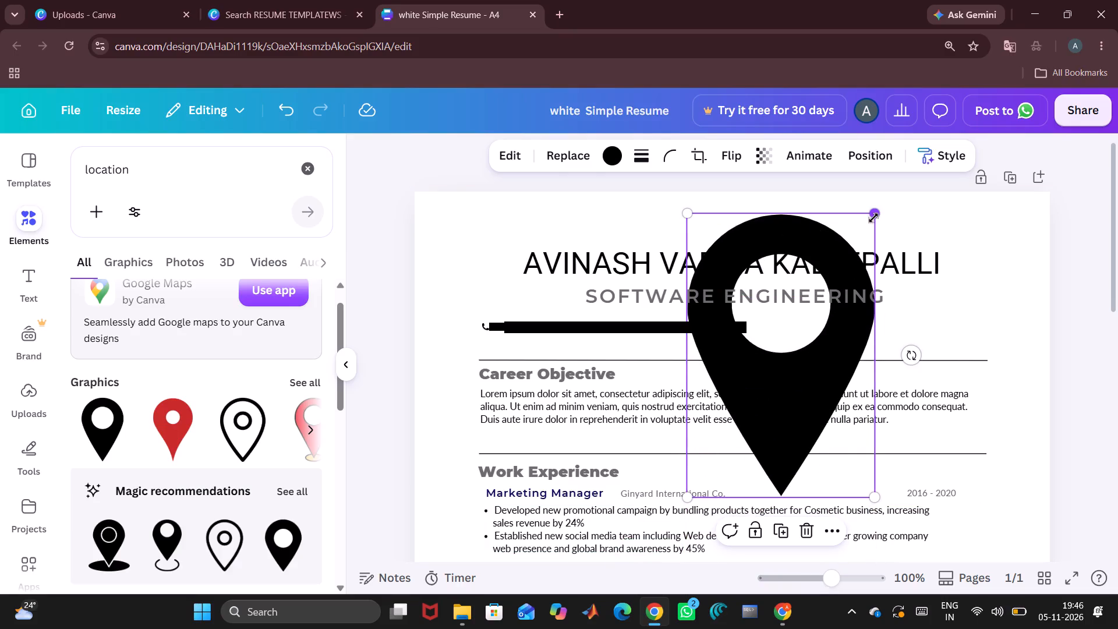
{"action": "left_click_drag", "start_coordinate": [873, 218], "coordinate": [690, 479]}
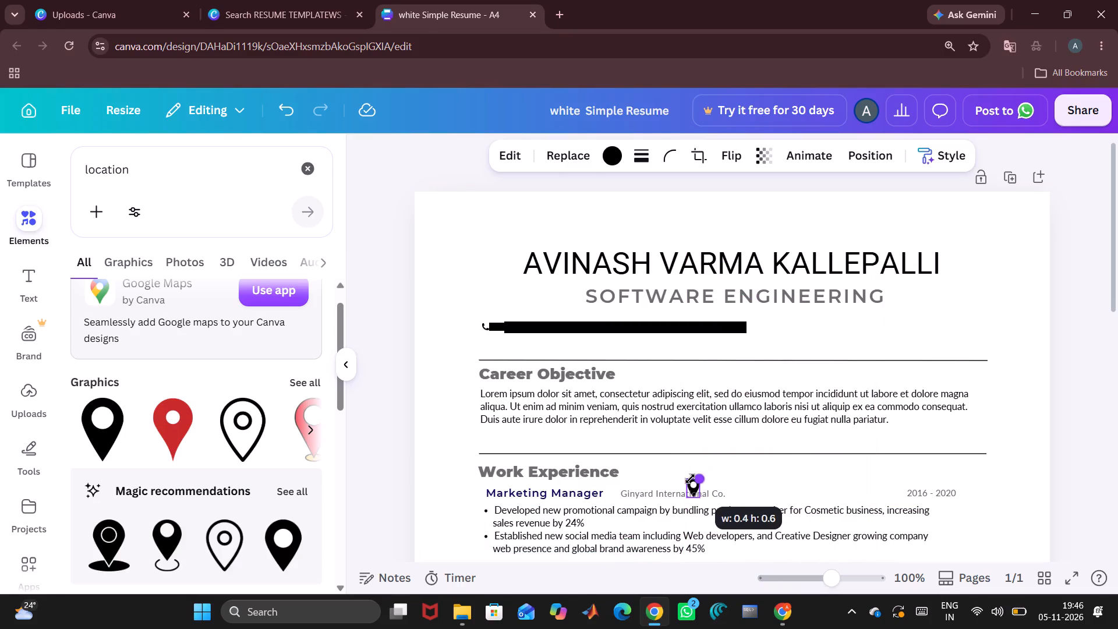
{"action": "left_click_drag", "start_coordinate": [690, 479], "coordinate": [690, 487]}
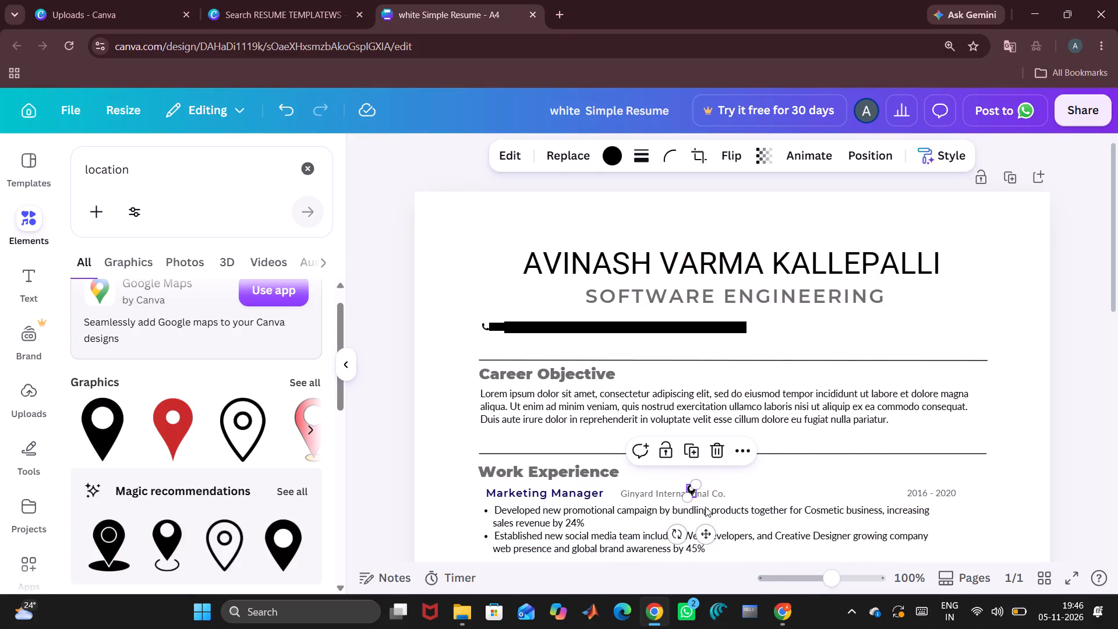
Move the tiny black location pin up into the header's contact row, just after the email address and level with it.
{"action": "left_click_drag", "start_coordinate": [707, 539], "coordinate": [745, 410]}
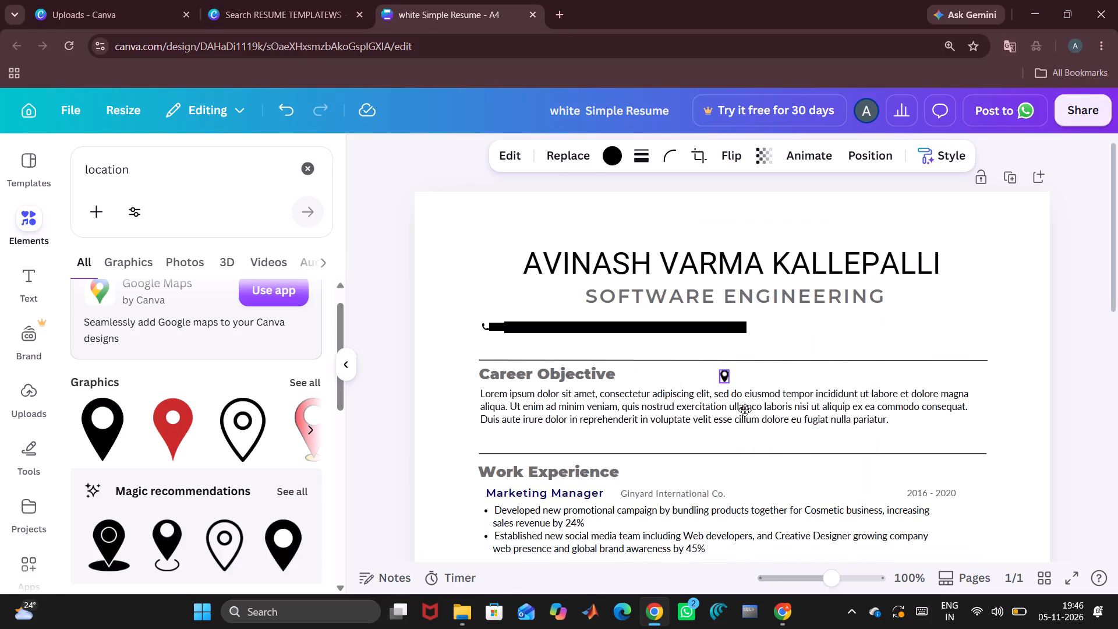
{"action": "left_click_drag", "start_coordinate": [745, 410], "coordinate": [762, 377]}
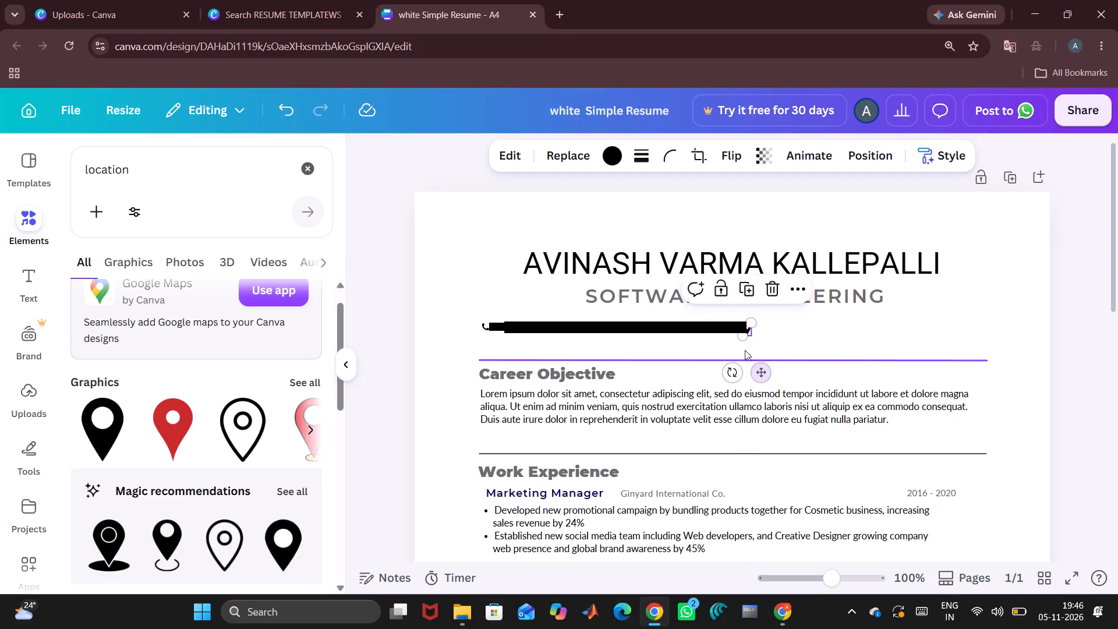
{"action": "left_click", "coordinate": [741, 337]}
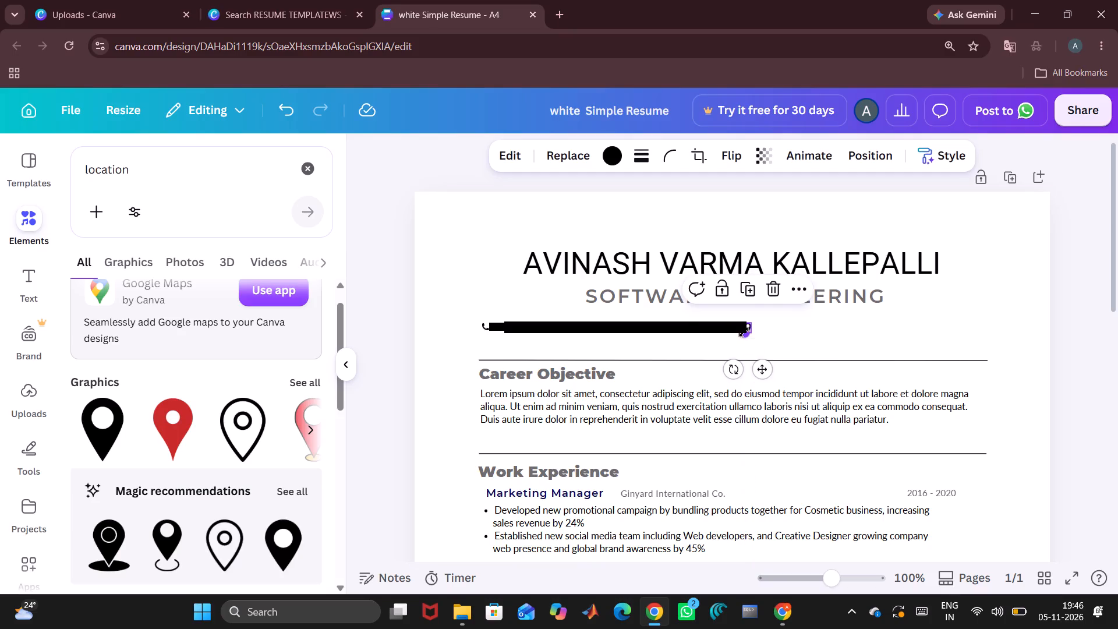
{"action": "left_click_drag", "start_coordinate": [759, 374], "coordinate": [750, 369]}
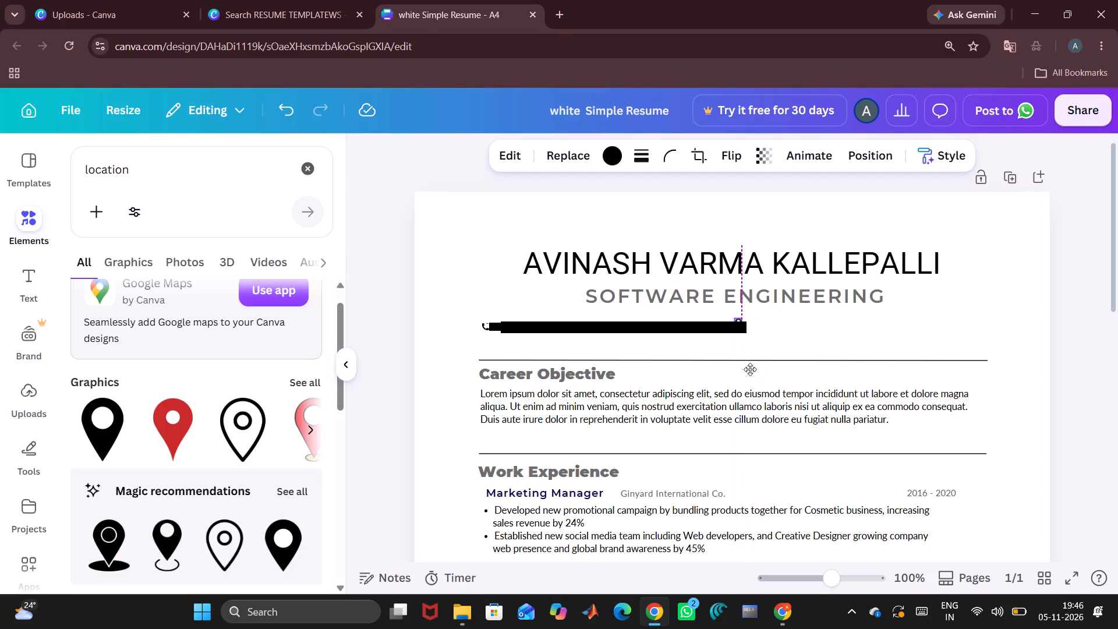
{"action": "left_click_drag", "start_coordinate": [750, 369], "coordinate": [752, 374]}
{"action": "left_click_drag", "start_coordinate": [752, 374], "coordinate": [752, 374]}
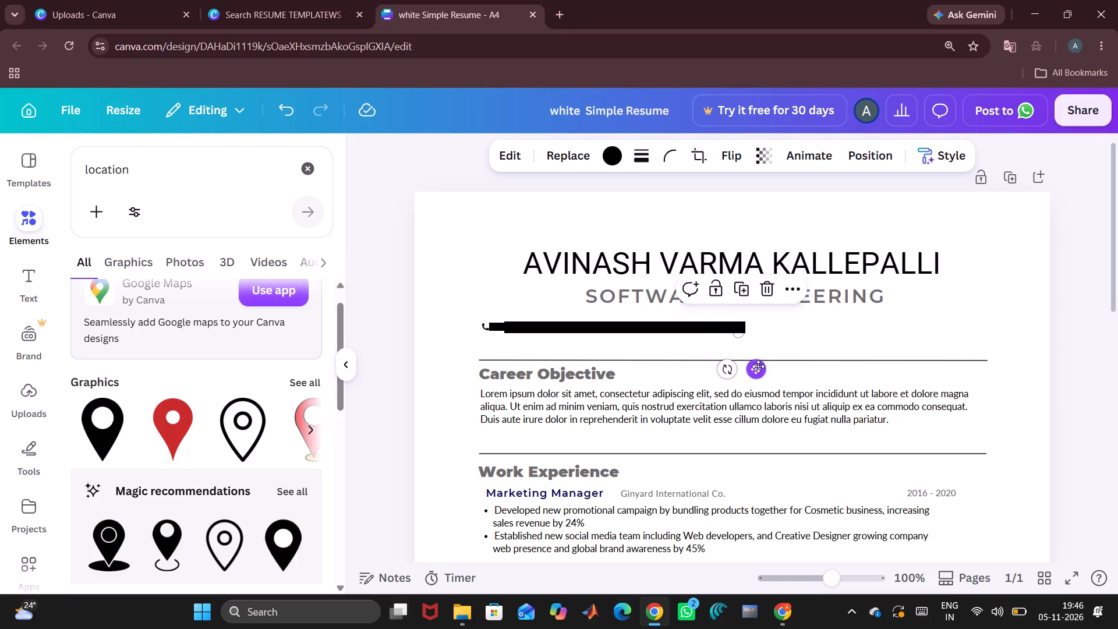
{"action": "left_click", "coordinate": [758, 366]}
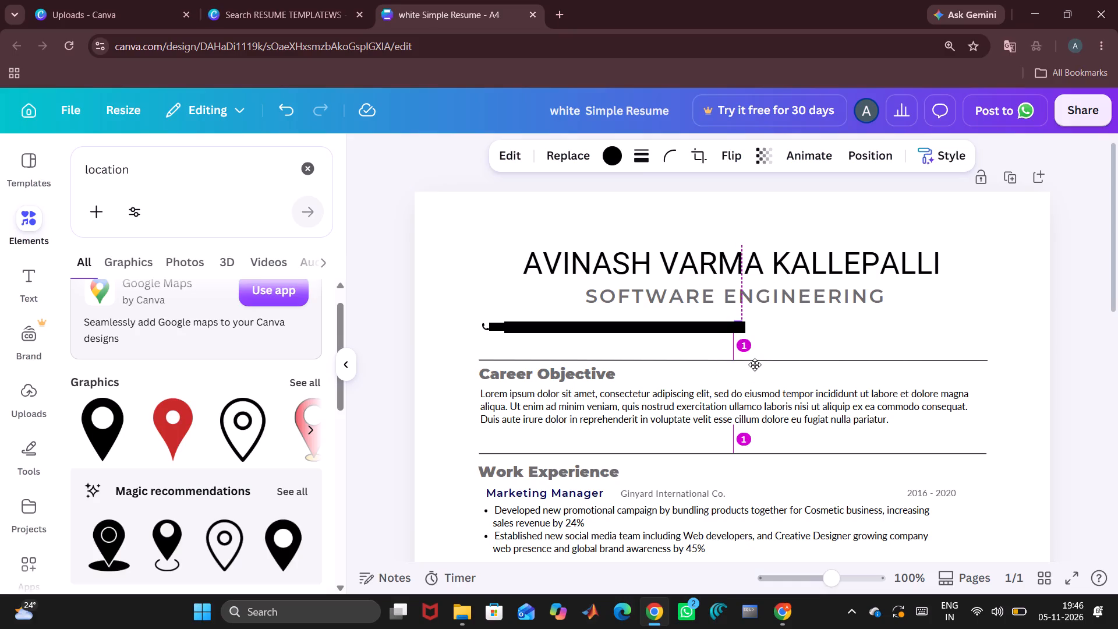
{"action": "left_click", "coordinate": [756, 372]}
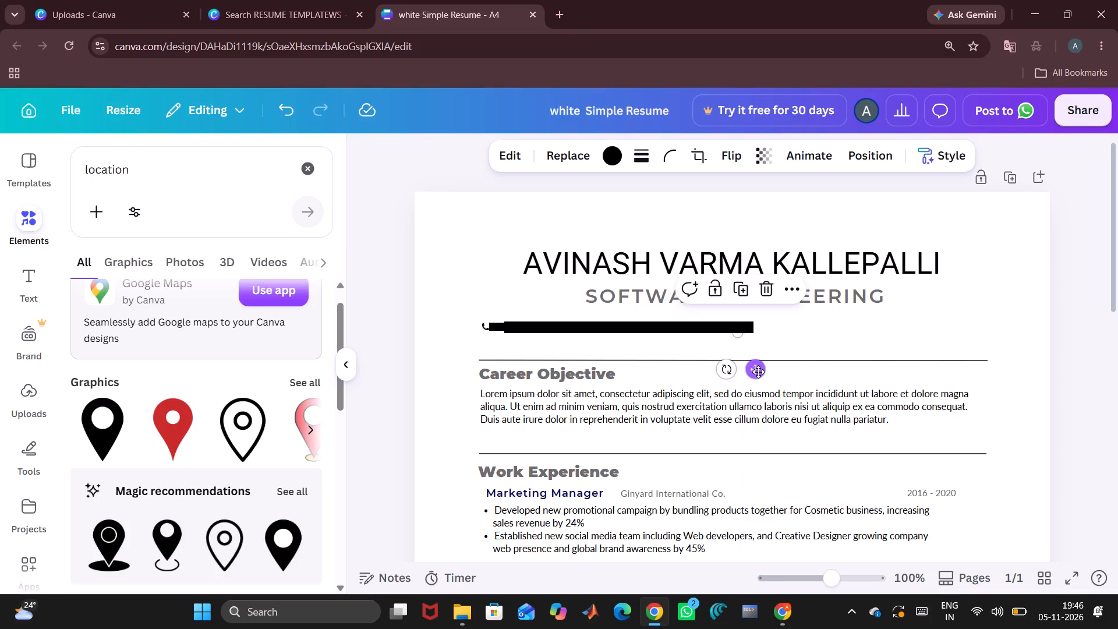
{"action": "left_click", "coordinate": [799, 320]}
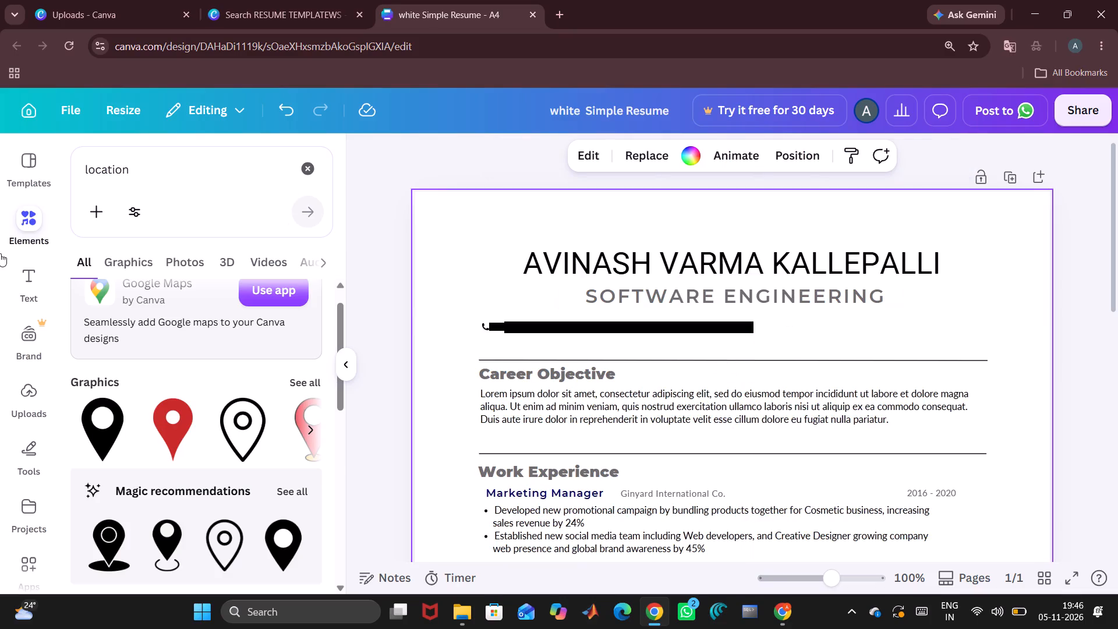
Add a text box containing the city and state, and place it in the header's contact row beside the location pin.
{"action": "left_click", "coordinate": [16, 277]}
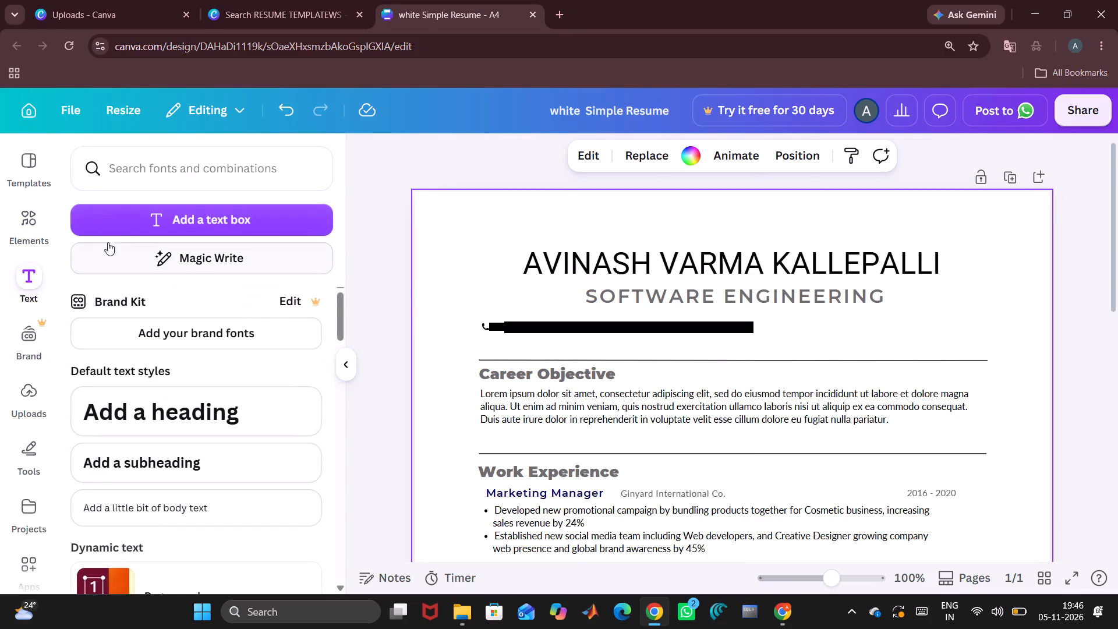
{"action": "left_click", "coordinate": [146, 221]}
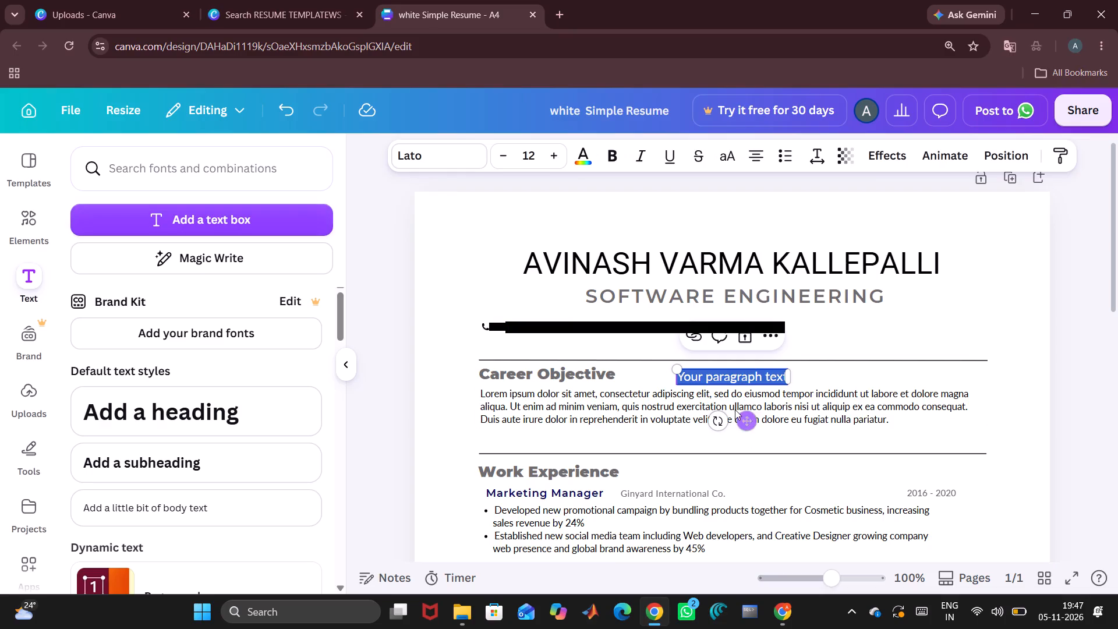
{"action": "key", "text": "BackSpace"}
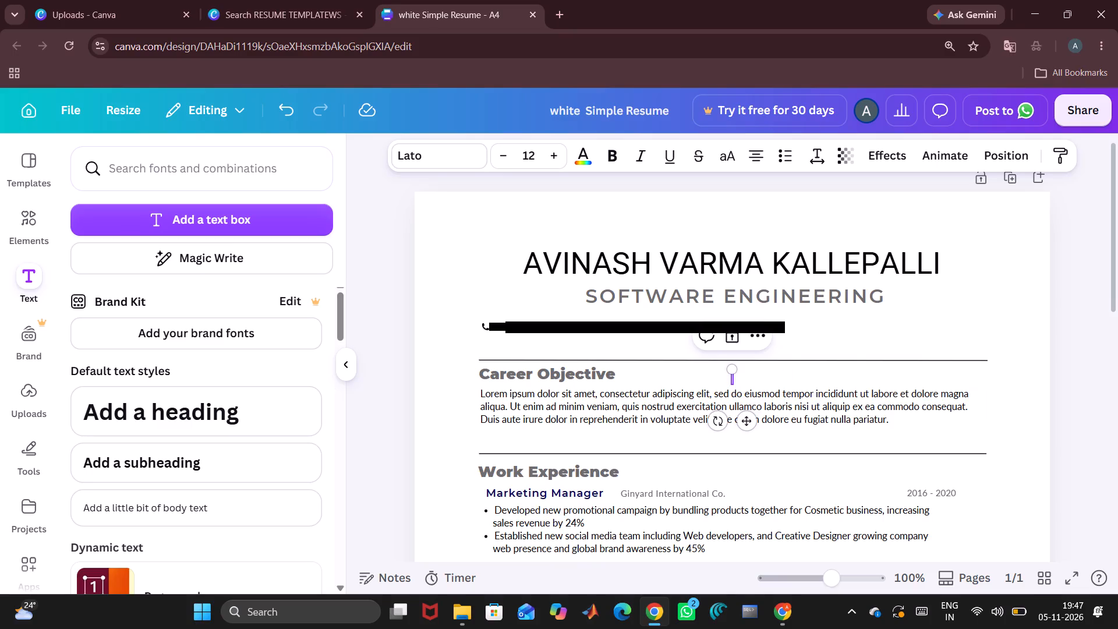
{"action": "type", "text": "Triupati"}
{"action": "type", "text": ",Andhra Pradesh"}
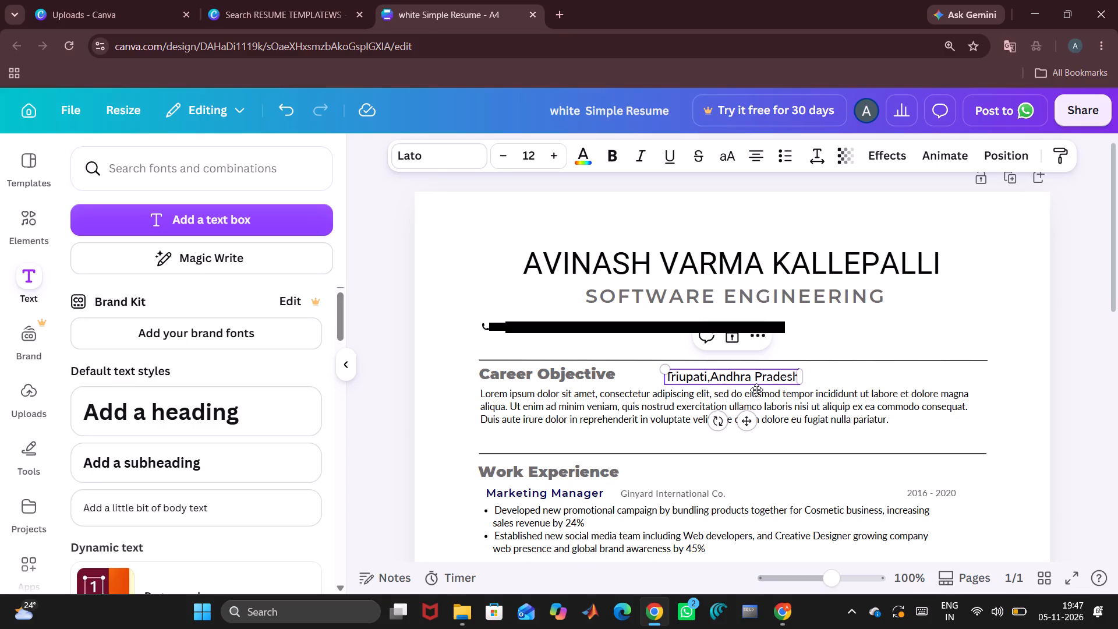
{"action": "left_click_drag", "start_coordinate": [749, 425], "coordinate": [759, 404]}
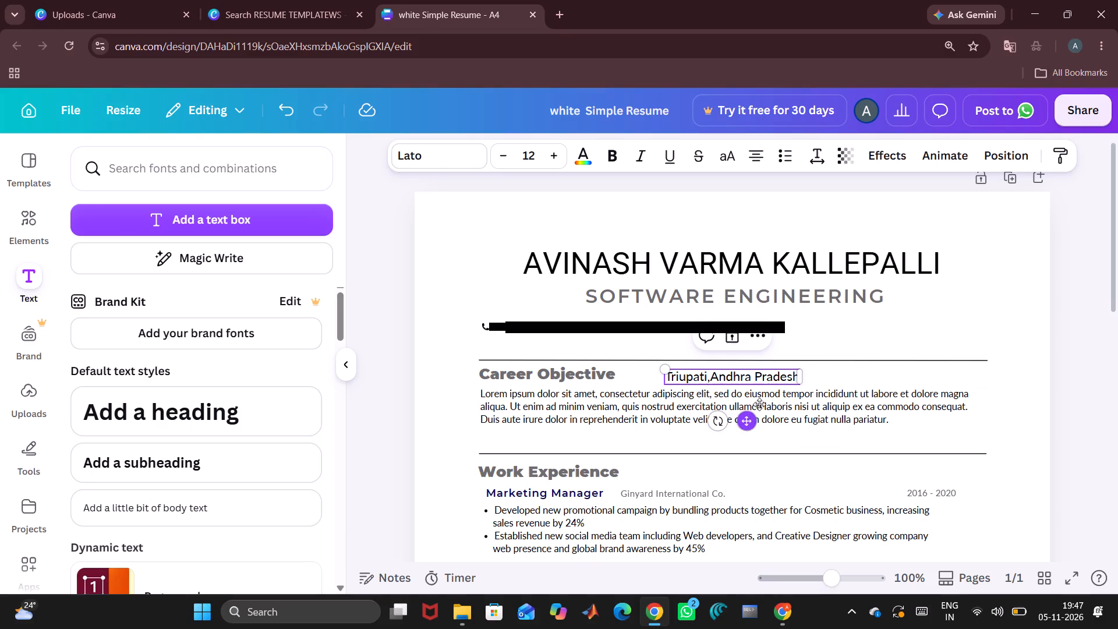
{"action": "left_click_drag", "start_coordinate": [759, 404], "coordinate": [836, 376]}
Set the whole city and state text to font size 9 and shift it closer to the location pin, level with the contact row.
{"action": "double_click", "coordinate": [829, 328]}
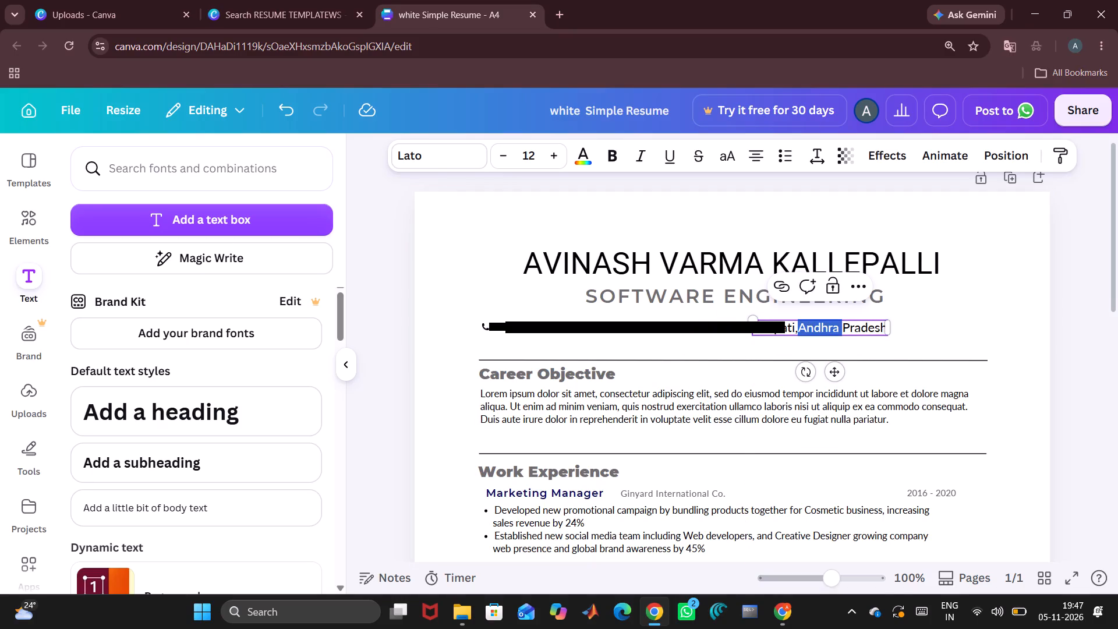
{"action": "key", "text": "ctrl+a"}
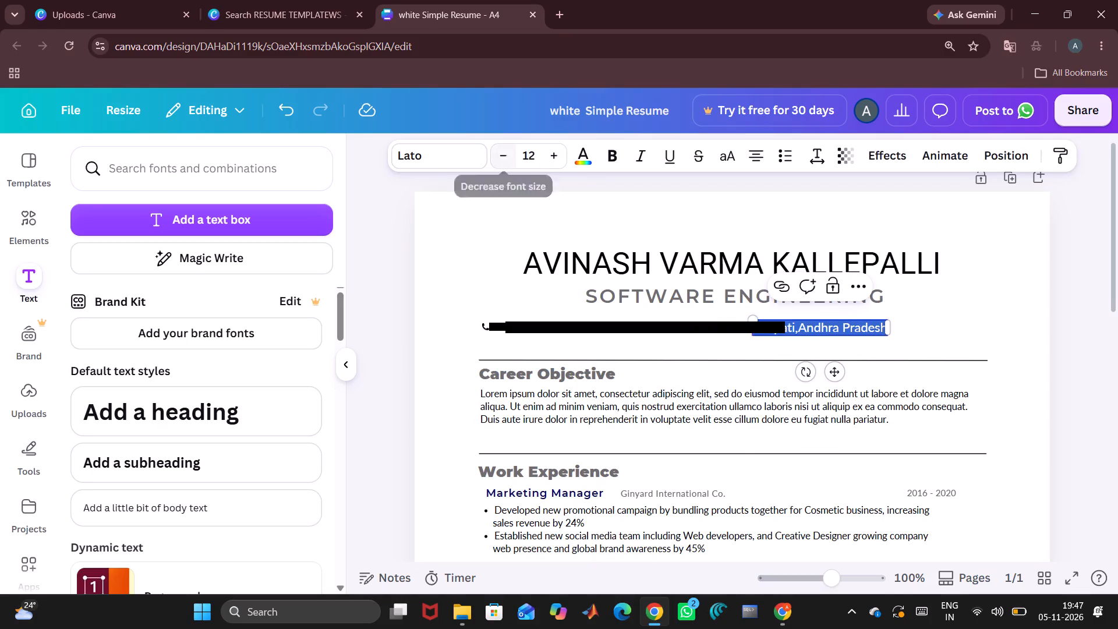
{"action": "triple_click", "coordinate": [500, 152]}
{"action": "left_click", "coordinate": [500, 152]}
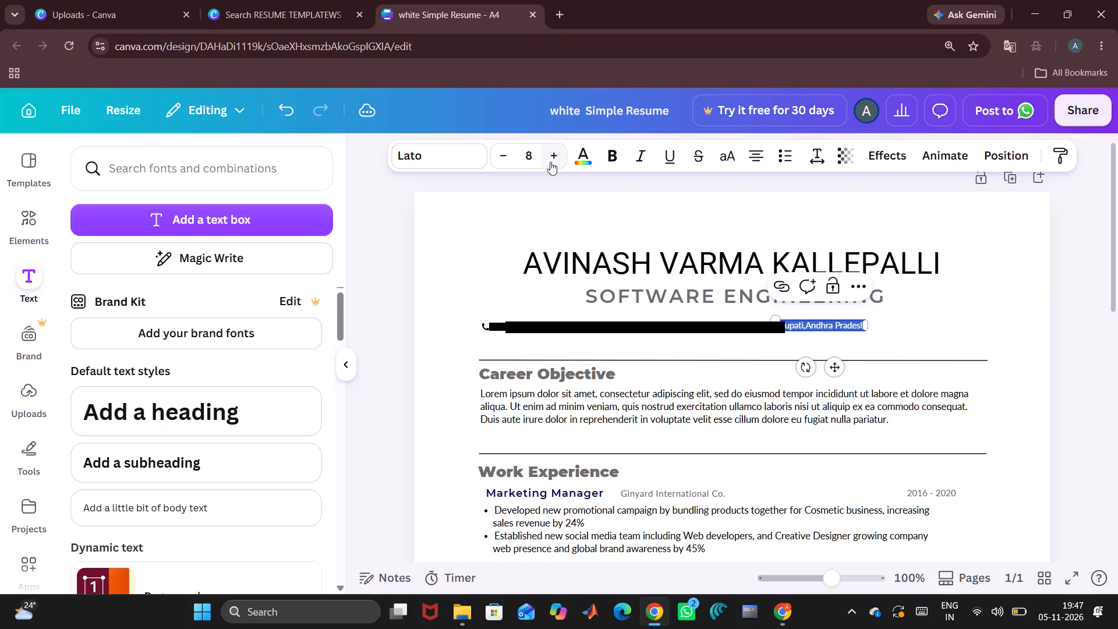
{"action": "left_click", "coordinate": [561, 162]}
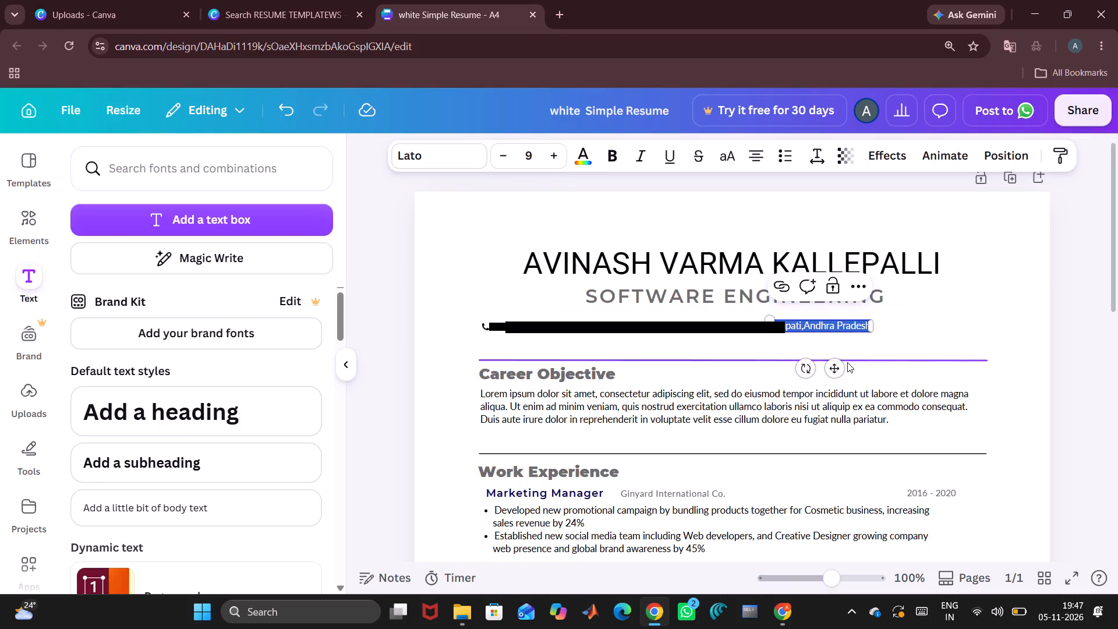
{"action": "left_click_drag", "start_coordinate": [834, 371], "coordinate": [818, 371]}
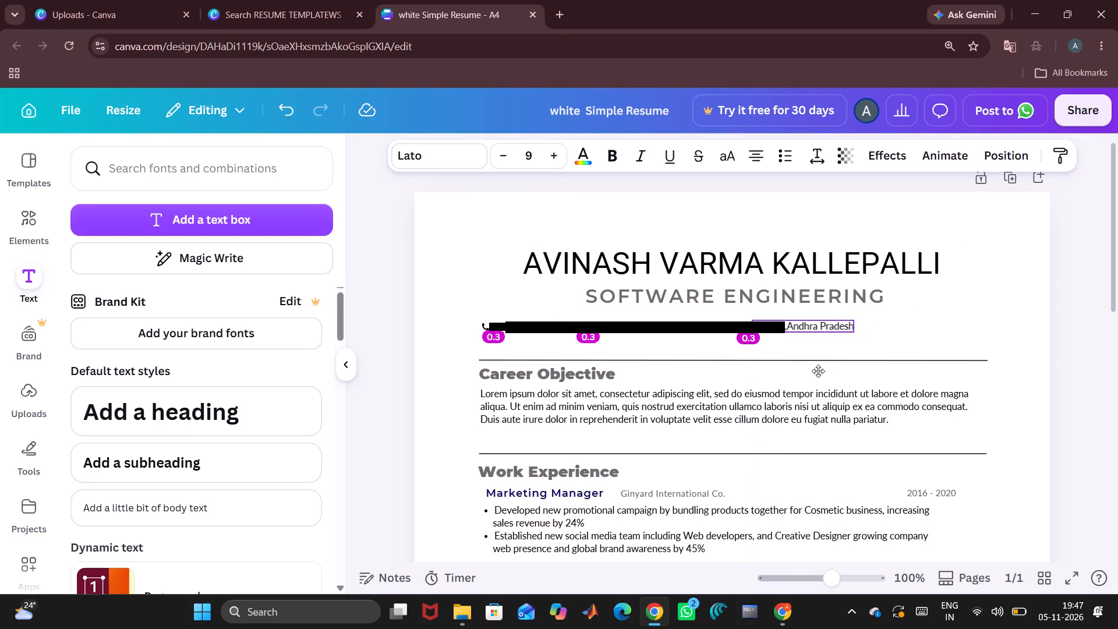
{"action": "left_click_drag", "start_coordinate": [818, 371], "coordinate": [818, 372]}
{"action": "left_click", "coordinate": [916, 332]}
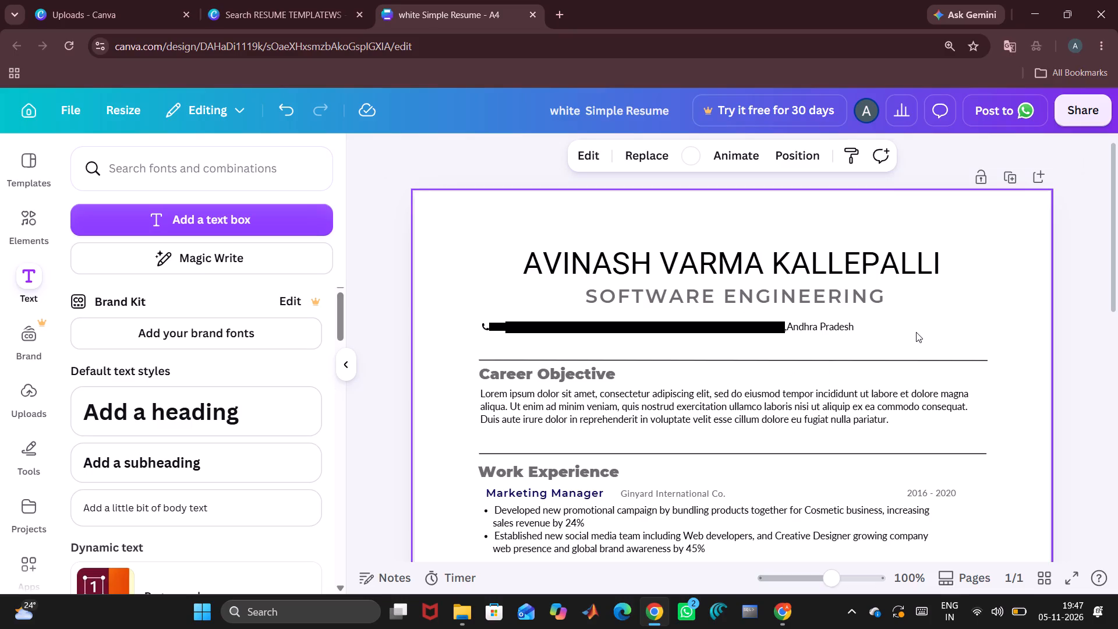
{"action": "left_click", "coordinate": [894, 327]}
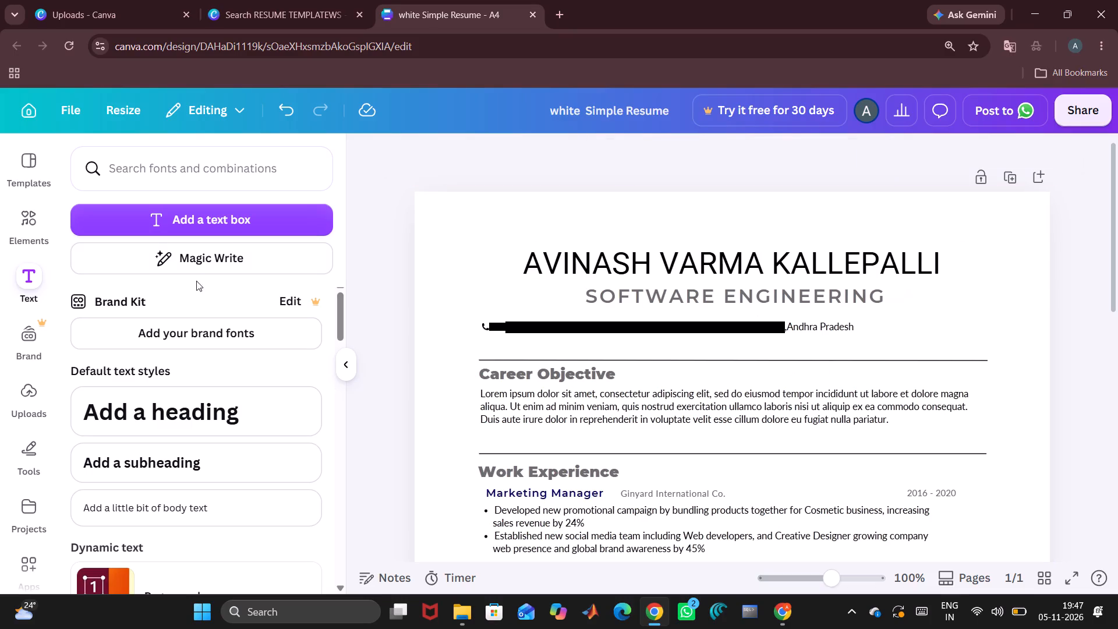
Search the elements for "web" and look through the graphics for an icon suited to the contact row.
{"action": "left_click", "coordinate": [16, 217]}
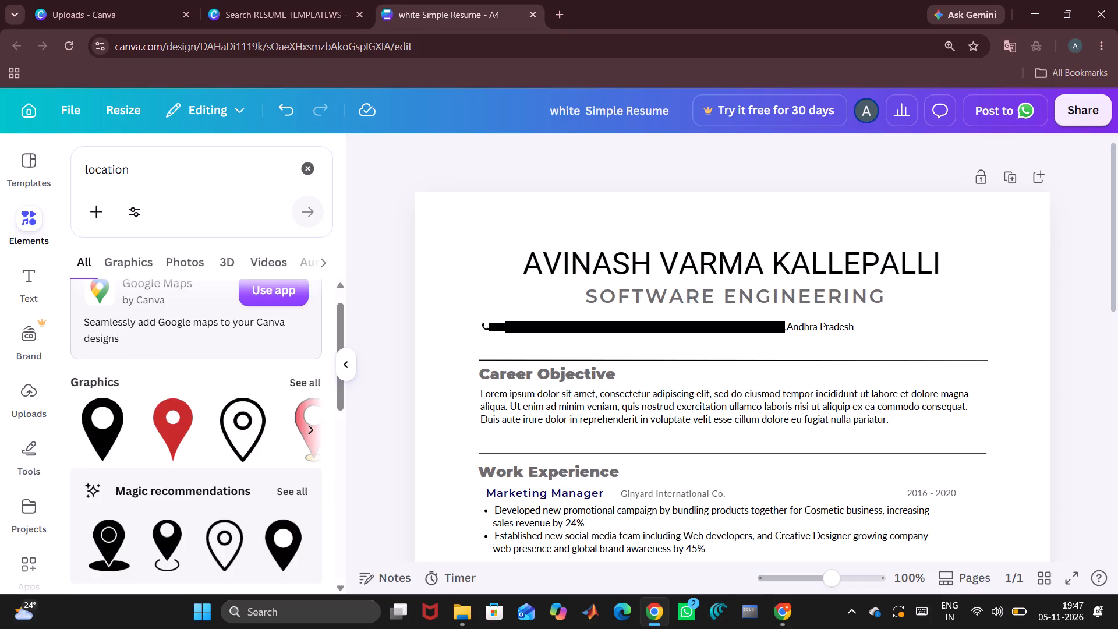
{"action": "left_click_drag", "start_coordinate": [156, 175], "coordinate": [82, 176]}
{"action": "key", "text": "BackSpace"}
{"action": "type", "text": "we"}
{"action": "key", "text": "b"}
{"action": "key", "text": "Return"}
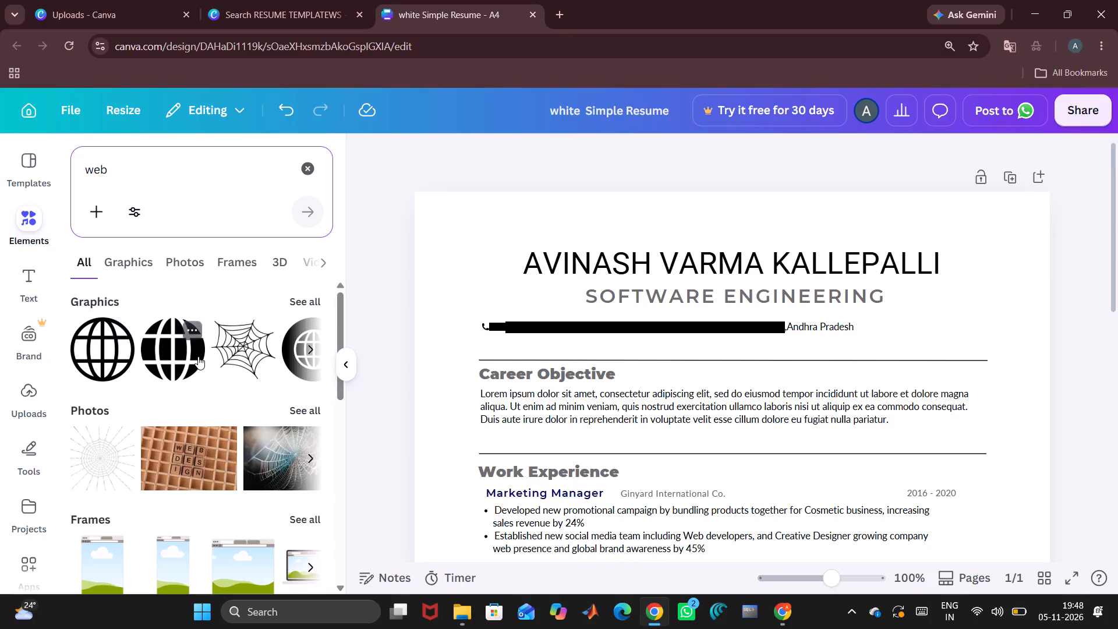
{"action": "scroll", "coordinate": [198, 356], "scroll_direction": "left", "scroll_amount": 5}
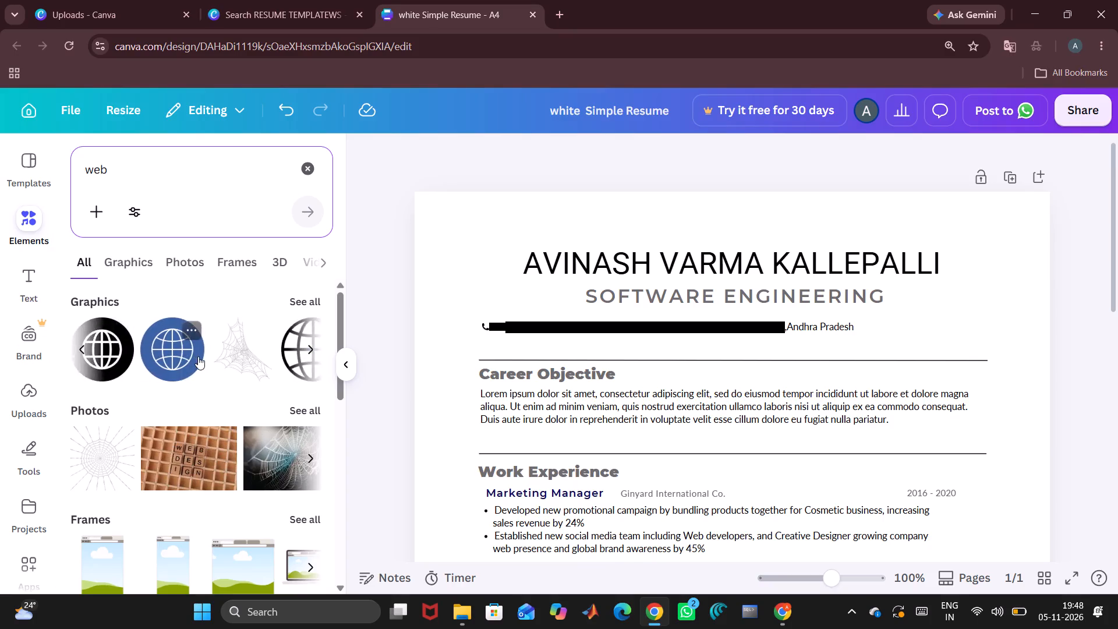
{"action": "scroll", "coordinate": [198, 356], "scroll_direction": "left", "scroll_amount": 4}
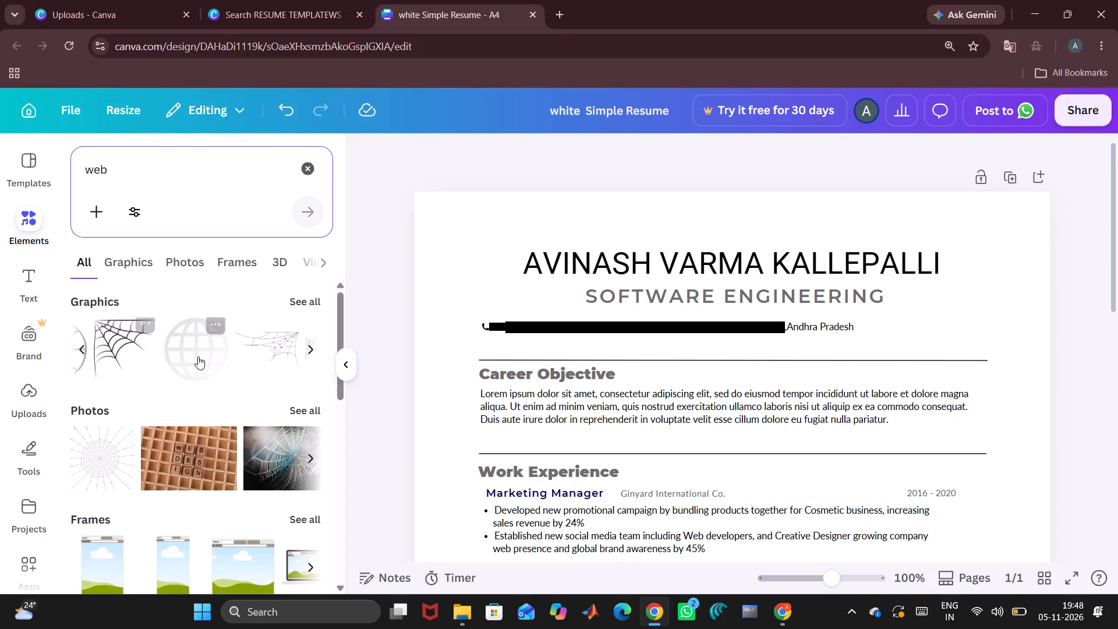
{"action": "scroll", "coordinate": [198, 356], "scroll_direction": "left", "scroll_amount": 2}
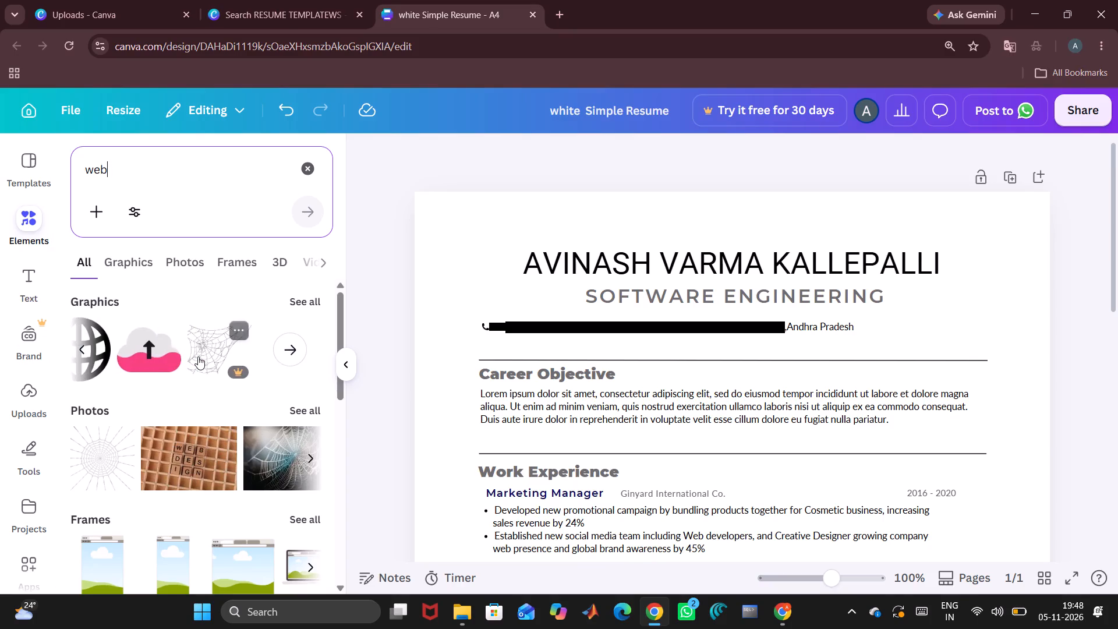
{"action": "scroll", "coordinate": [198, 356], "scroll_direction": "right", "scroll_amount": 2}
{"action": "scroll", "coordinate": [198, 356], "scroll_direction": "left", "scroll_amount": 4}
{"action": "scroll", "coordinate": [198, 356], "scroll_direction": "down", "scroll_amount": 4}
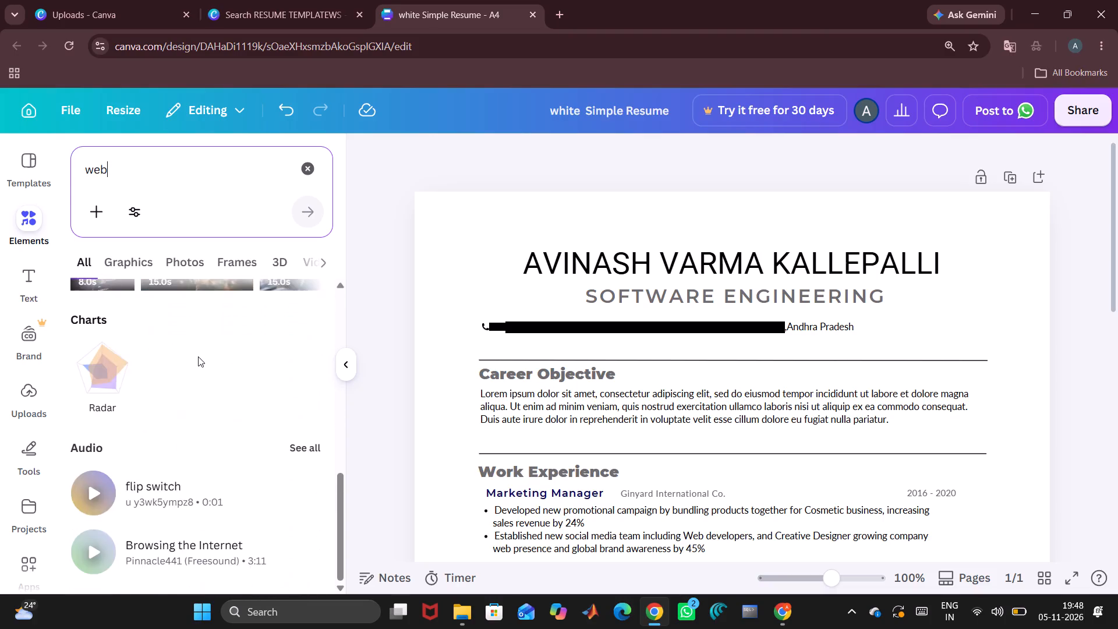
{"action": "scroll", "coordinate": [198, 356], "scroll_direction": "up", "scroll_amount": 6}
Search the elements for "globe" instead of "web" and look through the results for a simple globe icon.
{"action": "left_click_drag", "start_coordinate": [120, 163], "coordinate": [8, 169]}
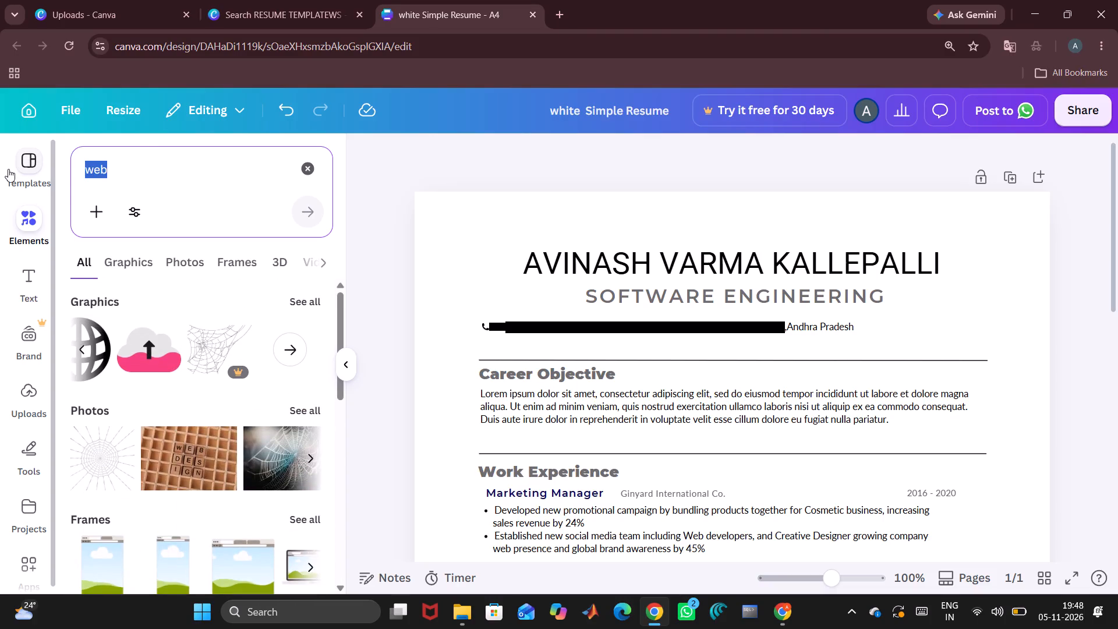
{"action": "key", "text": "BackSpace"}
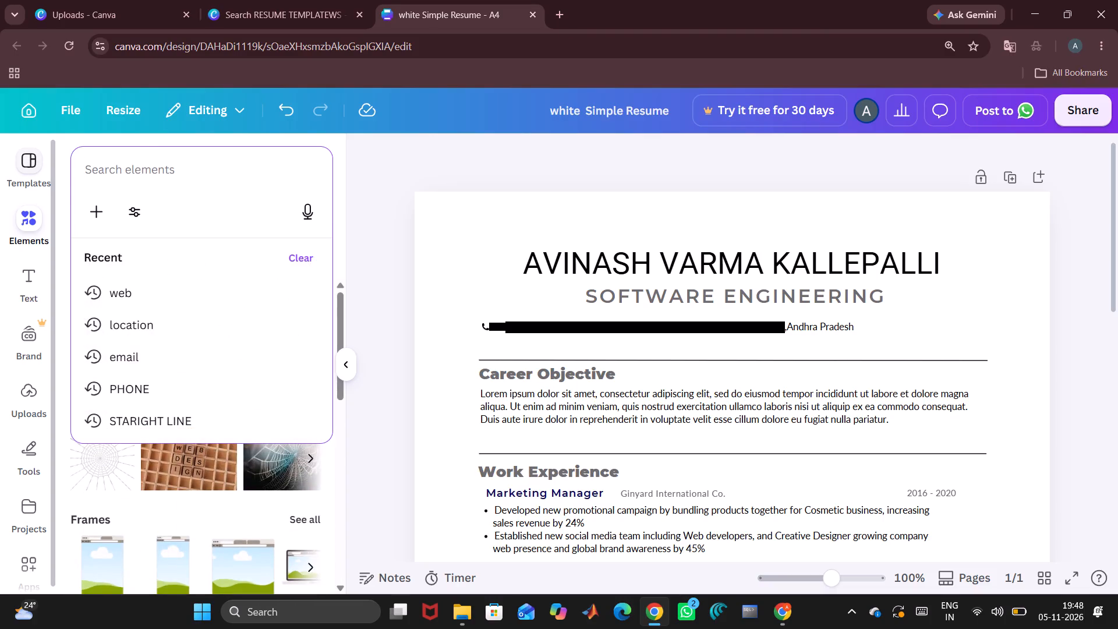
{"action": "type", "text": "globe"}
{"action": "key", "text": "Return"}
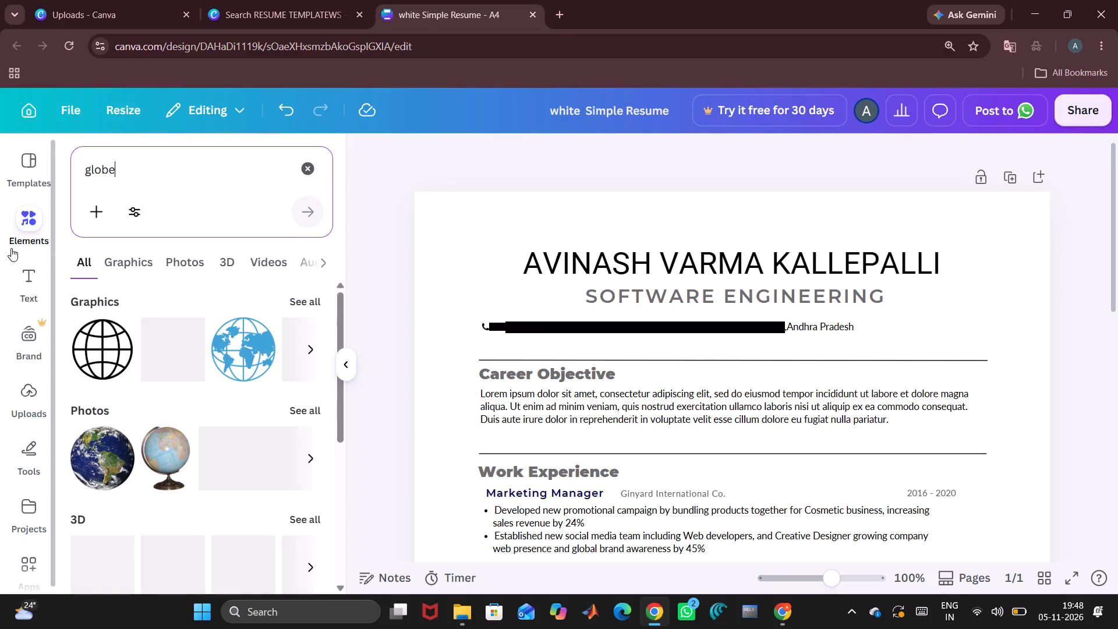
{"action": "scroll", "coordinate": [180, 364], "scroll_direction": "left", "scroll_amount": 1}
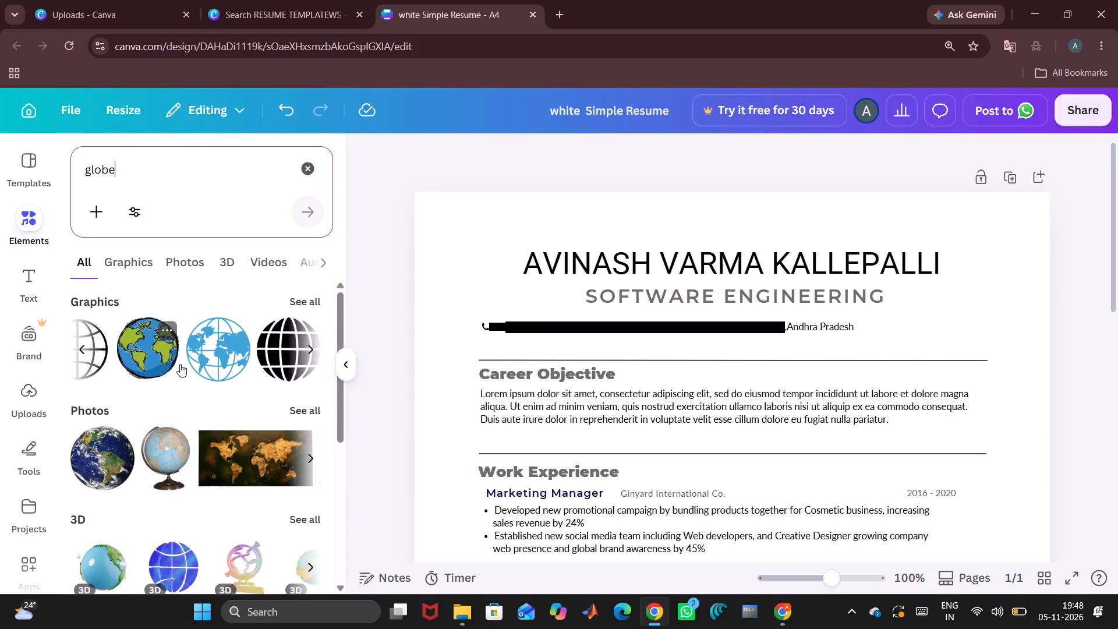
{"action": "scroll", "coordinate": [180, 364], "scroll_direction": "left", "scroll_amount": 4}
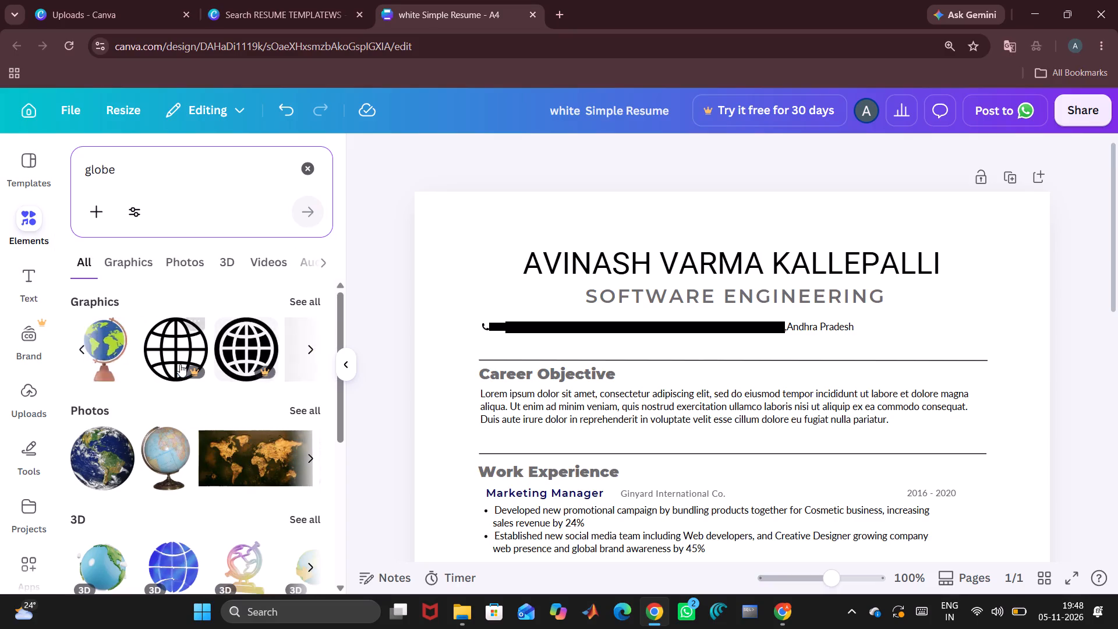
{"action": "scroll", "coordinate": [180, 364], "scroll_direction": "left", "scroll_amount": 3}
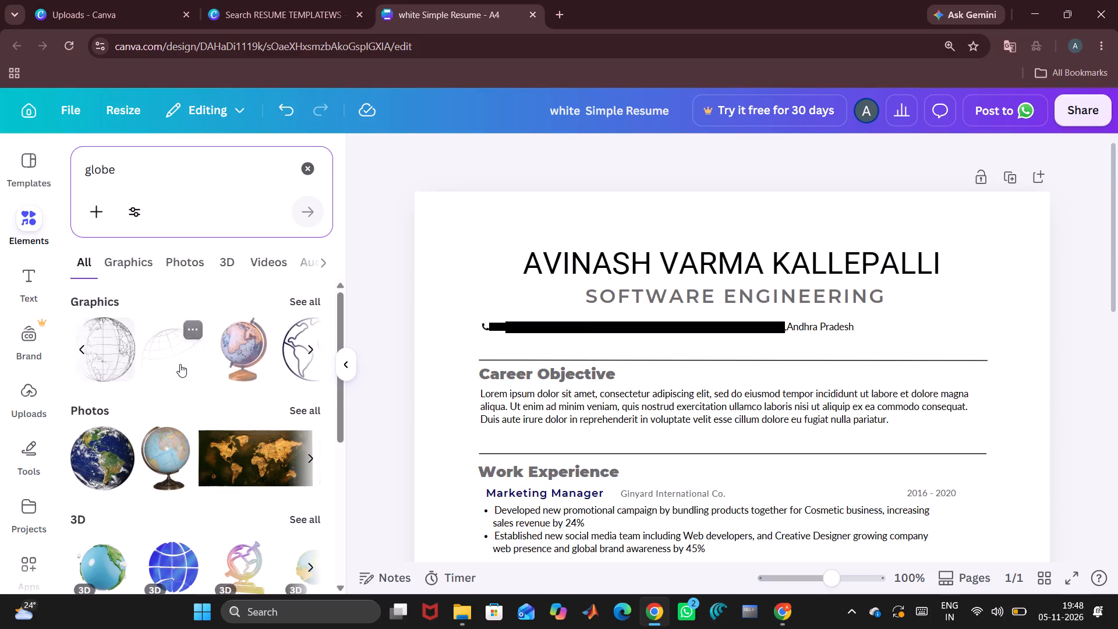
{"action": "scroll", "coordinate": [180, 364], "scroll_direction": "left", "scroll_amount": 3}
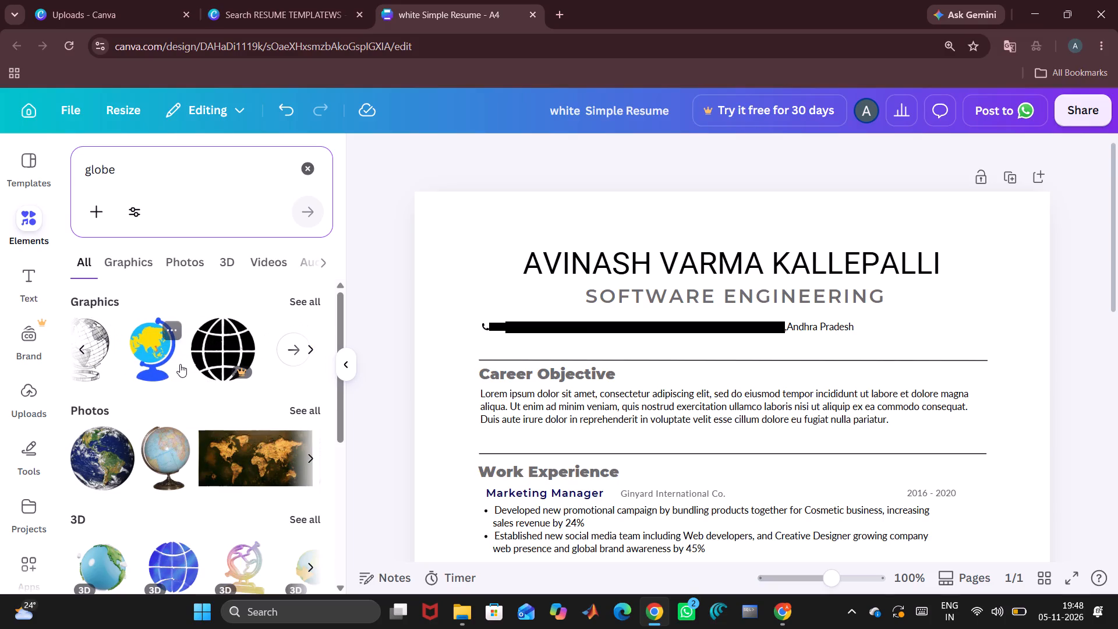
{"action": "scroll", "coordinate": [180, 364], "scroll_direction": "left", "scroll_amount": 1}
{"action": "scroll", "coordinate": [180, 364], "scroll_direction": "down", "scroll_amount": 6}
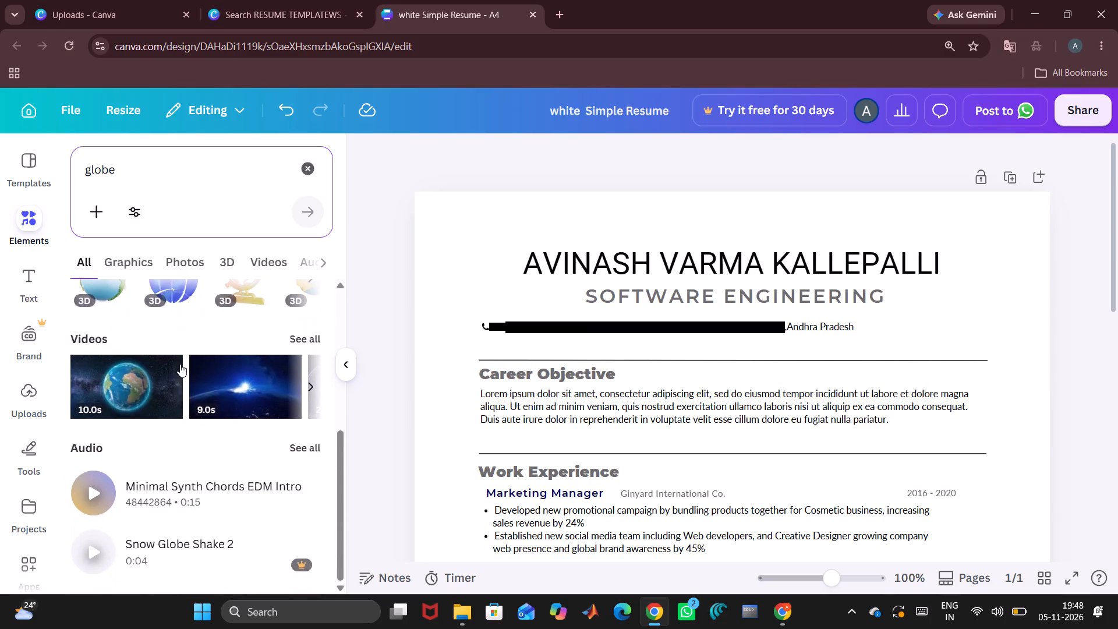
{"action": "scroll", "coordinate": [180, 364], "scroll_direction": "down", "scroll_amount": 2}
{"action": "scroll", "coordinate": [180, 364], "scroll_direction": "up", "scroll_amount": 5}
Narrow the globe results to graphics only and examine them for a free, plain black line globe.
{"action": "left_click", "coordinate": [125, 253]}
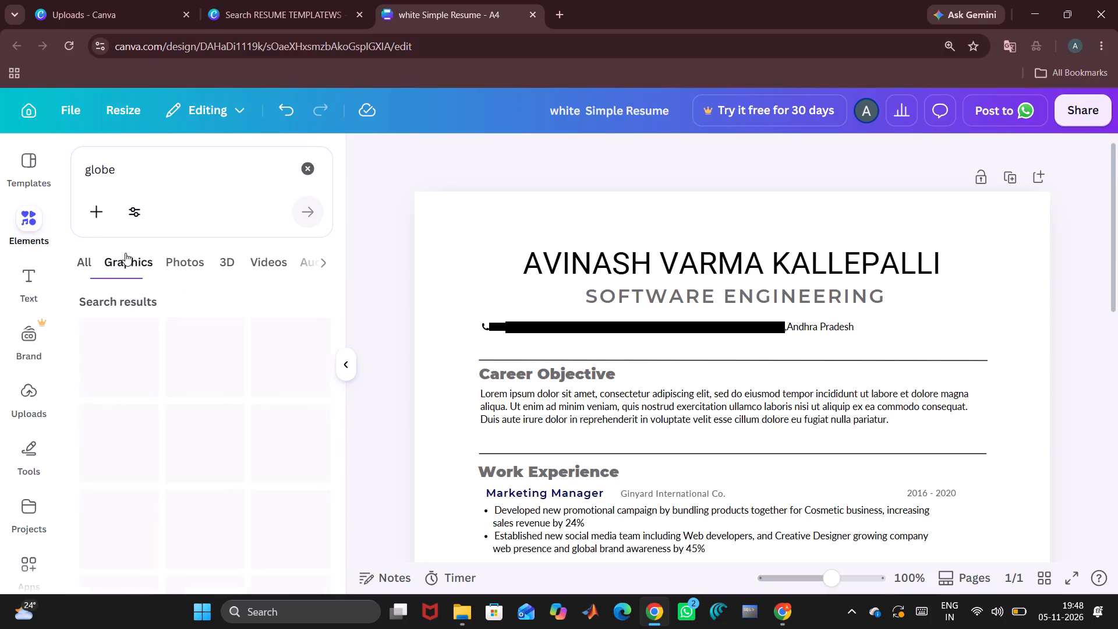
{"action": "scroll", "coordinate": [235, 437], "scroll_direction": "down", "scroll_amount": 3}
{"action": "scroll", "coordinate": [235, 437], "scroll_direction": "up", "scroll_amount": 2}
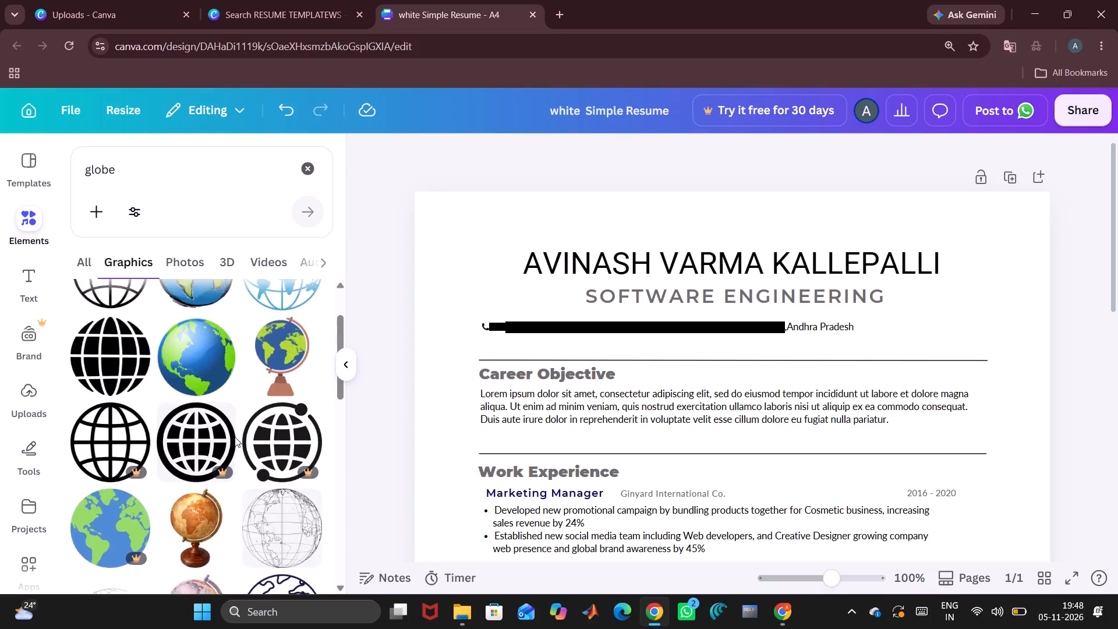
{"action": "scroll", "coordinate": [235, 437], "scroll_direction": "down", "scroll_amount": 5}
{"action": "scroll", "coordinate": [235, 437], "scroll_direction": "up", "scroll_amount": 2}
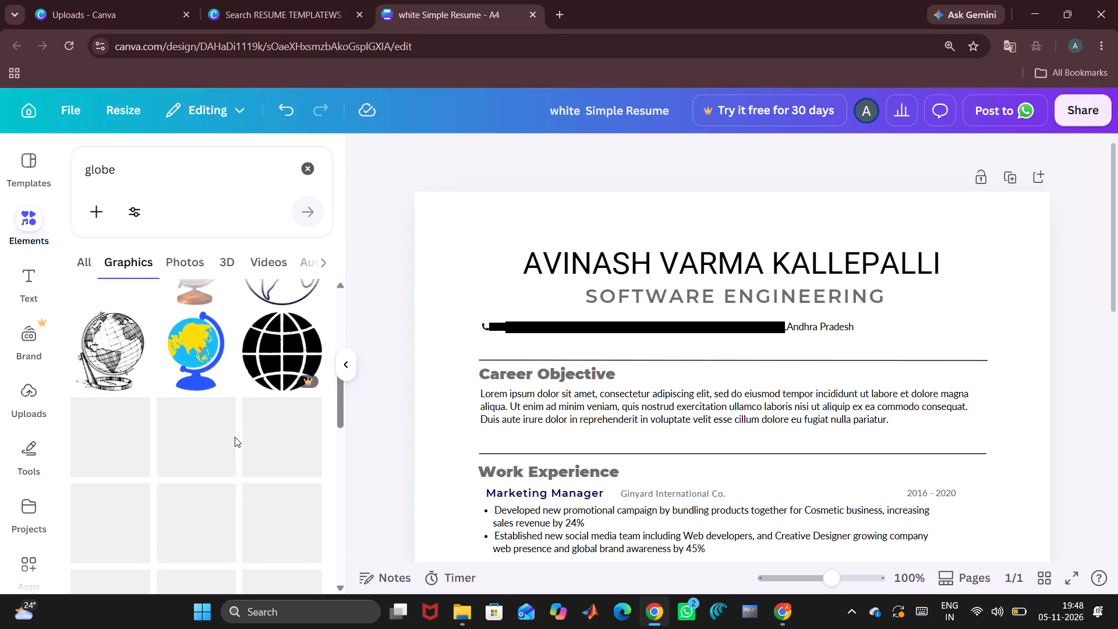
{"action": "scroll", "coordinate": [235, 437], "scroll_direction": "up", "scroll_amount": 1}
{"action": "scroll", "coordinate": [235, 437], "scroll_direction": "down", "scroll_amount": 3}
{"action": "scroll", "coordinate": [235, 437], "scroll_direction": "up", "scroll_amount": 1}
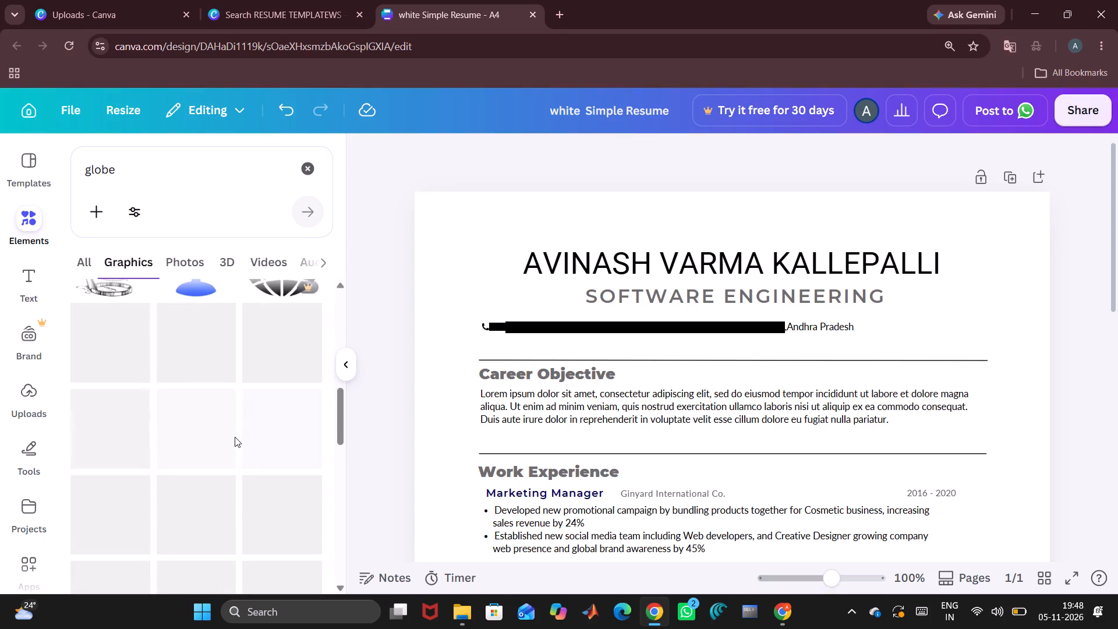
{"action": "scroll", "coordinate": [235, 437], "scroll_direction": "down", "scroll_amount": 1}
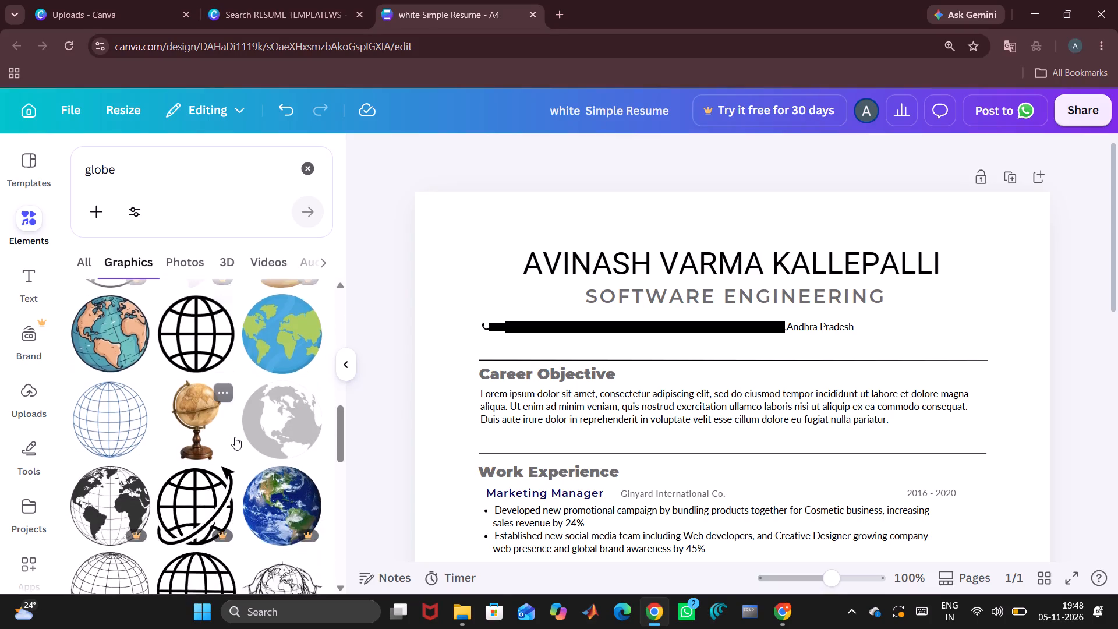
{"action": "scroll", "coordinate": [235, 437], "scroll_direction": "down", "scroll_amount": 2}
{"action": "scroll", "coordinate": [235, 437], "scroll_direction": "up", "scroll_amount": 1}
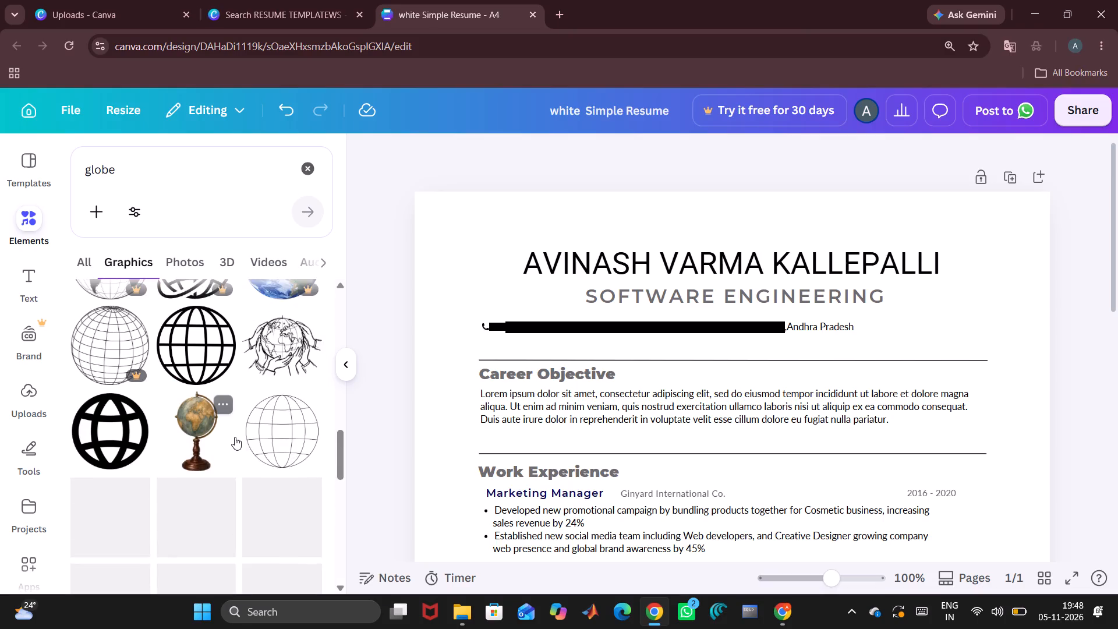
{"action": "scroll", "coordinate": [235, 437], "scroll_direction": "up", "scroll_amount": 1}
{"action": "scroll", "coordinate": [235, 437], "scroll_direction": "down", "scroll_amount": 2}
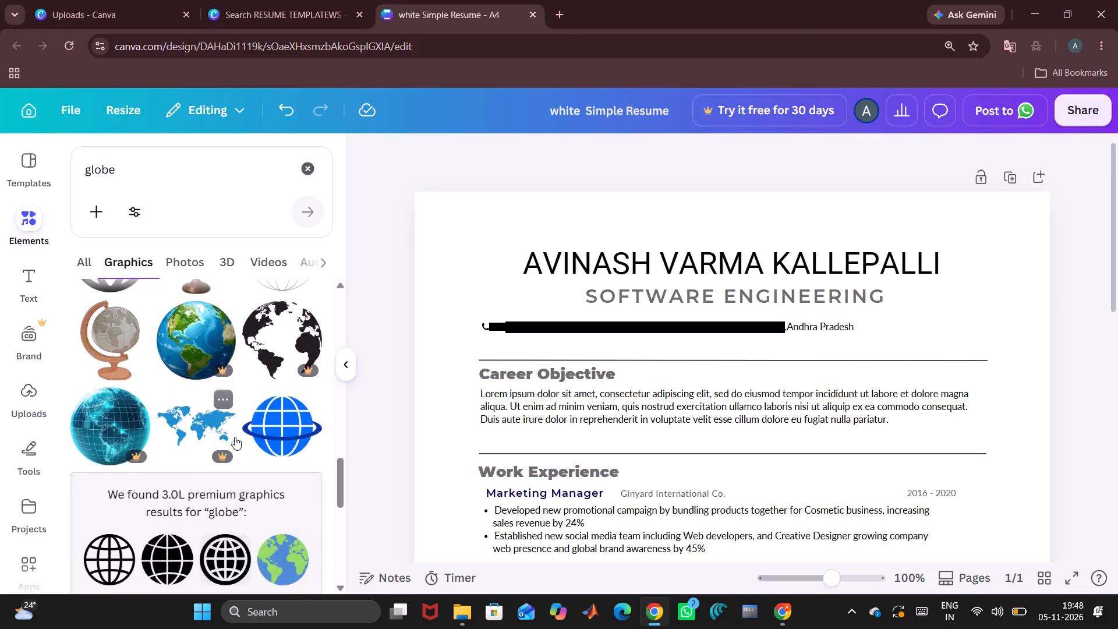
{"action": "scroll", "coordinate": [235, 437], "scroll_direction": "down", "scroll_amount": 2}
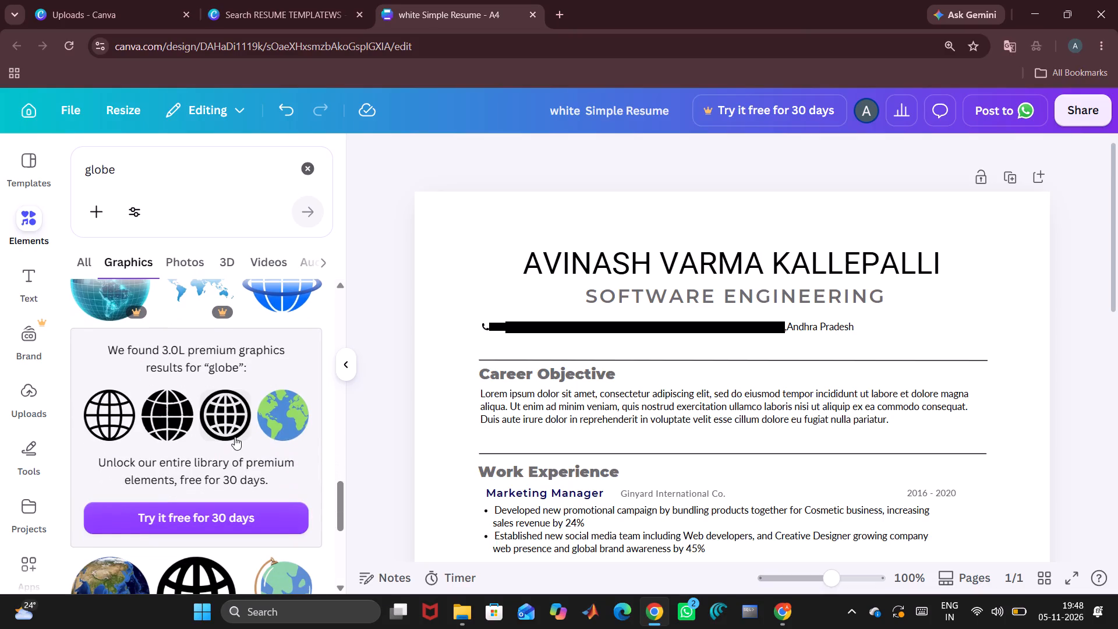
{"action": "scroll", "coordinate": [235, 437], "scroll_direction": "up", "scroll_amount": 10}
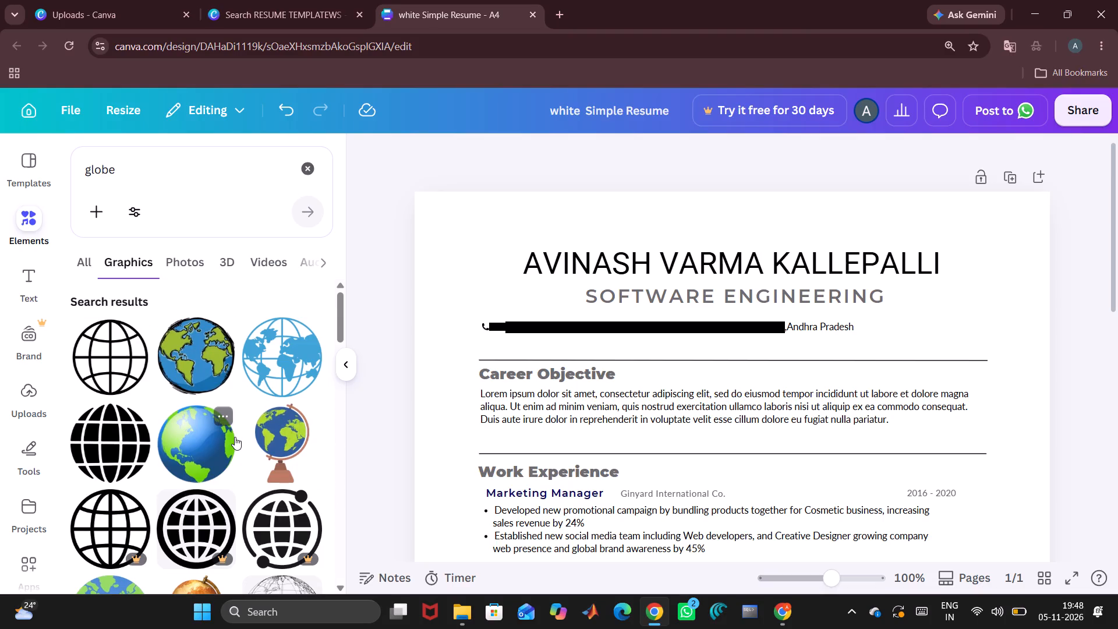
{"action": "scroll", "coordinate": [235, 437], "scroll_direction": "up", "scroll_amount": 5}
{"action": "scroll", "coordinate": [256, 338], "scroll_direction": "up", "scroll_amount": 2}
{"action": "scroll", "coordinate": [189, 393], "scroll_direction": "down", "scroll_amount": 2}
{"action": "scroll", "coordinate": [189, 393], "scroll_direction": "up", "scroll_amount": 3}
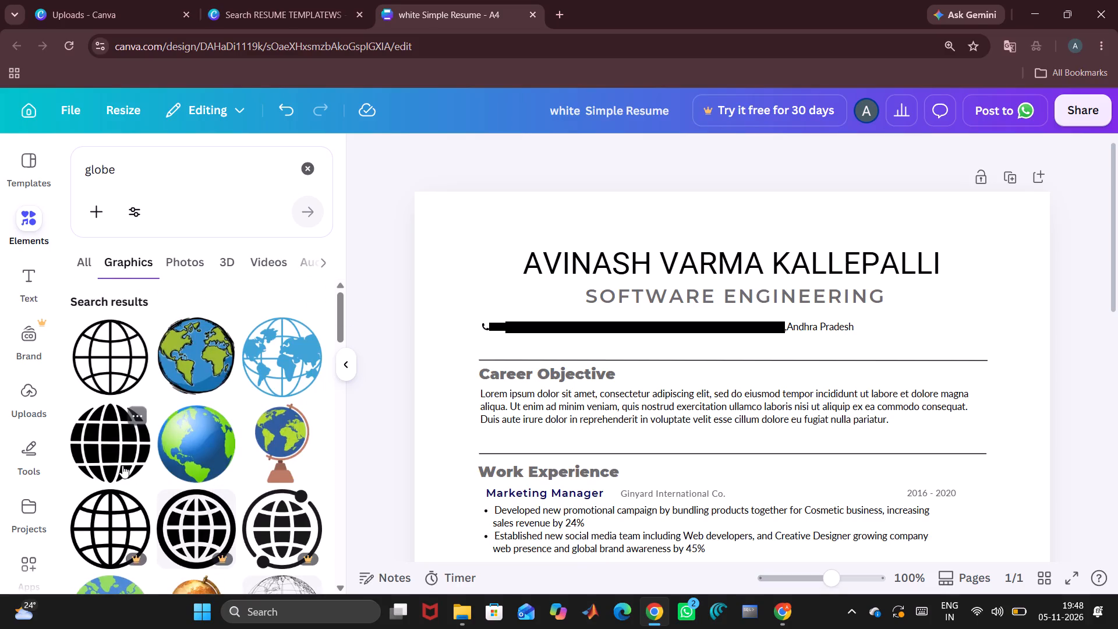
{"action": "scroll", "coordinate": [122, 465], "scroll_direction": "down", "scroll_amount": 3}
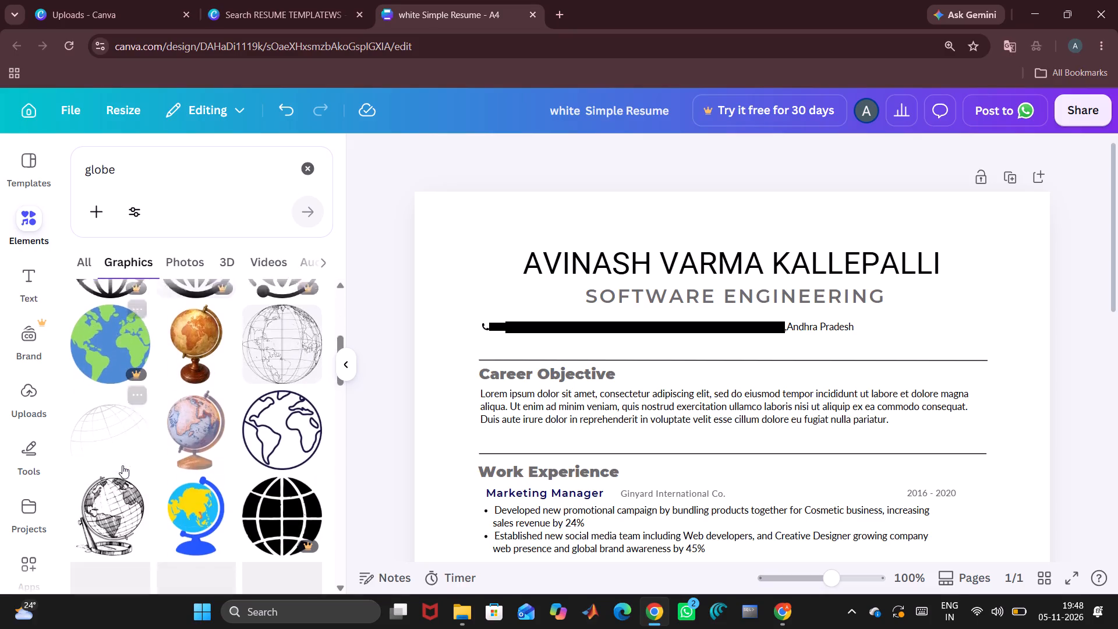
{"action": "scroll", "coordinate": [122, 465], "scroll_direction": "down", "scroll_amount": 3}
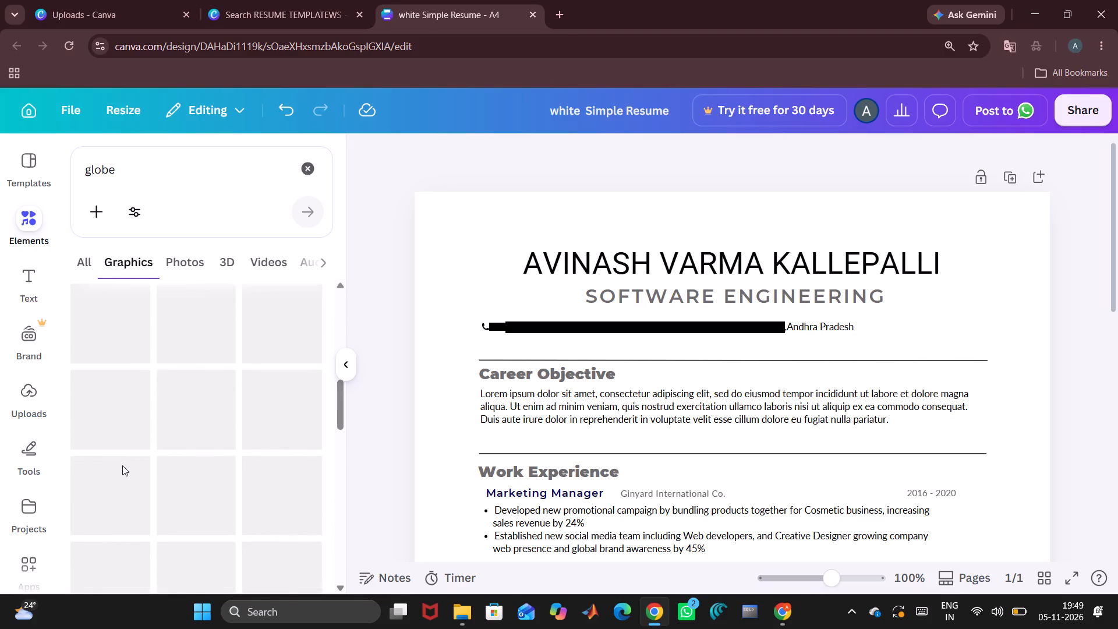
{"action": "scroll", "coordinate": [122, 465], "scroll_direction": "down", "scroll_amount": 3}
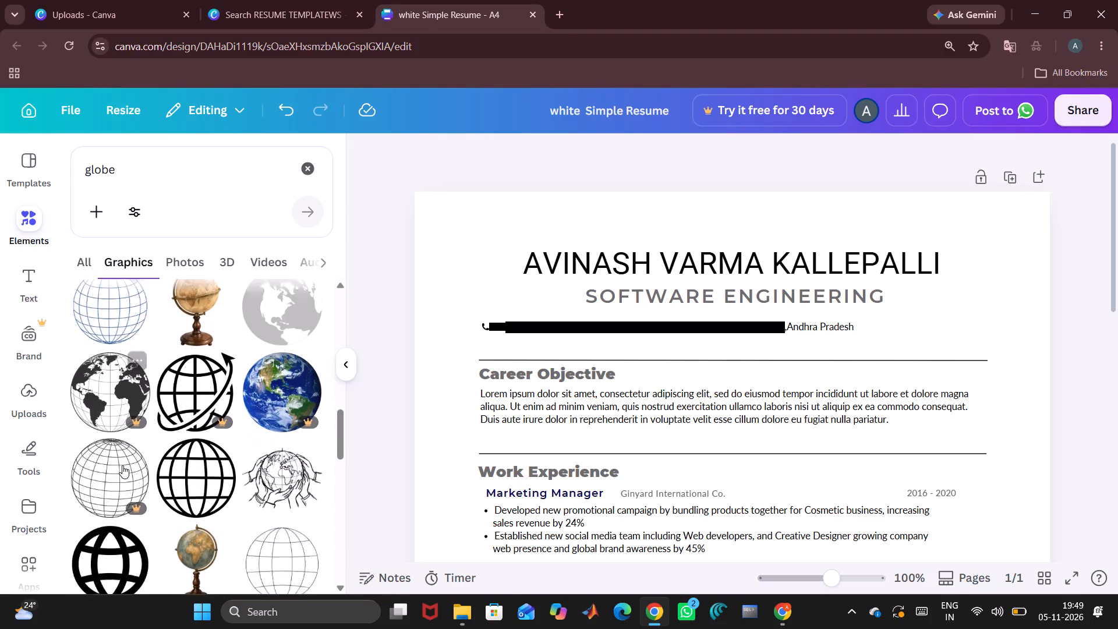
{"action": "scroll", "coordinate": [122, 465], "scroll_direction": "down", "scroll_amount": 1}
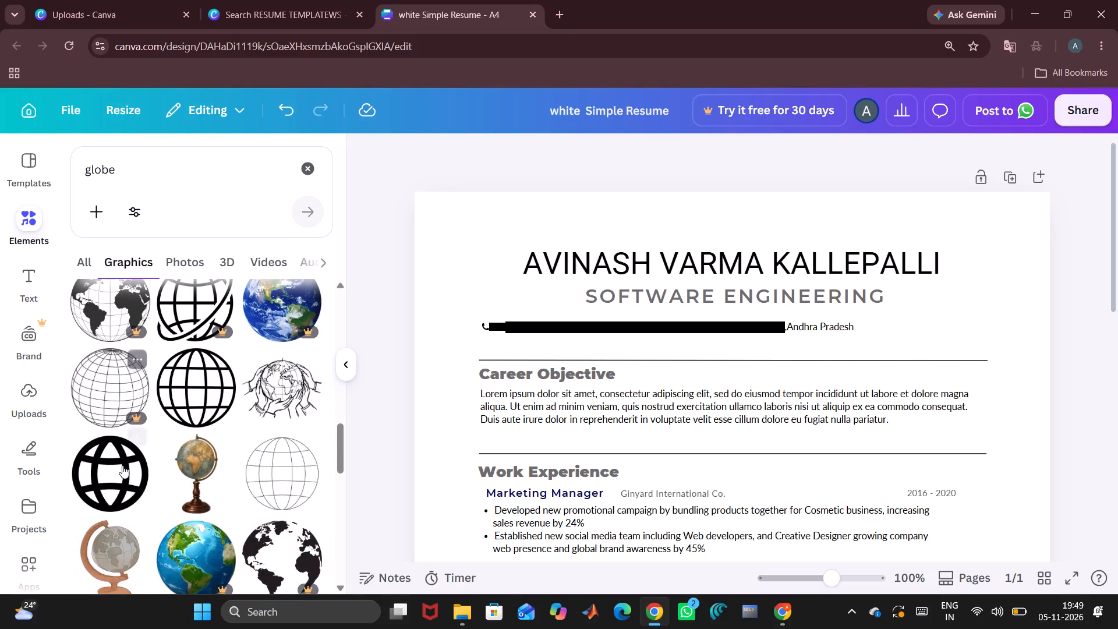
Add the free black wireframe globe graphic to the resume and shrink it to a tiny icon just below the contact row.
{"action": "left_click", "coordinate": [206, 397]}
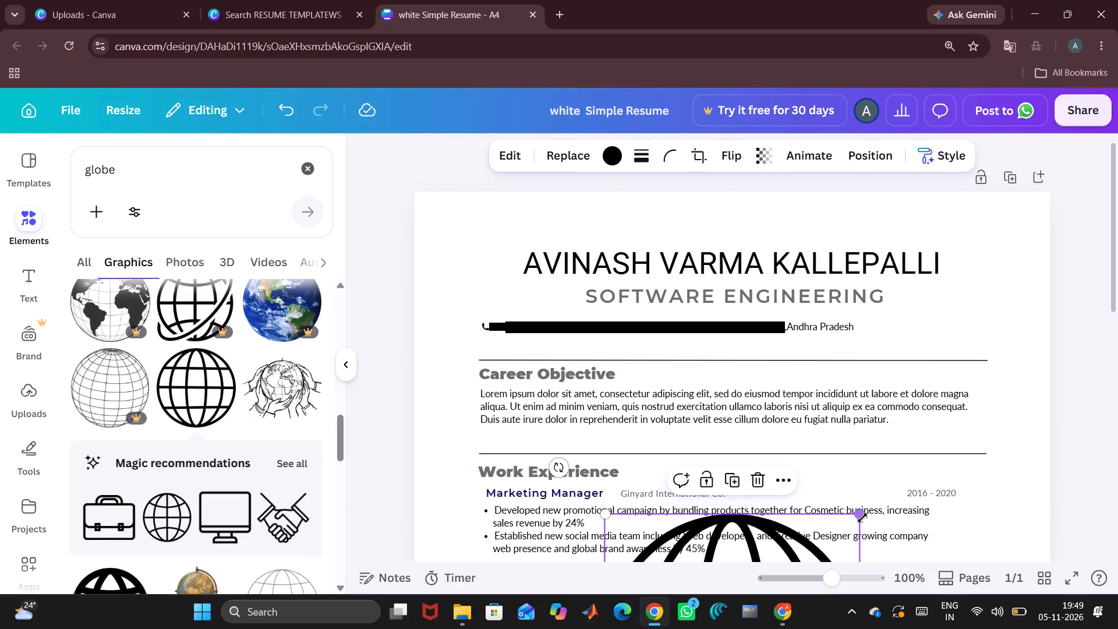
{"action": "left_click_drag", "start_coordinate": [796, 520], "coordinate": [804, 494]}
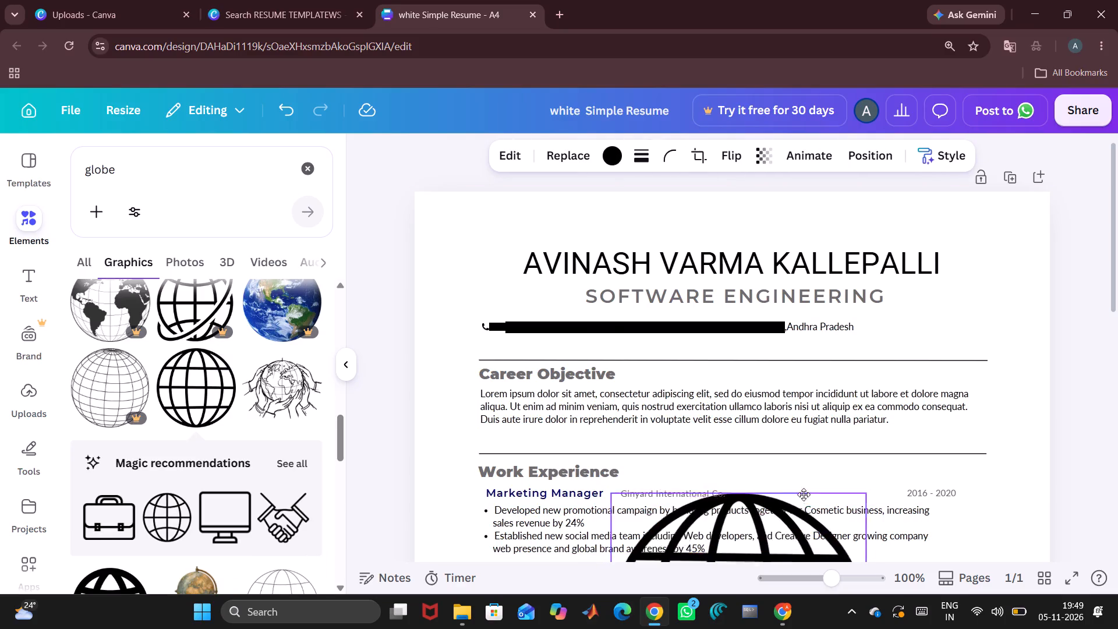
{"action": "left_click_drag", "start_coordinate": [804, 494], "coordinate": [806, 334]}
{"action": "left_click_drag", "start_coordinate": [869, 332], "coordinate": [716, 543]}
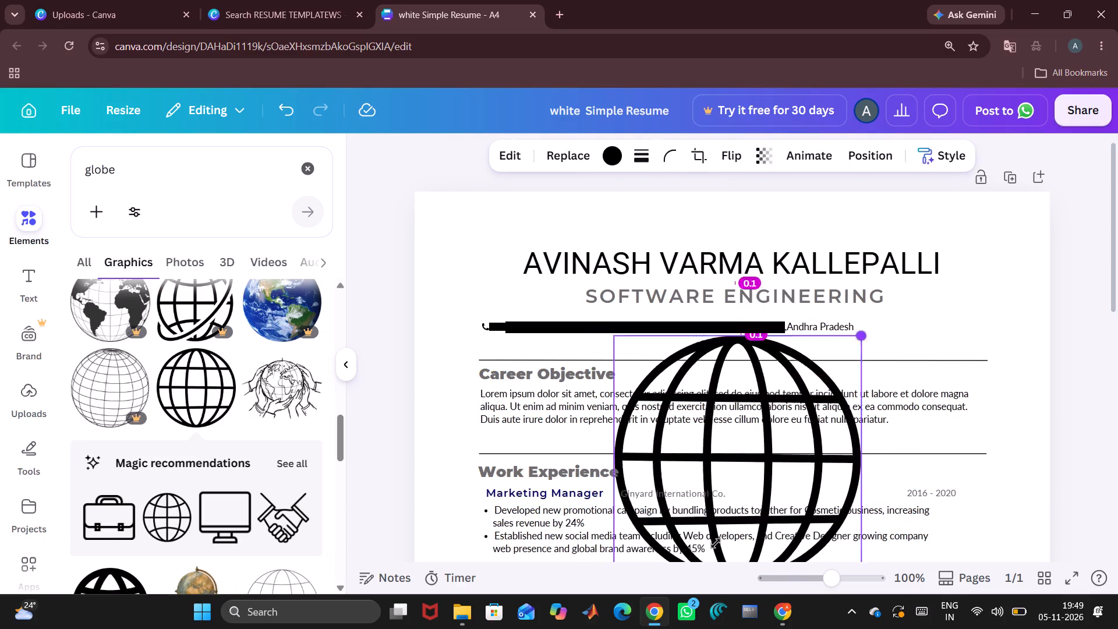
{"action": "left_click_drag", "start_coordinate": [716, 543], "coordinate": [674, 568]}
{"action": "left_click_drag", "start_coordinate": [629, 549], "coordinate": [799, 344]}
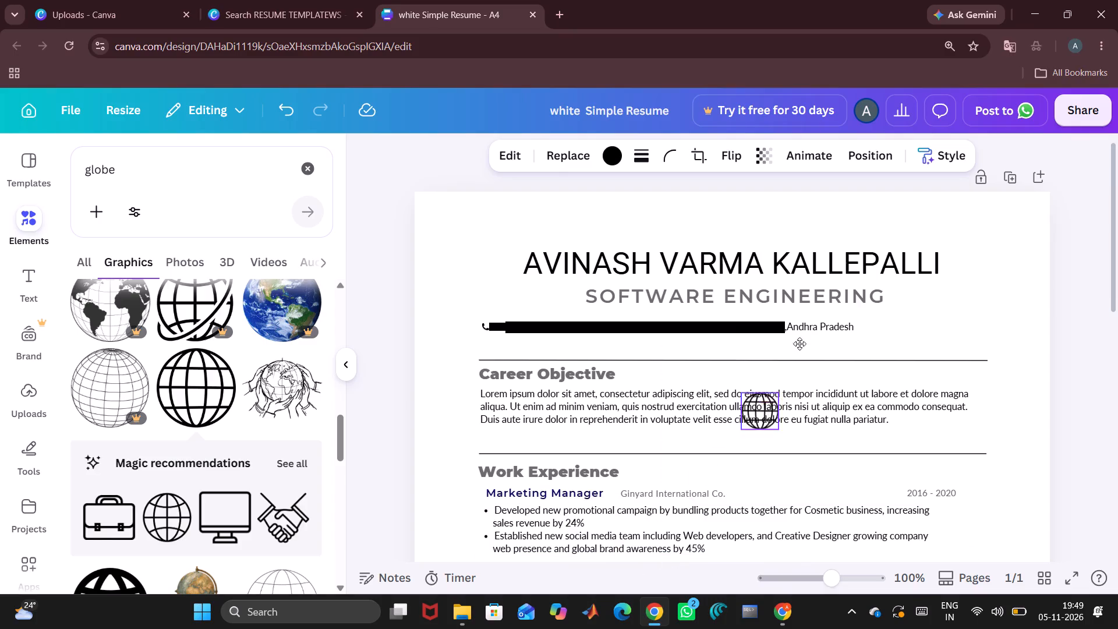
{"action": "left_click_drag", "start_coordinate": [799, 344], "coordinate": [811, 330]}
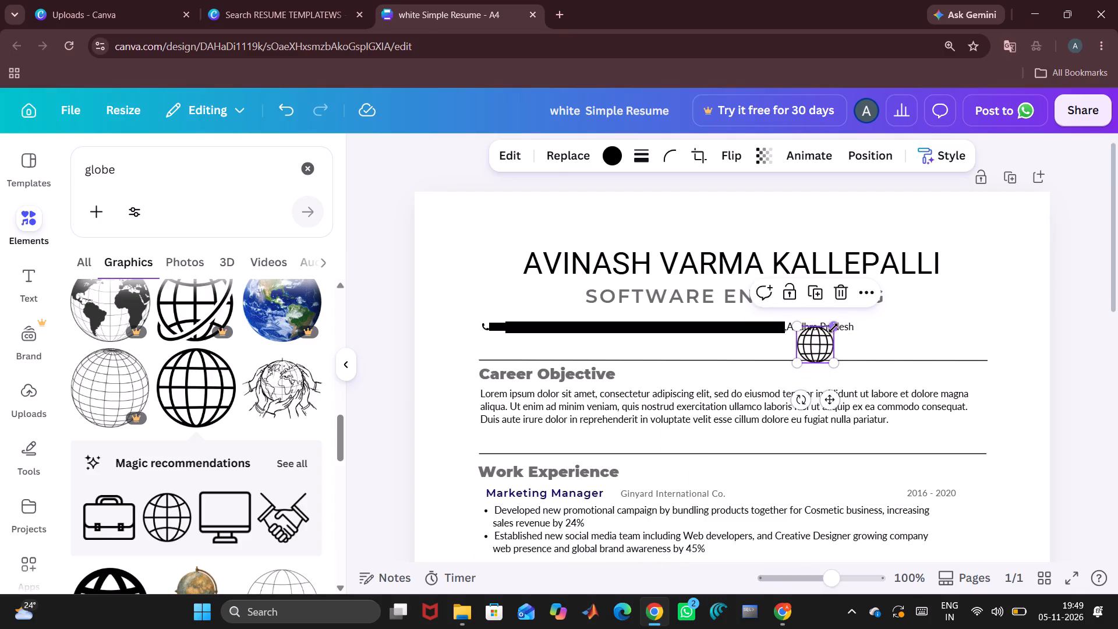
{"action": "left_click_drag", "start_coordinate": [833, 328], "coordinate": [806, 352]}
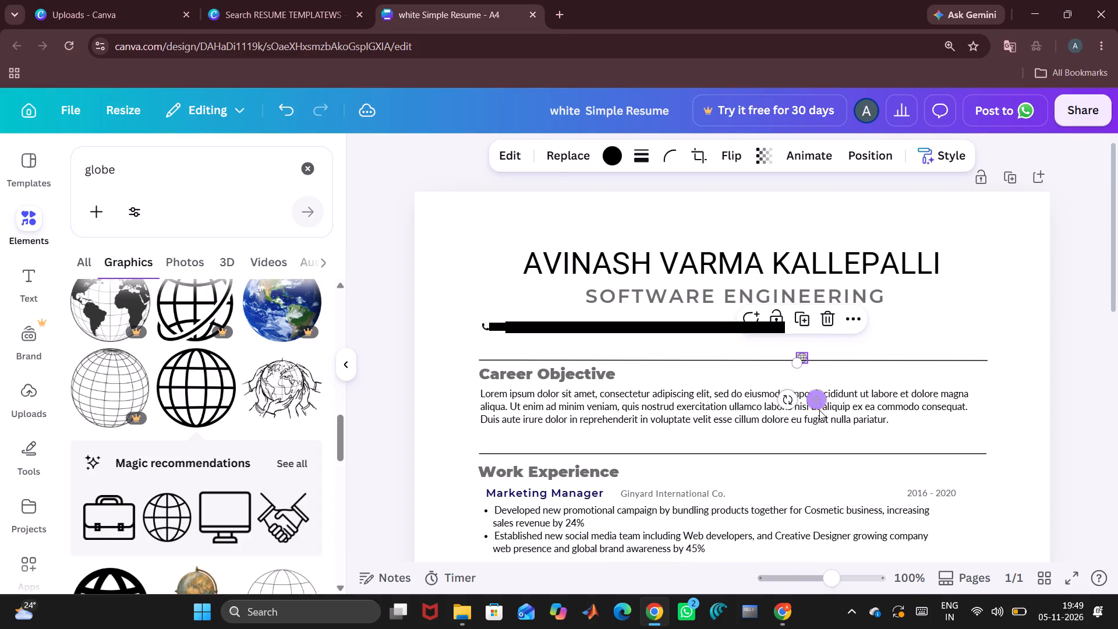
Move the tiny globe icon into the header's contact row, just after the city and state text and level with it.
{"action": "left_click_drag", "start_coordinate": [815, 399], "coordinate": [886, 370]}
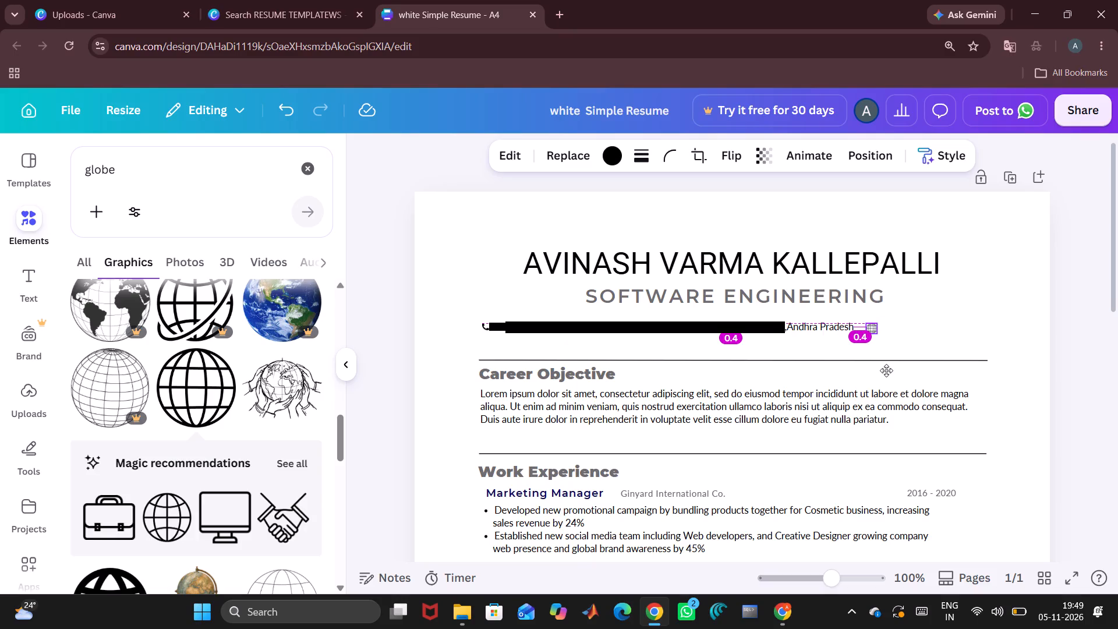
{"action": "left_click_drag", "start_coordinate": [886, 370], "coordinate": [889, 367]}
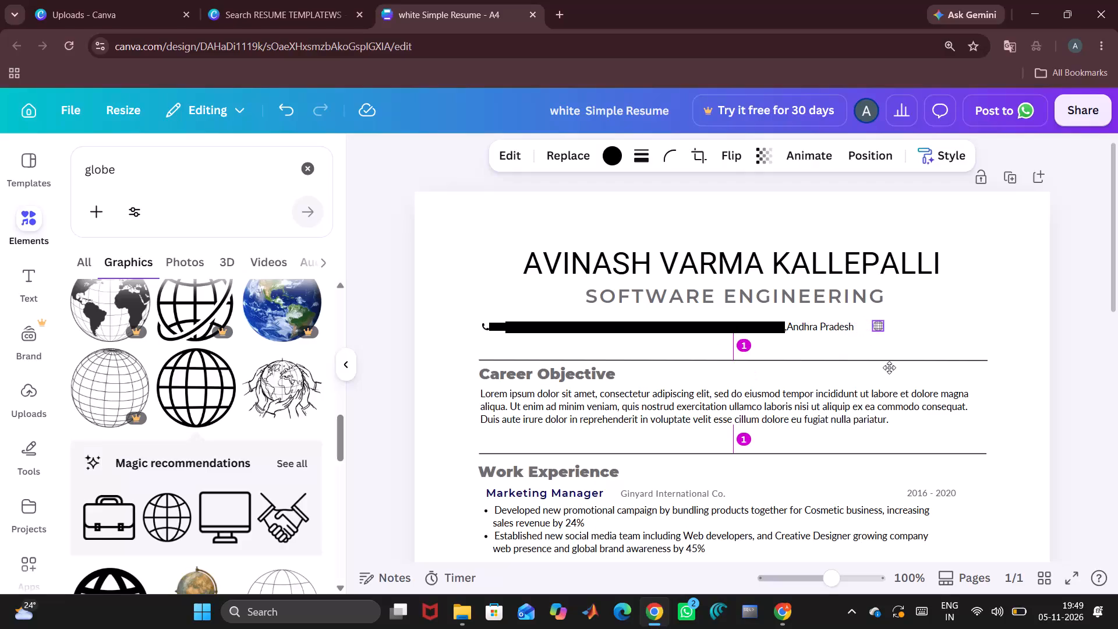
{"action": "left_click_drag", "start_coordinate": [889, 367], "coordinate": [889, 367]}
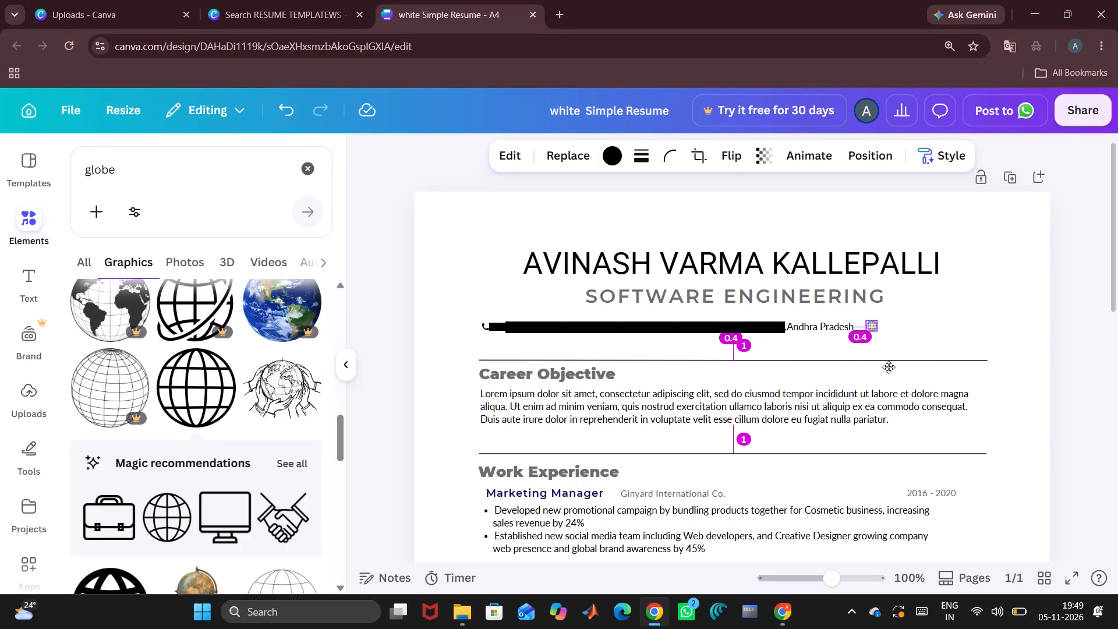
{"action": "left_click_drag", "start_coordinate": [889, 367], "coordinate": [889, 368]}
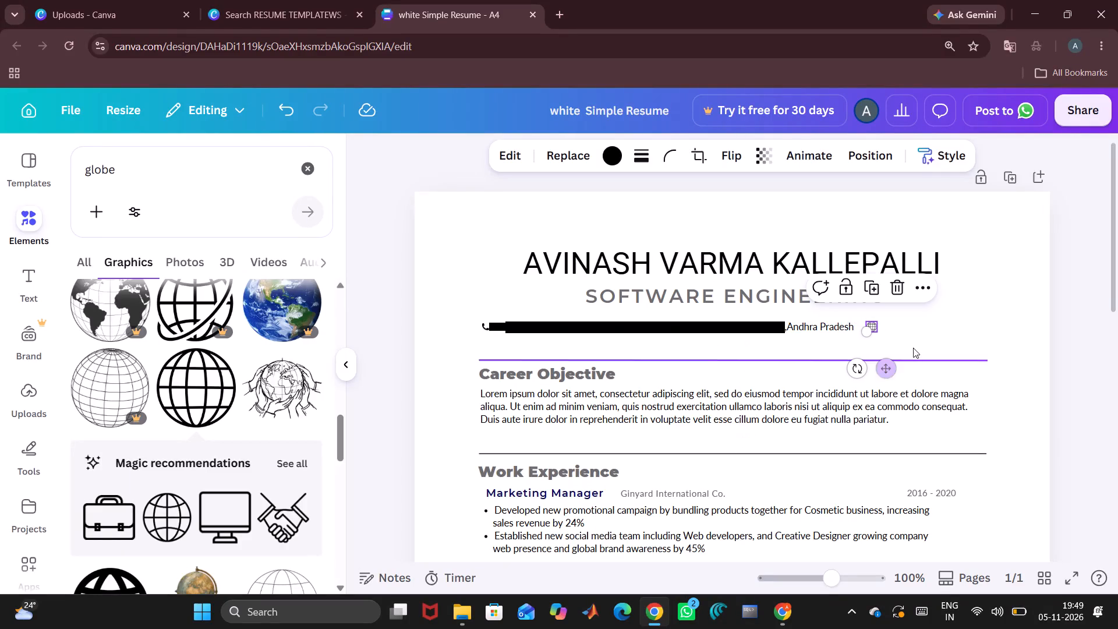
{"action": "left_click", "coordinate": [907, 338]}
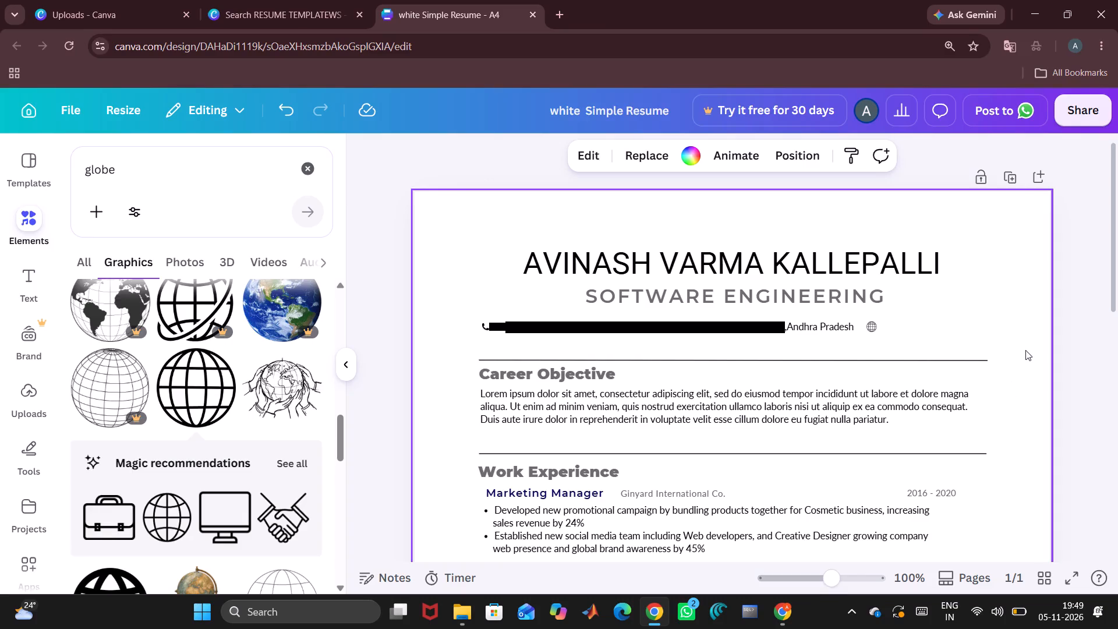
Add a text box just after the globe icon in the contact row and replace its text with "hghdgdxghd".
{"action": "left_click", "coordinate": [900, 329]}
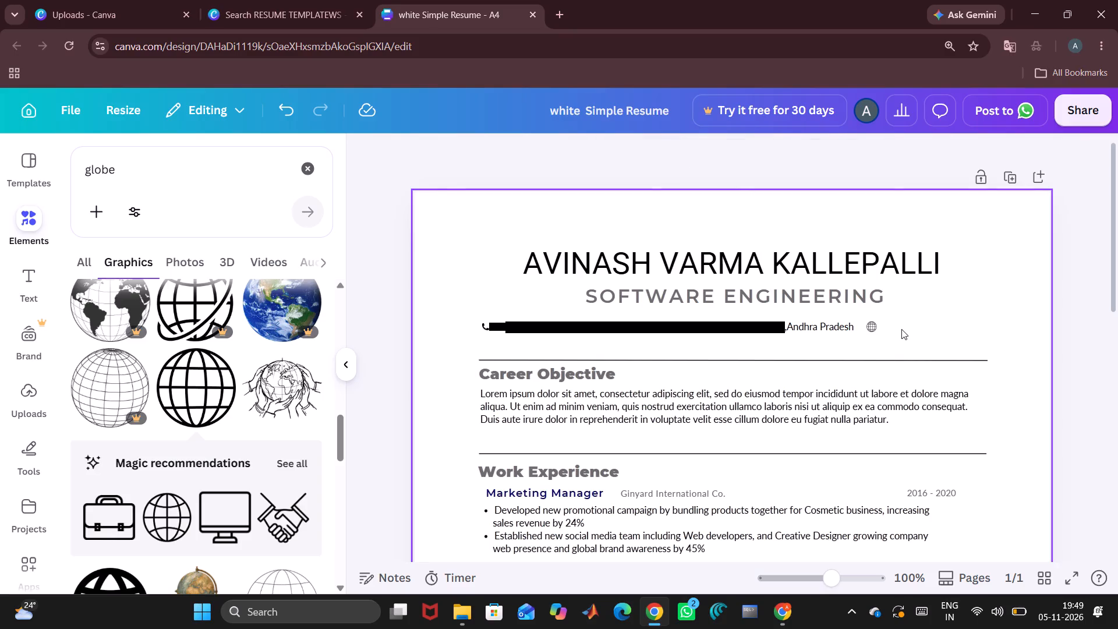
{"action": "left_click", "coordinate": [17, 275]}
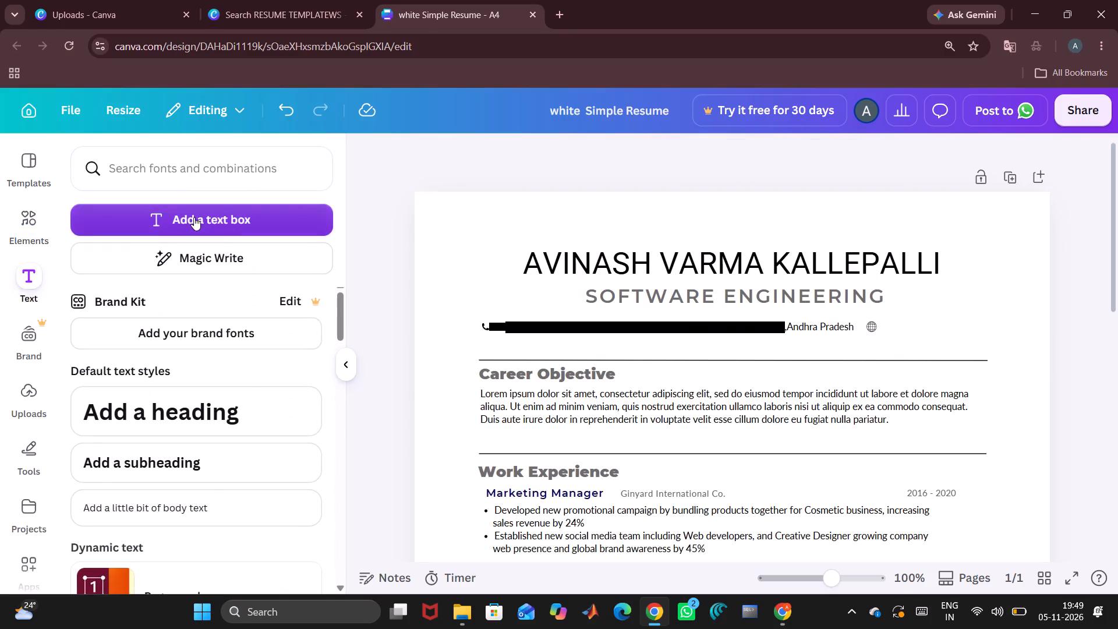
{"action": "left_click", "coordinate": [194, 218]}
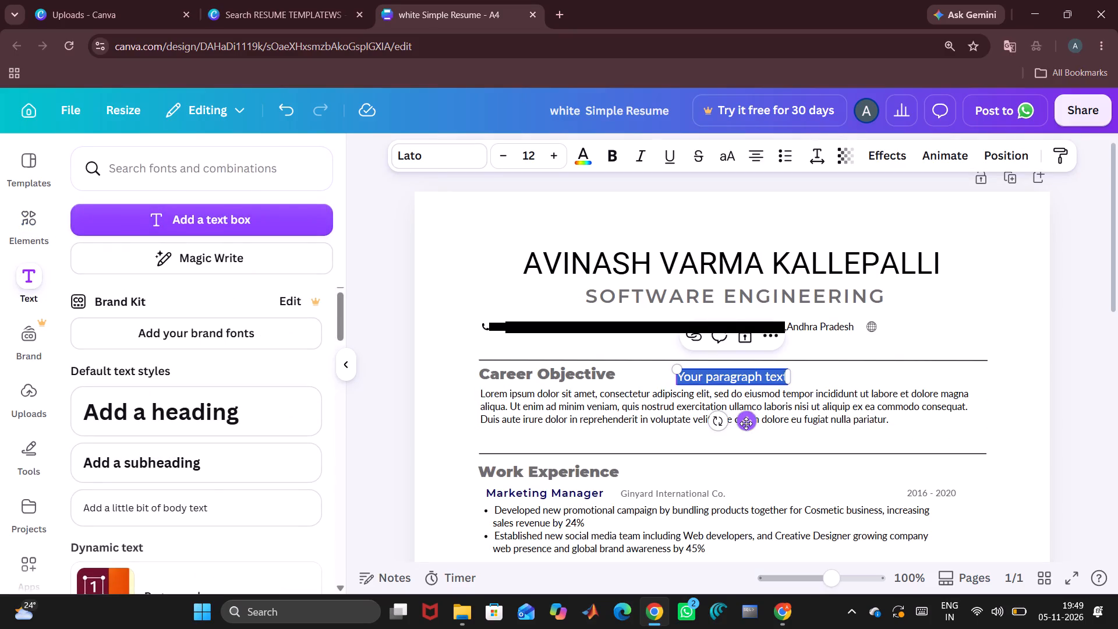
{"action": "left_click_drag", "start_coordinate": [746, 423], "coordinate": [957, 368]}
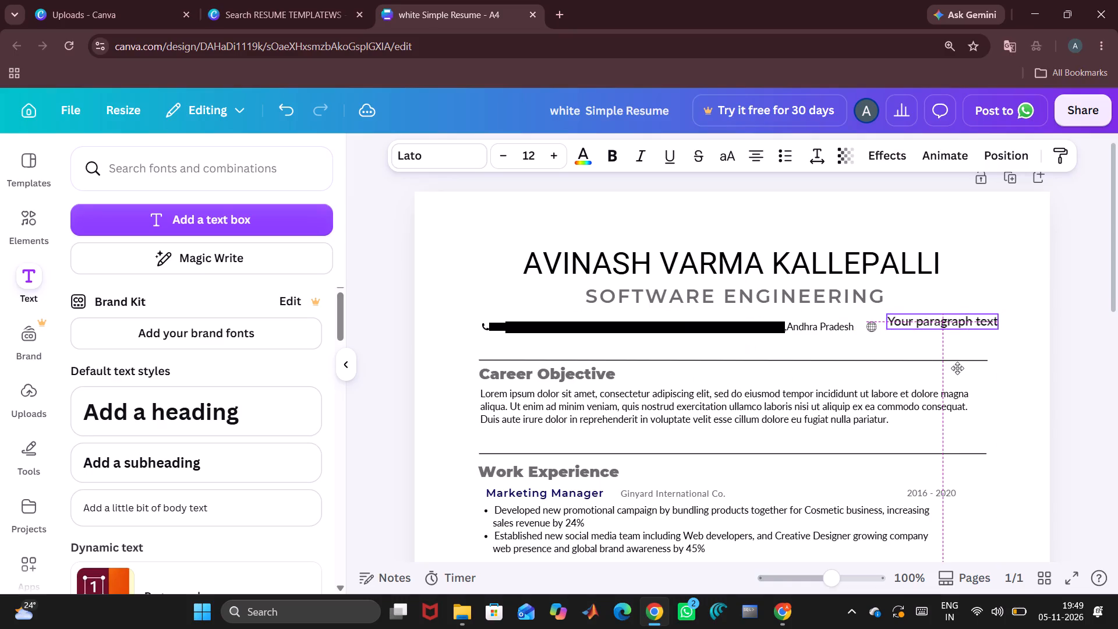
{"action": "left_click_drag", "start_coordinate": [957, 368], "coordinate": [957, 372]}
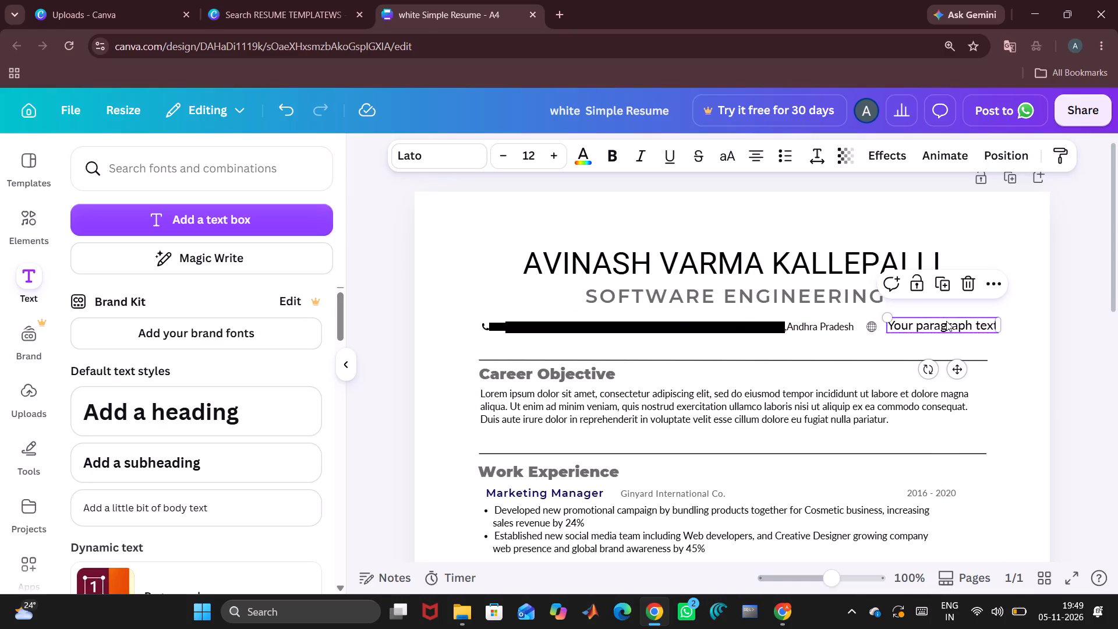
{"action": "double_click", "coordinate": [946, 321]}
{"action": "key", "text": "BackSpace"}
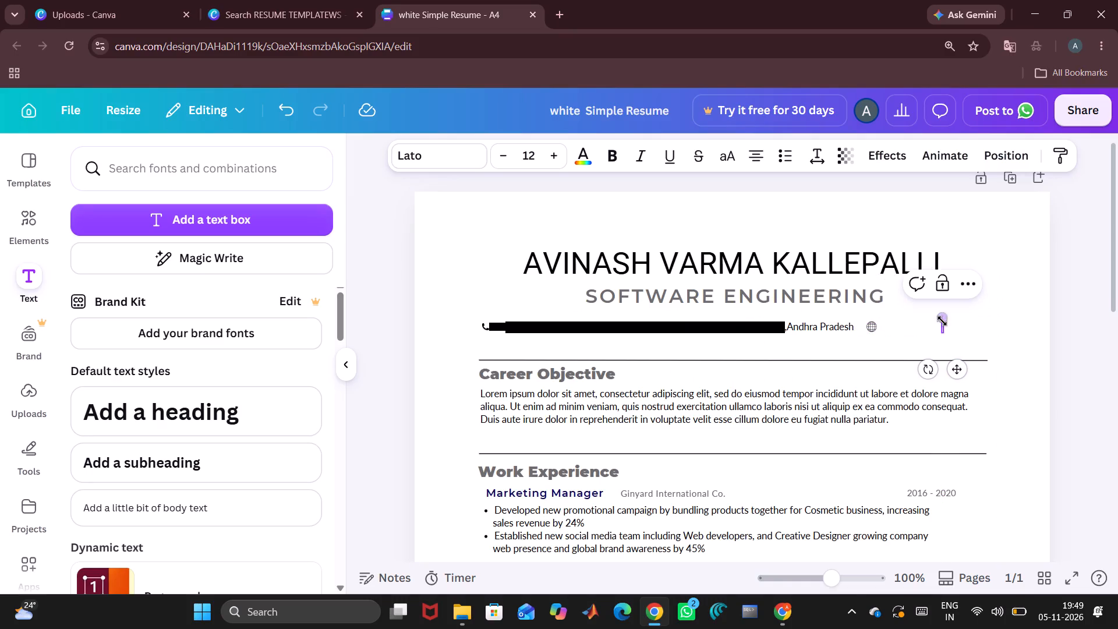
{"action": "type", "text": "hghdgdxghd"}
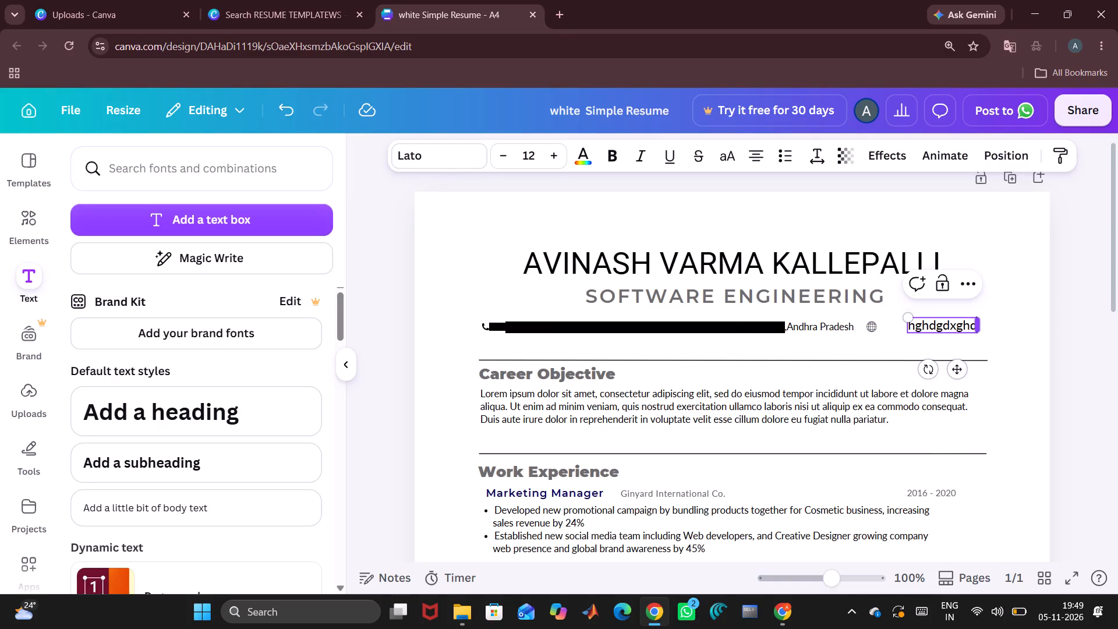
Search Google for "linkedin" in a new browser tab, open the LinkedIn site and go to the account owner's own profile page.
{"action": "left_click", "coordinate": [553, 15]}
{"action": "left_click", "coordinate": [471, 268]}
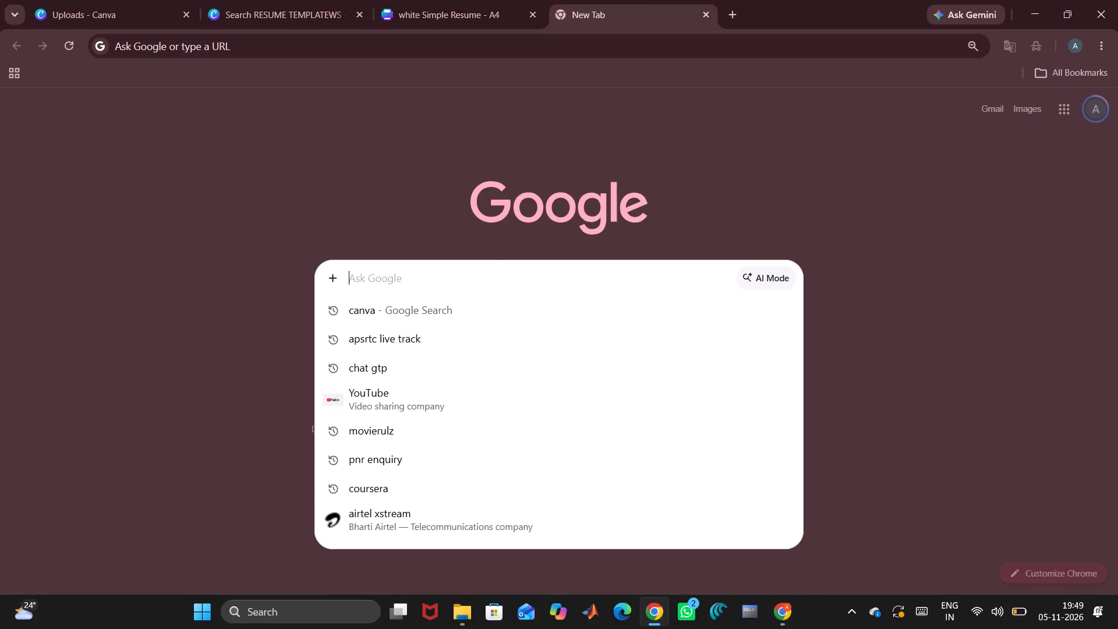
{"action": "type", "text": "linkedin"}
{"action": "key", "text": "Return"}
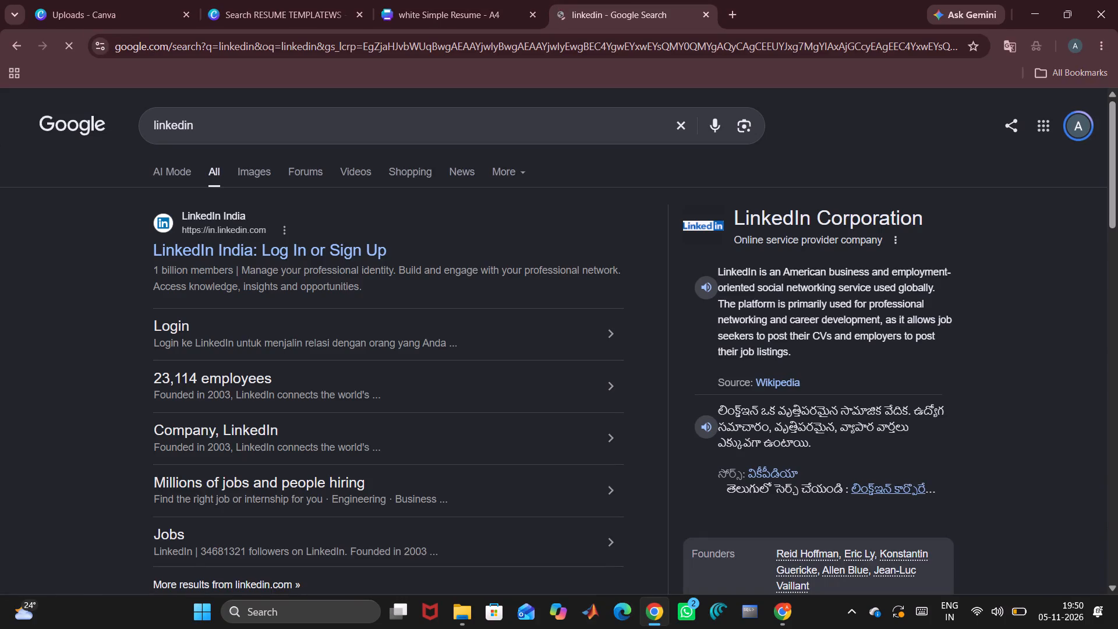
{"action": "left_click", "coordinate": [267, 253]}
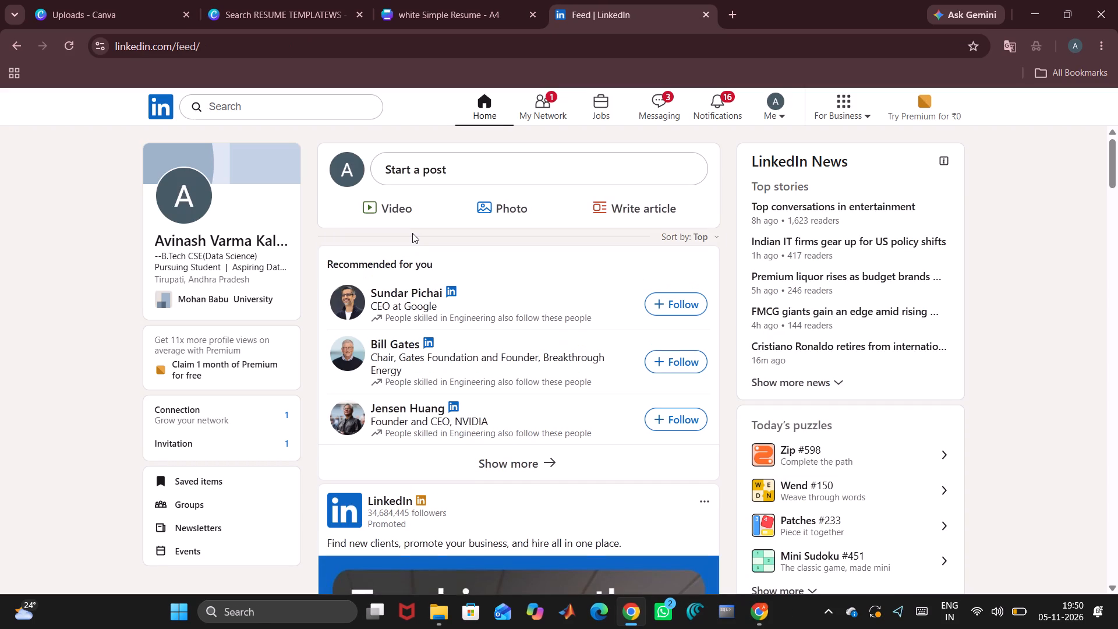
{"action": "left_click", "coordinate": [779, 118]}
{"action": "left_click", "coordinate": [664, 229]}
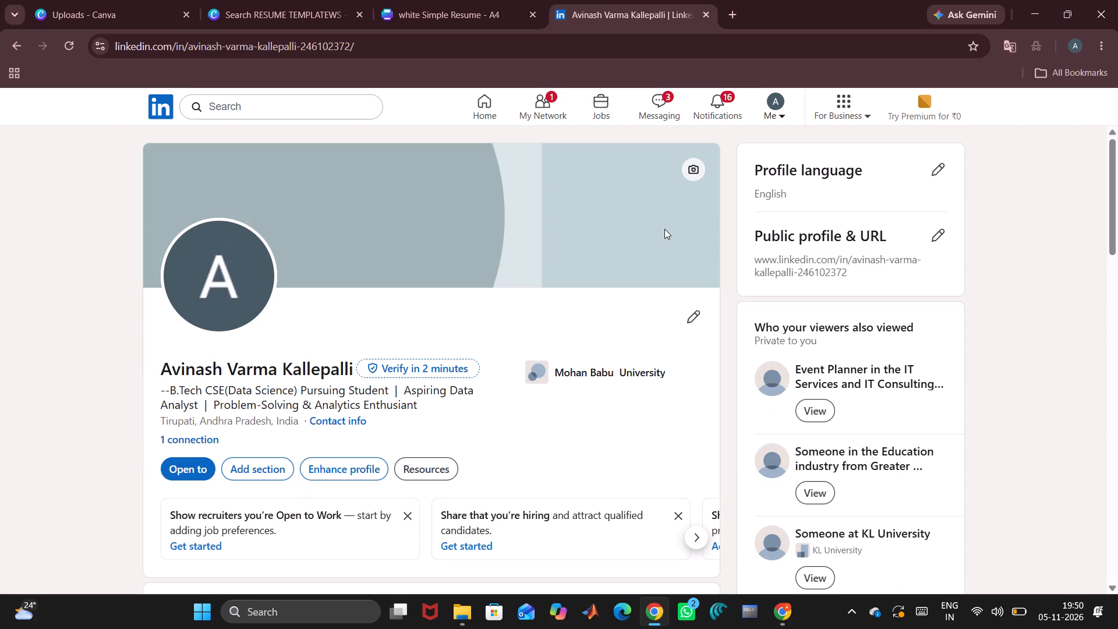
Look through the LinkedIn profile page, including its analytics, activity and public profile URL sections.
{"action": "scroll", "coordinate": [664, 229], "scroll_direction": "down", "scroll_amount": 5}
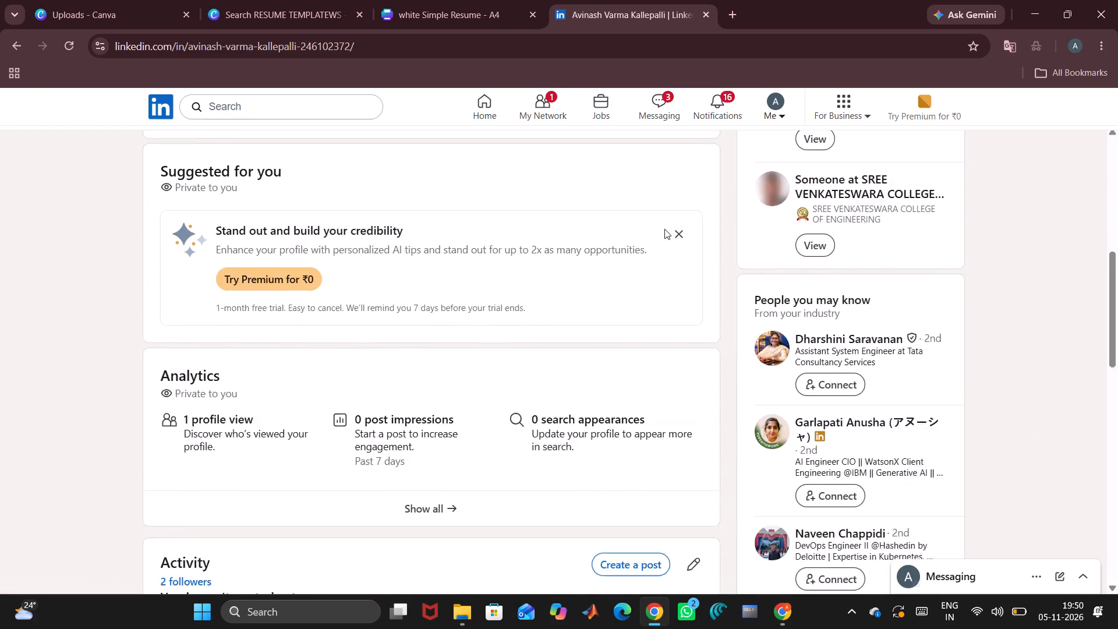
{"action": "scroll", "coordinate": [664, 229], "scroll_direction": "down", "scroll_amount": 4}
{"action": "scroll", "coordinate": [664, 229], "scroll_direction": "up", "scroll_amount": 7}
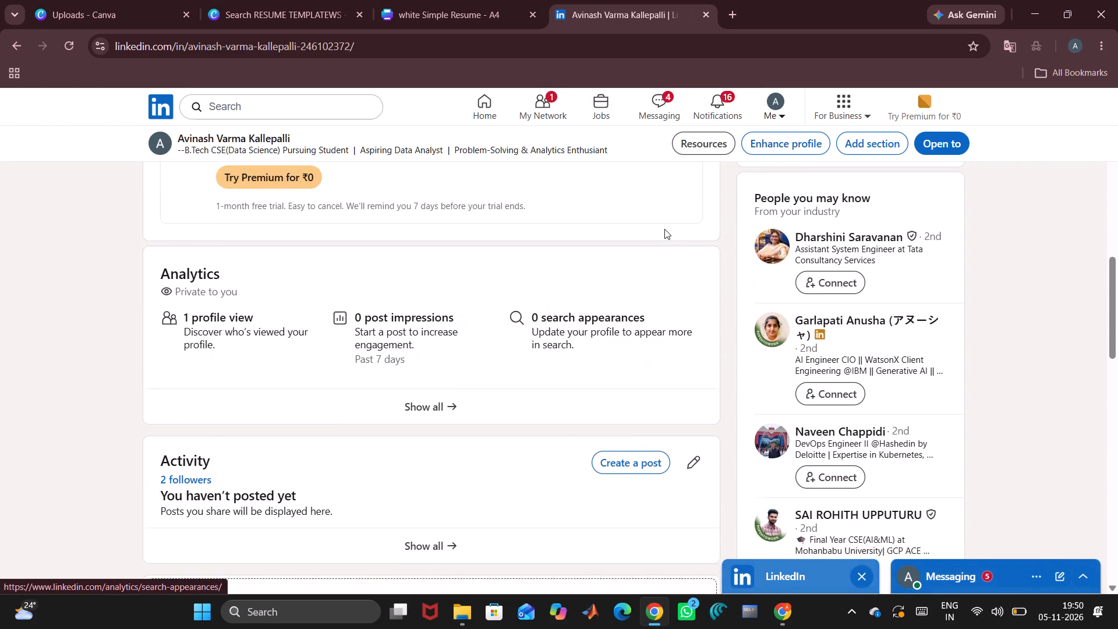
{"action": "scroll", "coordinate": [664, 229], "scroll_direction": "up", "scroll_amount": 6}
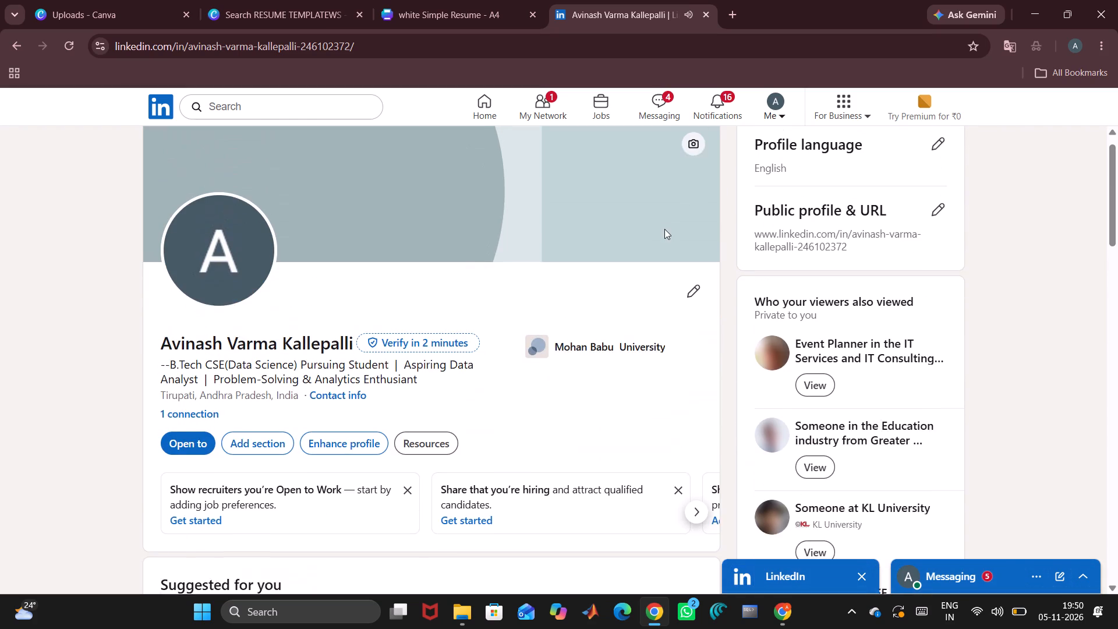
Accept the pending connection invitation on LinkedIn's My Network page.
{"action": "left_click", "coordinate": [540, 90]}
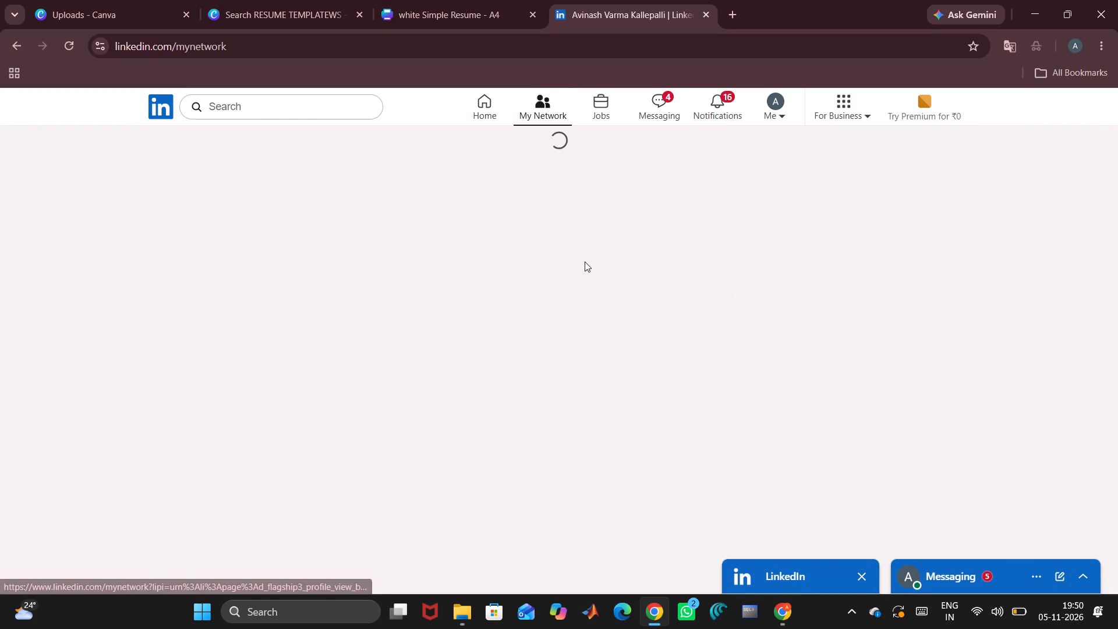
{"action": "scroll", "coordinate": [675, 274], "scroll_direction": "down", "scroll_amount": 1}
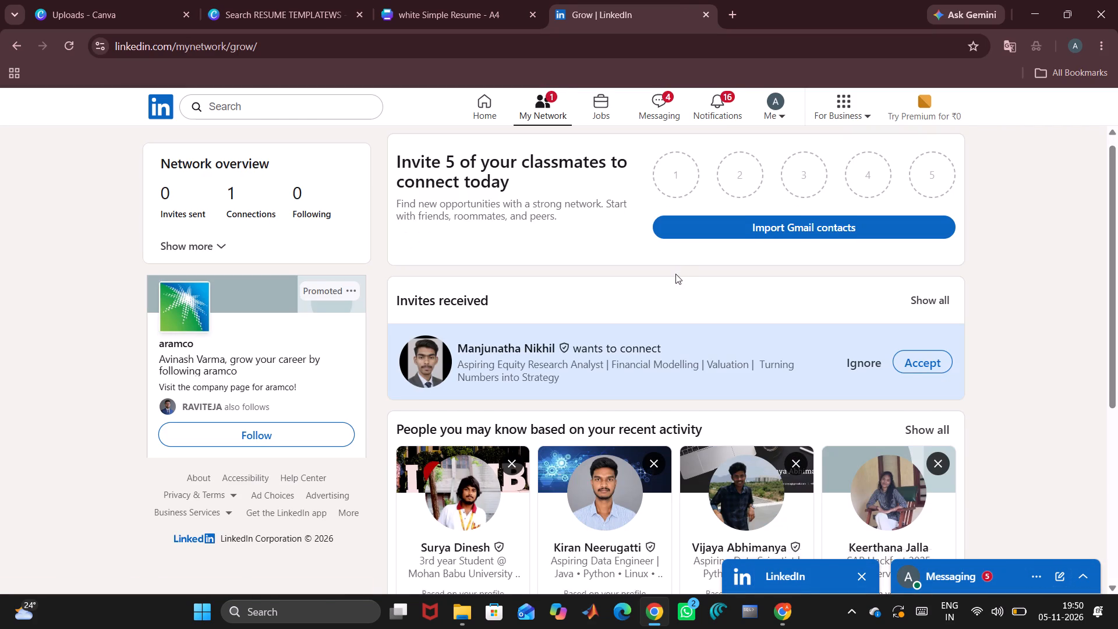
{"action": "scroll", "coordinate": [675, 274], "scroll_direction": "down", "scroll_amount": 1}
{"action": "left_click", "coordinate": [933, 355]}
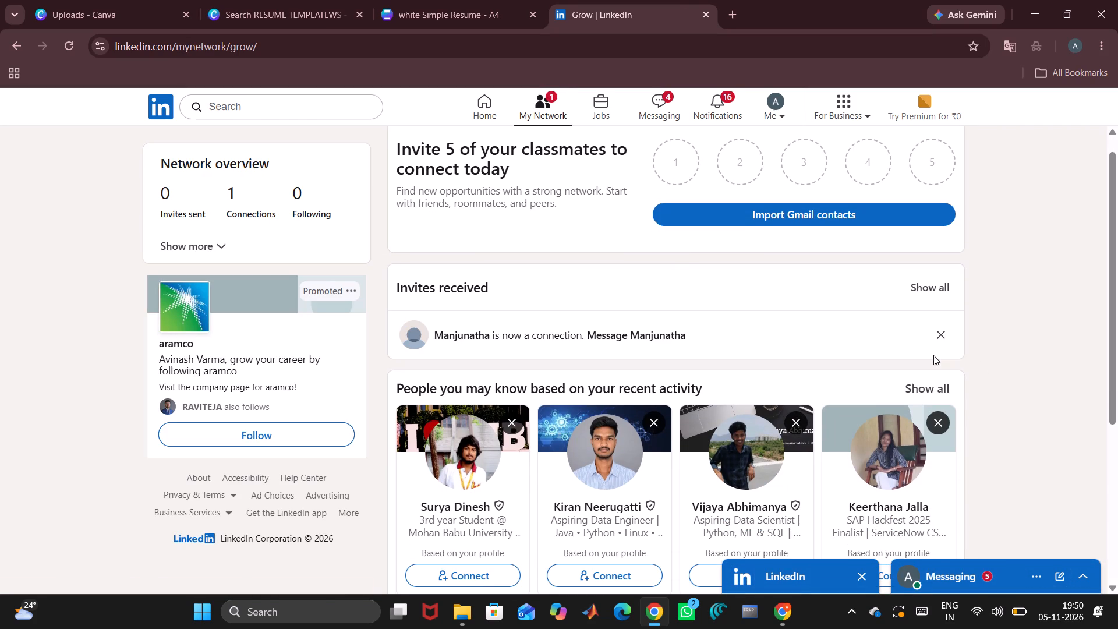
View the new connection's LinkedIn profile, return to the My Network page, look it over and reload it.
{"action": "left_click", "coordinate": [409, 341]}
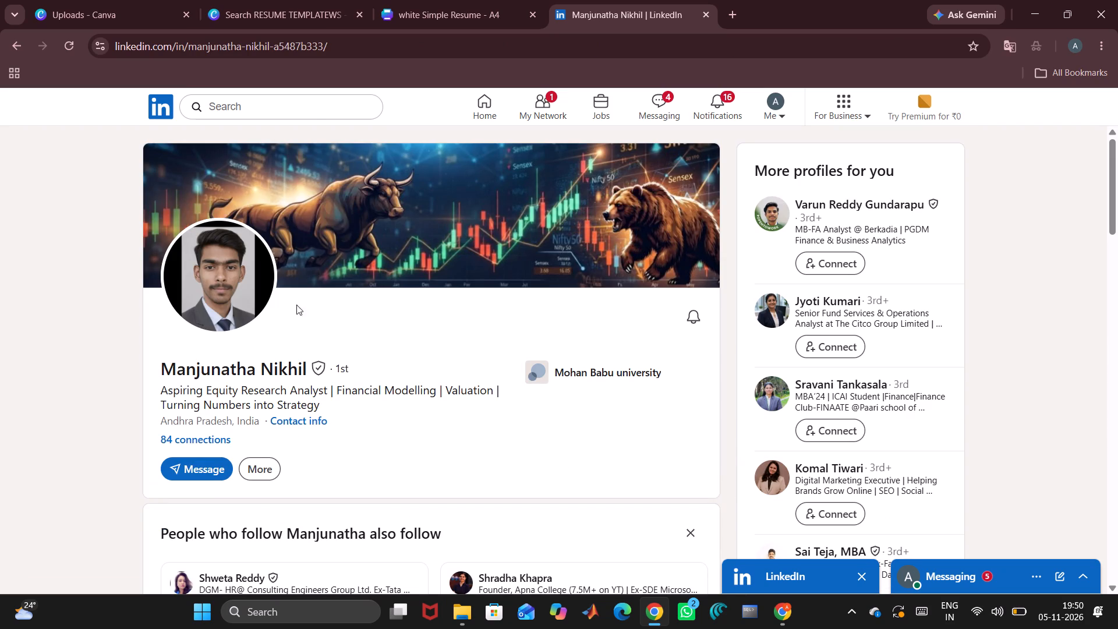
{"action": "scroll", "coordinate": [257, 325], "scroll_direction": "up", "scroll_amount": 1}
{"action": "left_click", "coordinate": [10, 54]}
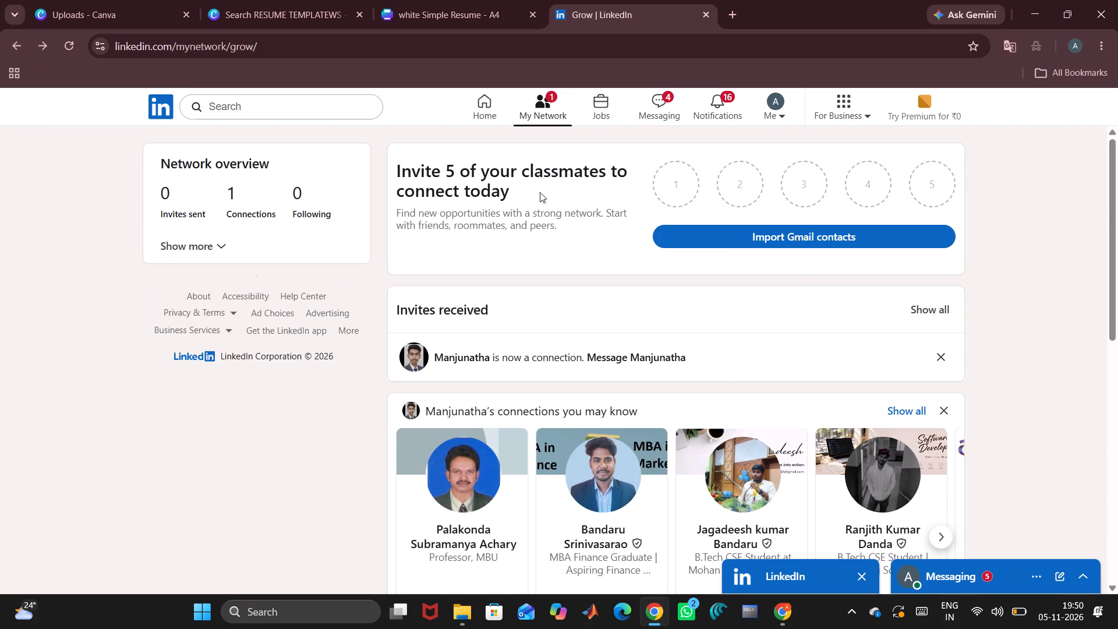
{"action": "scroll", "coordinate": [648, 290], "scroll_direction": "down", "scroll_amount": 2}
{"action": "scroll", "coordinate": [648, 290], "scroll_direction": "up", "scroll_amount": 4}
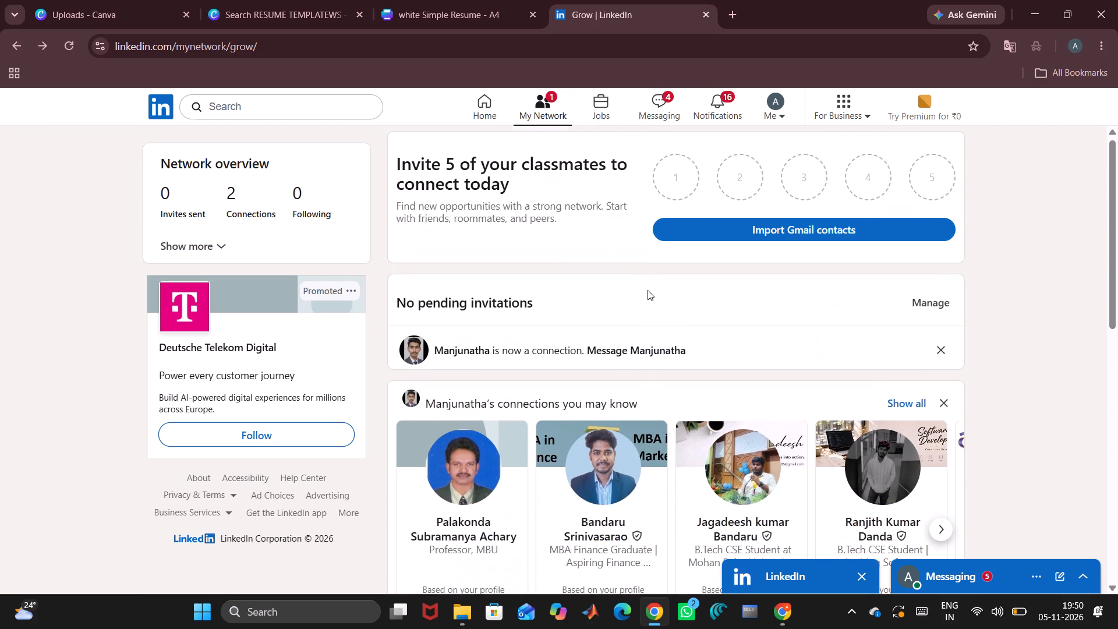
{"action": "scroll", "coordinate": [648, 290], "scroll_direction": "up", "scroll_amount": 8}
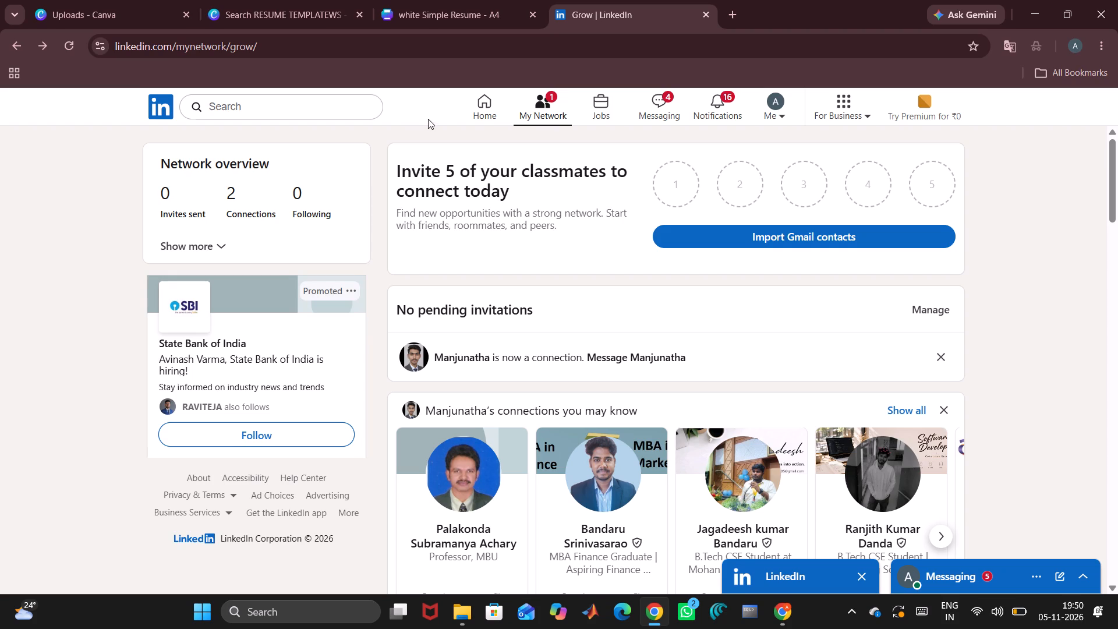
{"action": "left_click", "coordinate": [72, 50]}
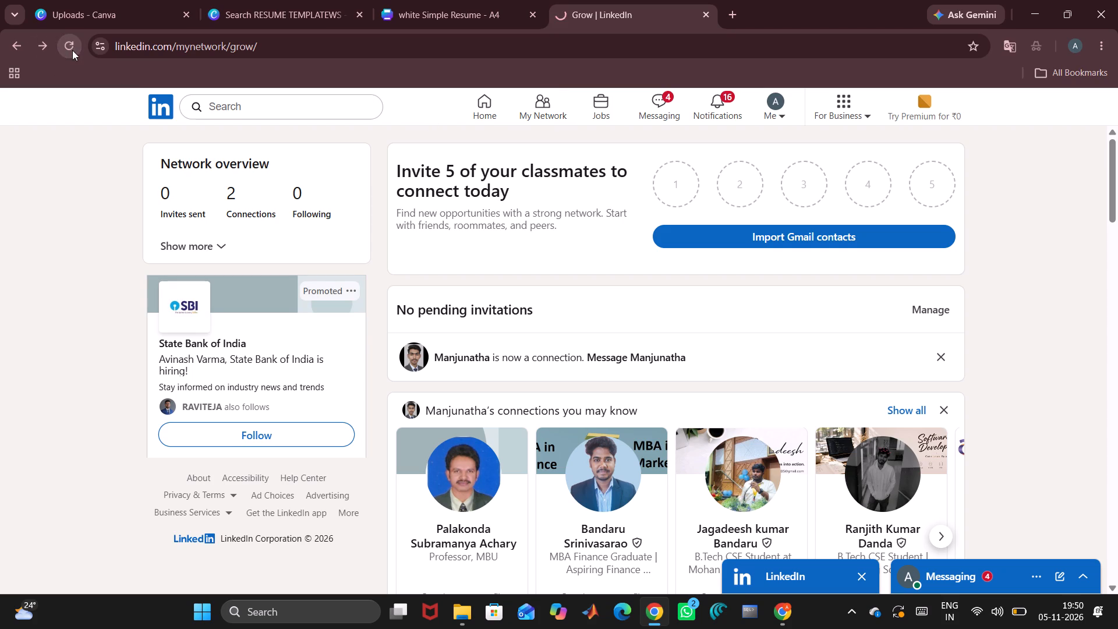
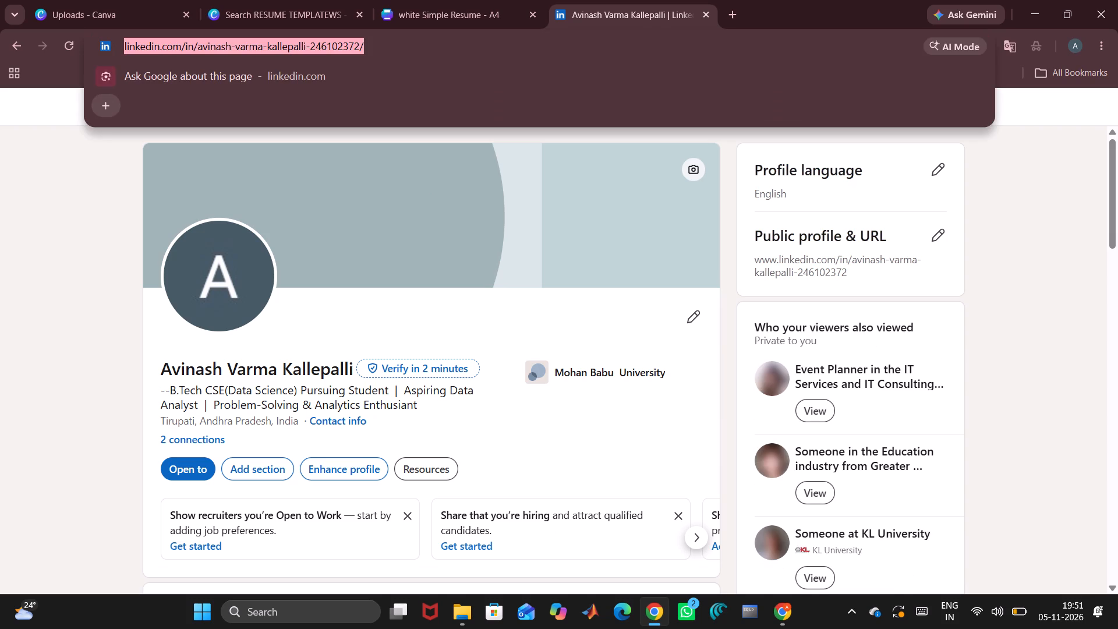
Copy the account owner's LinkedIn profile URL and replace the placeholder text after the globe icon in the resume's contact row with it.
{"action": "key", "text": "ctrl+c"}
{"action": "key", "text": "ctrl+c"}
{"action": "key", "text": "ctrl+c"}
{"action": "key", "text": "ctrl+c"}
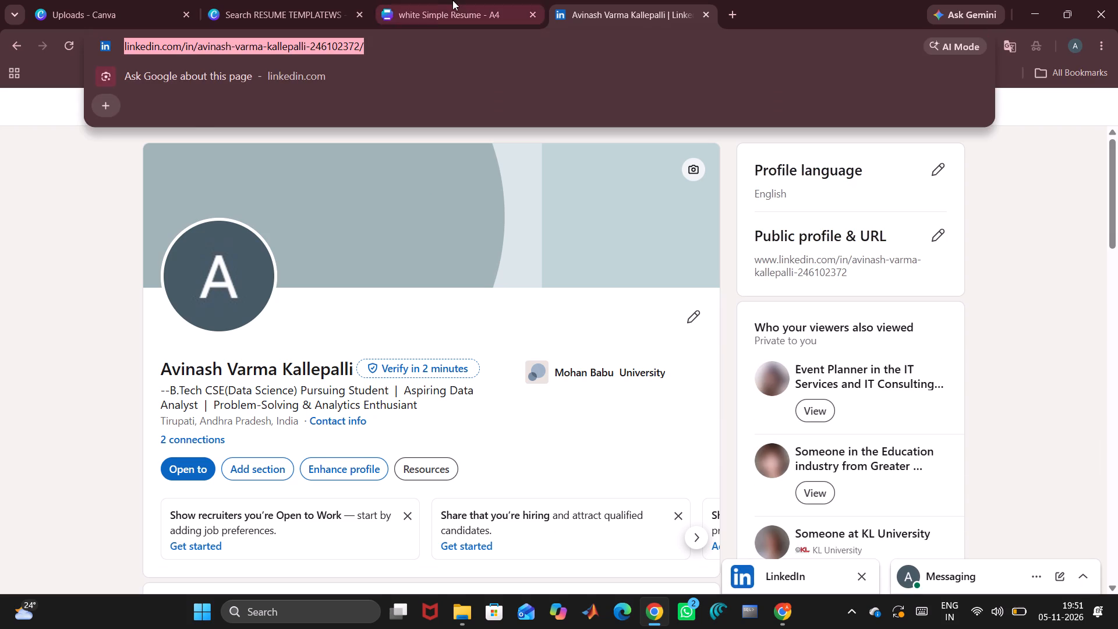
{"action": "left_click", "coordinate": [453, 2]}
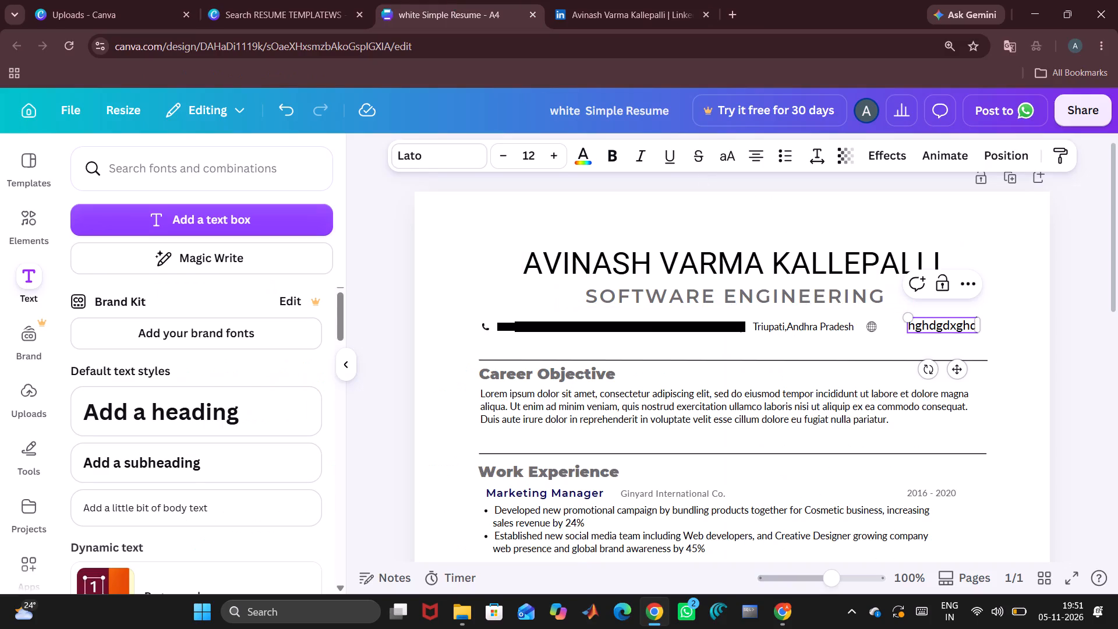
{"action": "left_click", "coordinate": [942, 323]}
{"action": "key", "text": "ctrl+a"}
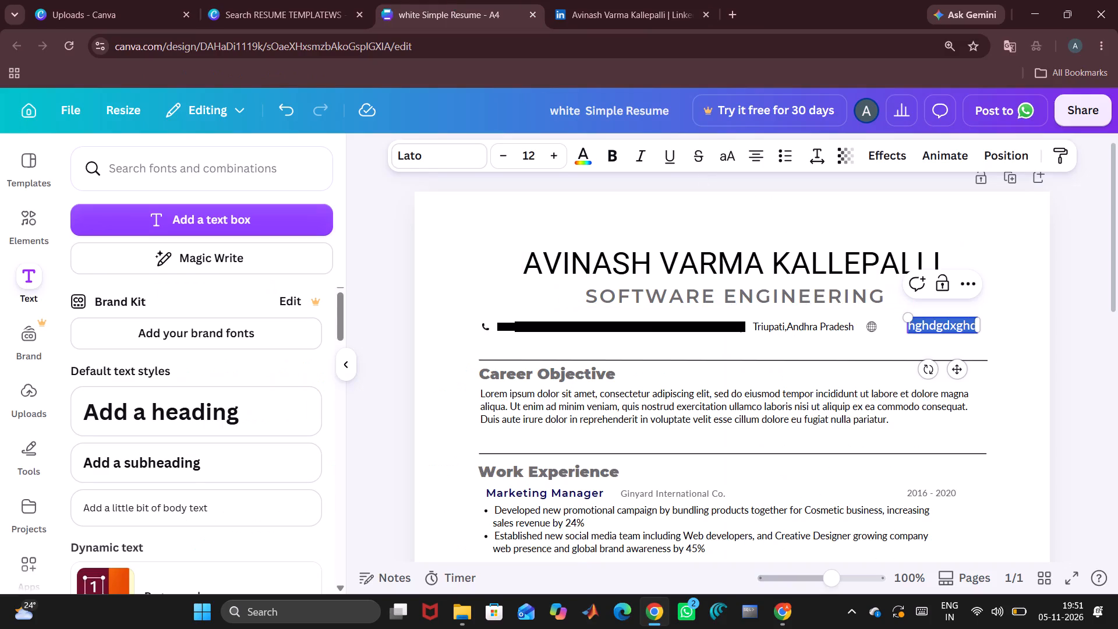
{"action": "key", "text": "ctrl+v"}
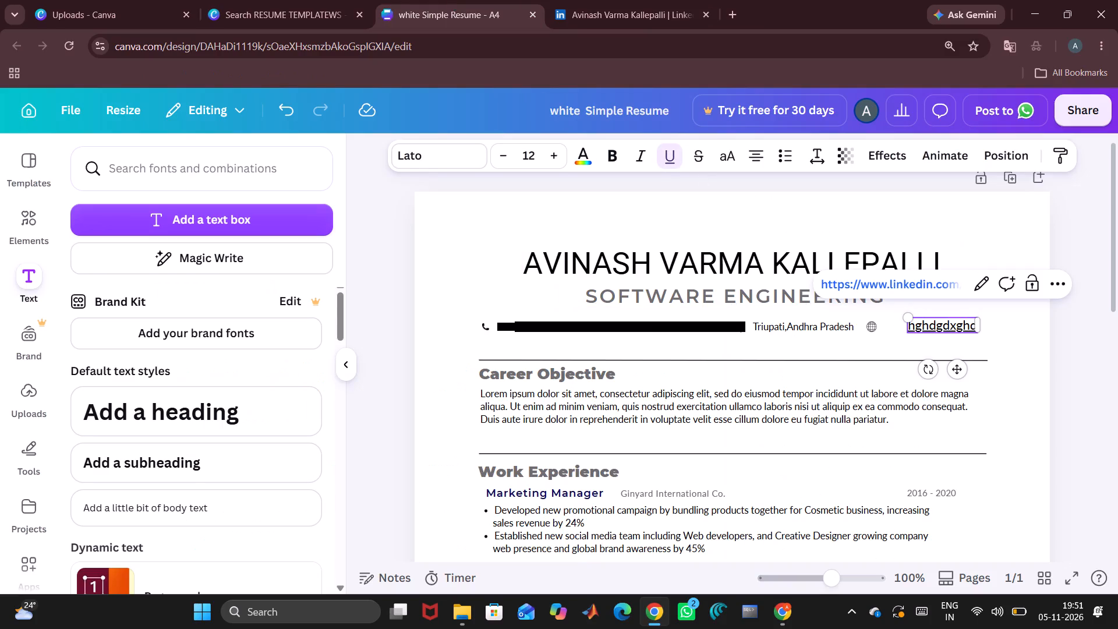
{"action": "left_click", "coordinate": [945, 328]}
{"action": "key", "text": "ctrl+a"}
{"action": "key", "text": "BackSpace"}
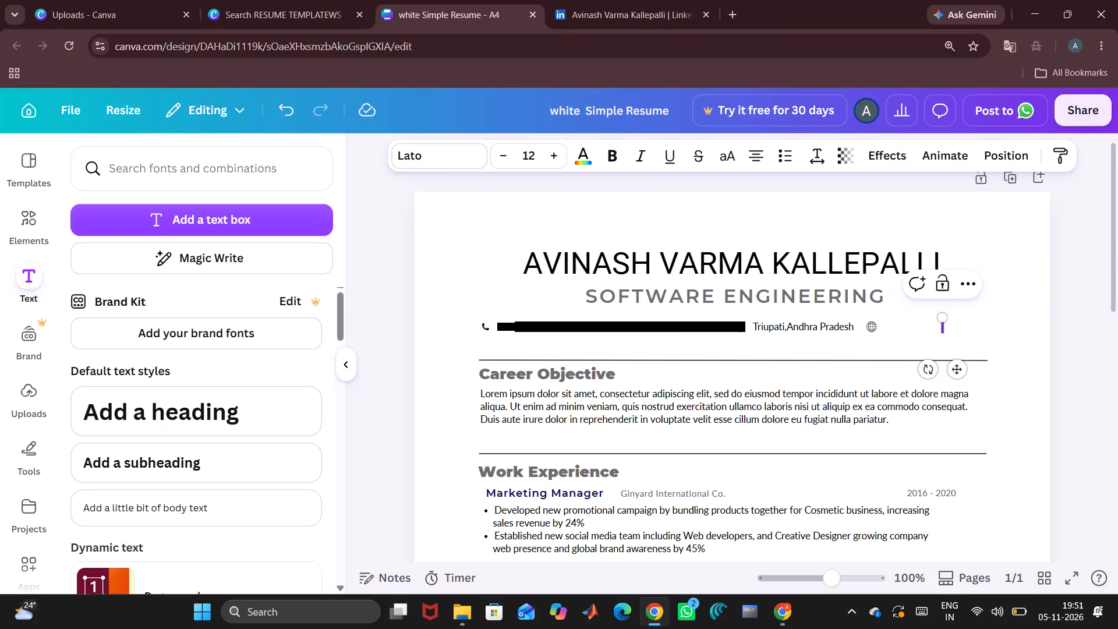
{"action": "key", "text": "ctrl+v"}
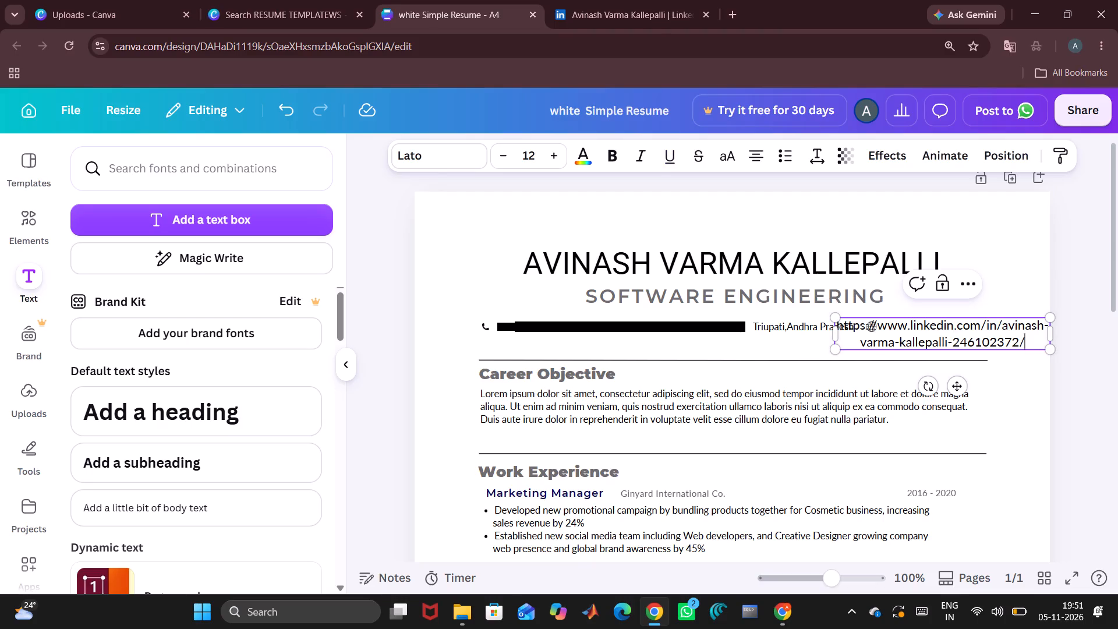
Set the font size of the whole LinkedIn URL text in the contact row to 9.
{"action": "left_click_drag", "start_coordinate": [1034, 341], "coordinate": [833, 321]}
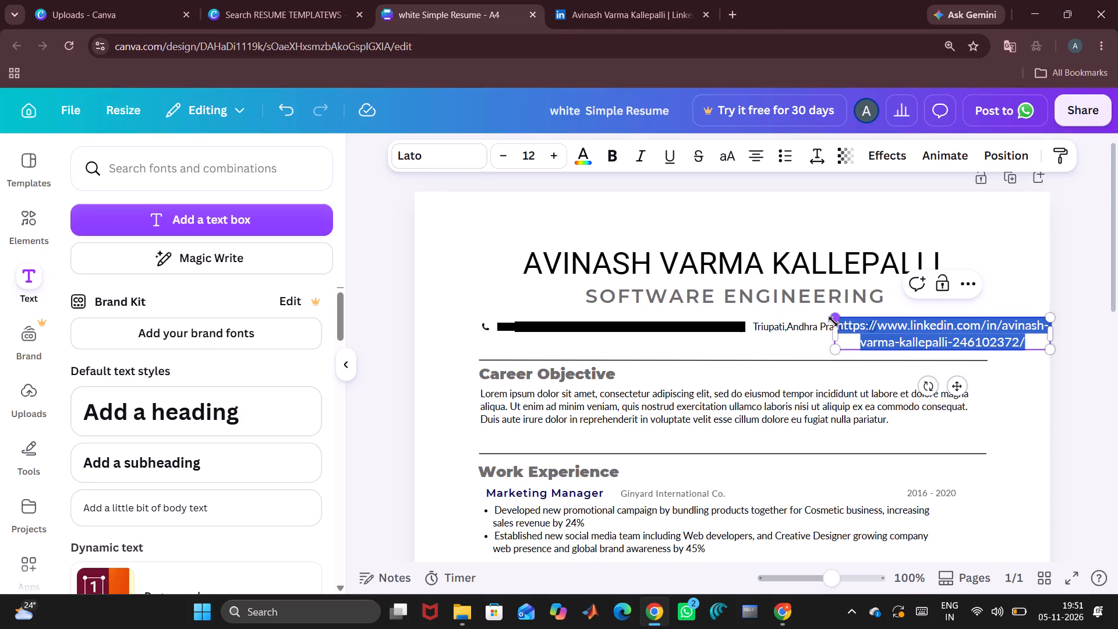
{"action": "left_click_drag", "start_coordinate": [833, 321], "coordinate": [834, 323]}
{"action": "triple_click", "coordinate": [502, 156]}
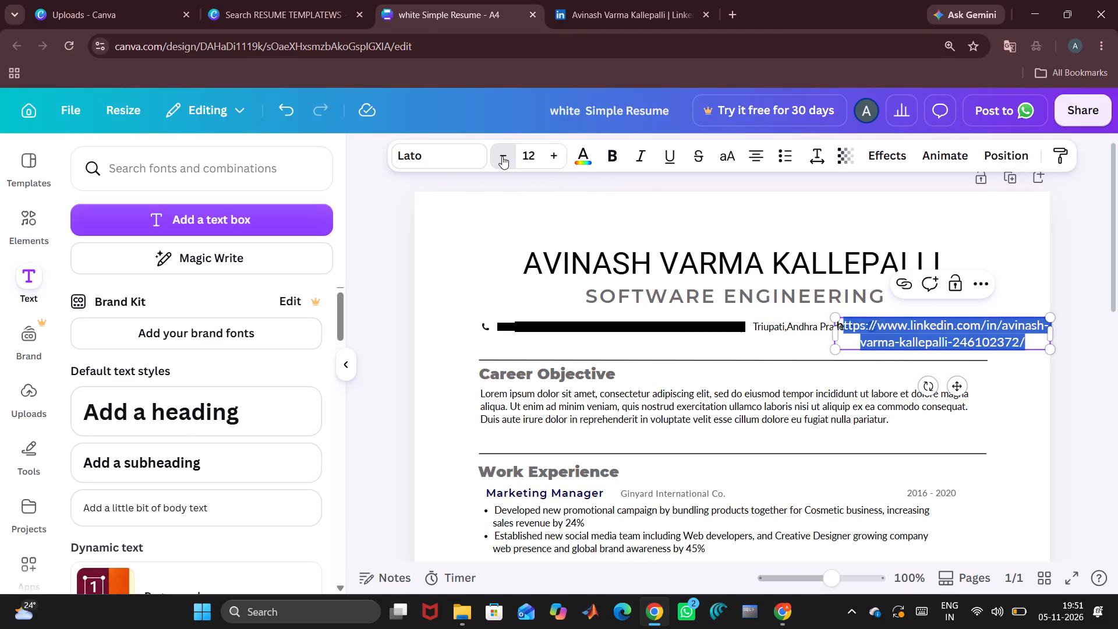
{"action": "left_click", "coordinate": [502, 156]}
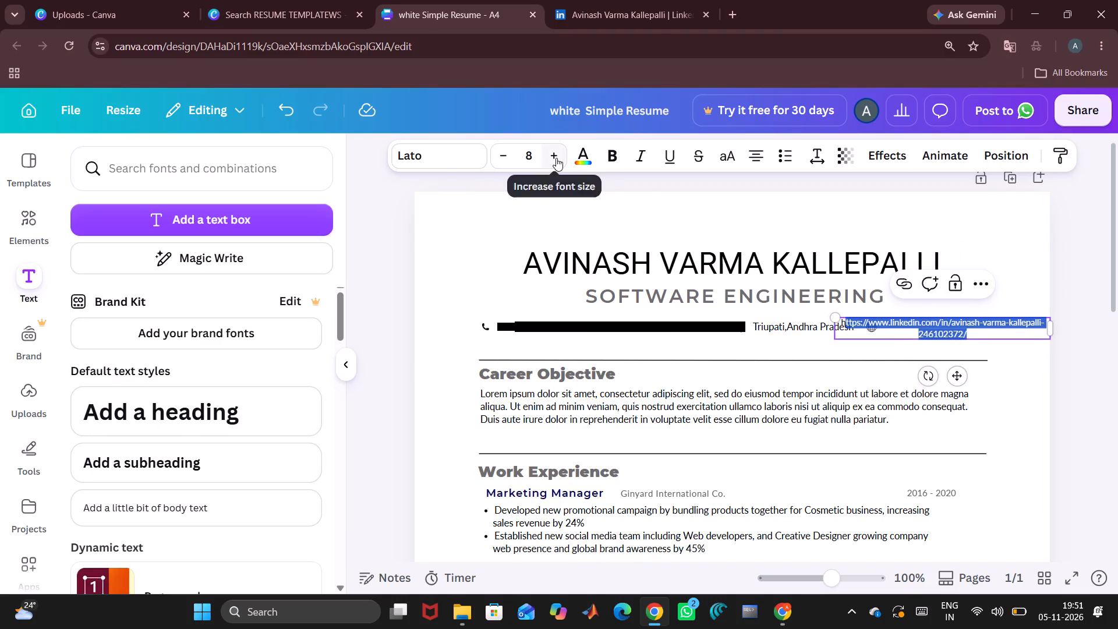
{"action": "left_click", "coordinate": [556, 158]}
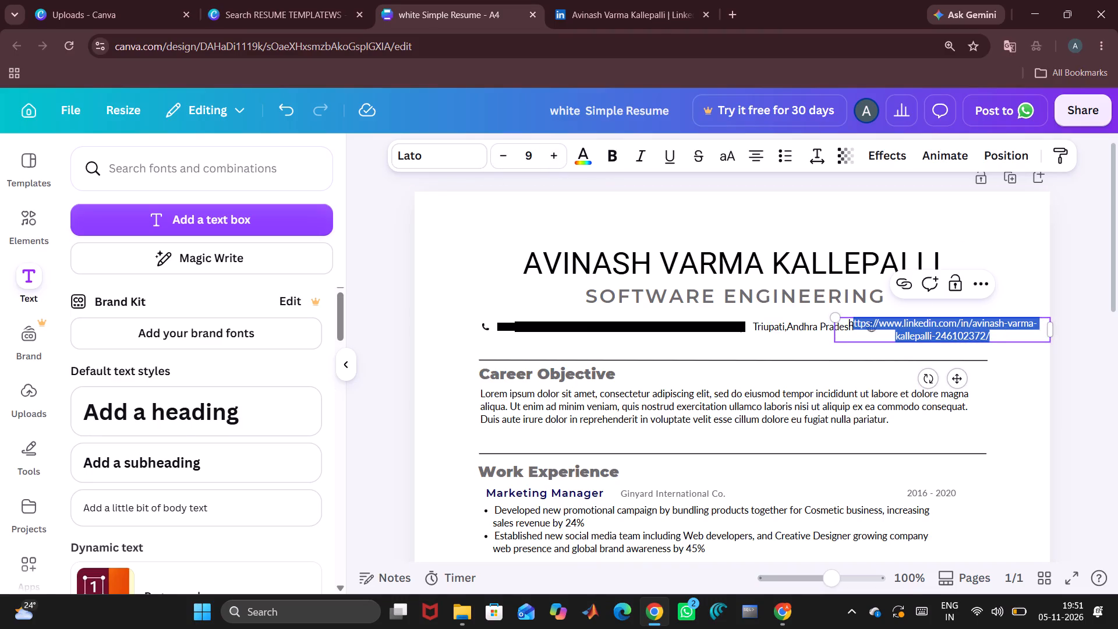
Narrow the LinkedIn URL text box to about 5.3 wide and place it just after the globe icon, inside the page edge.
{"action": "left_click_drag", "start_coordinate": [1056, 334], "coordinate": [1033, 334]}
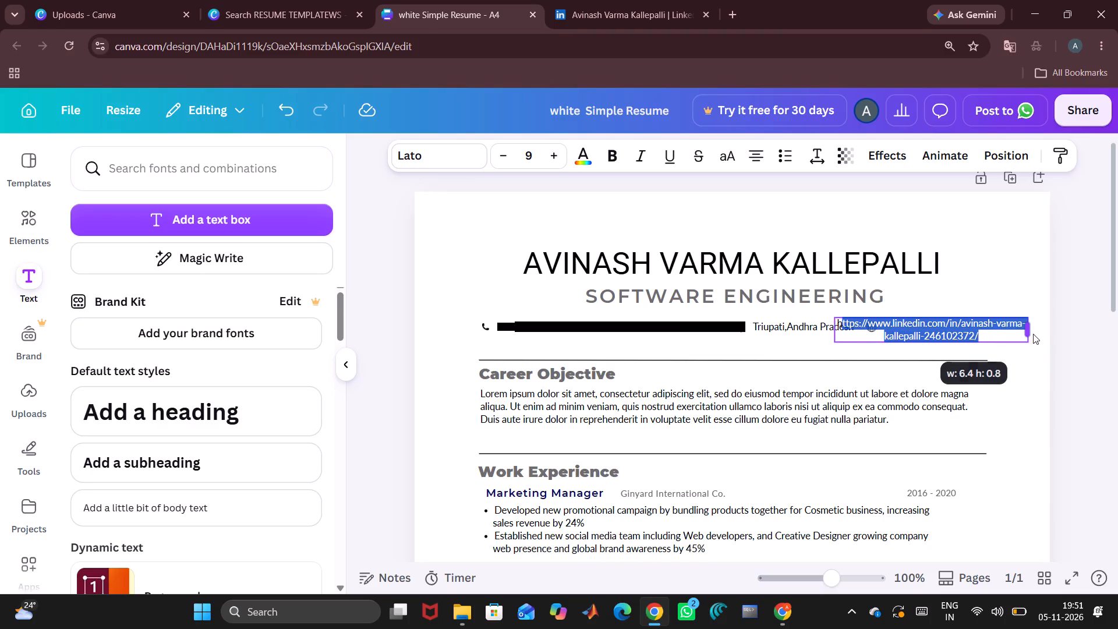
{"action": "left_click_drag", "start_coordinate": [1033, 334], "coordinate": [1032, 334]}
{"action": "left_click", "coordinate": [1013, 356]}
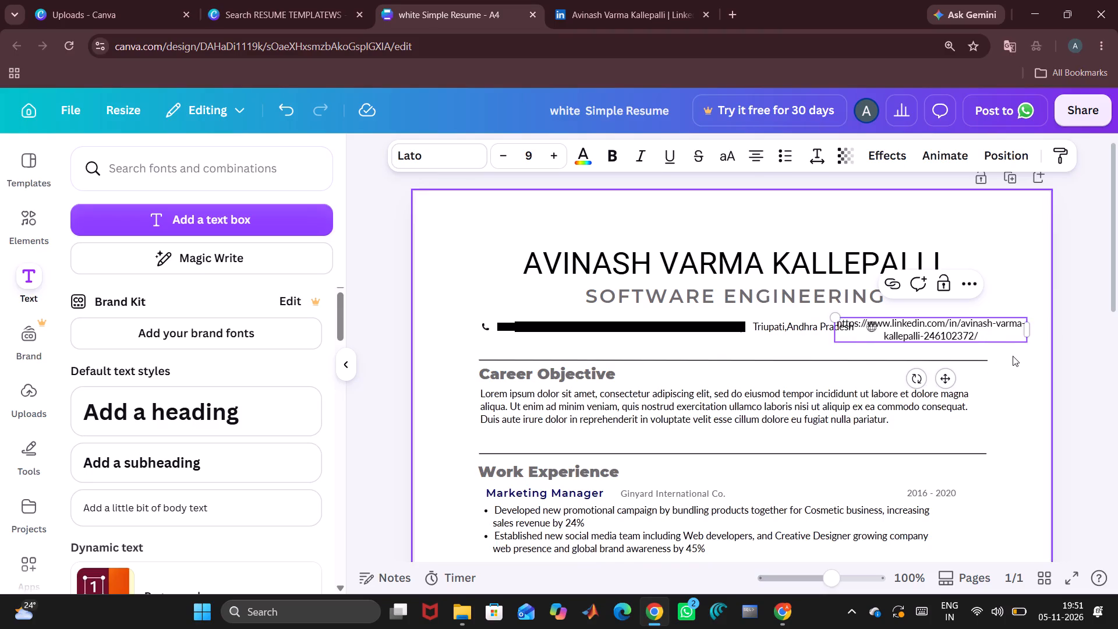
{"action": "left_click_drag", "start_coordinate": [977, 331], "coordinate": [1031, 337]}
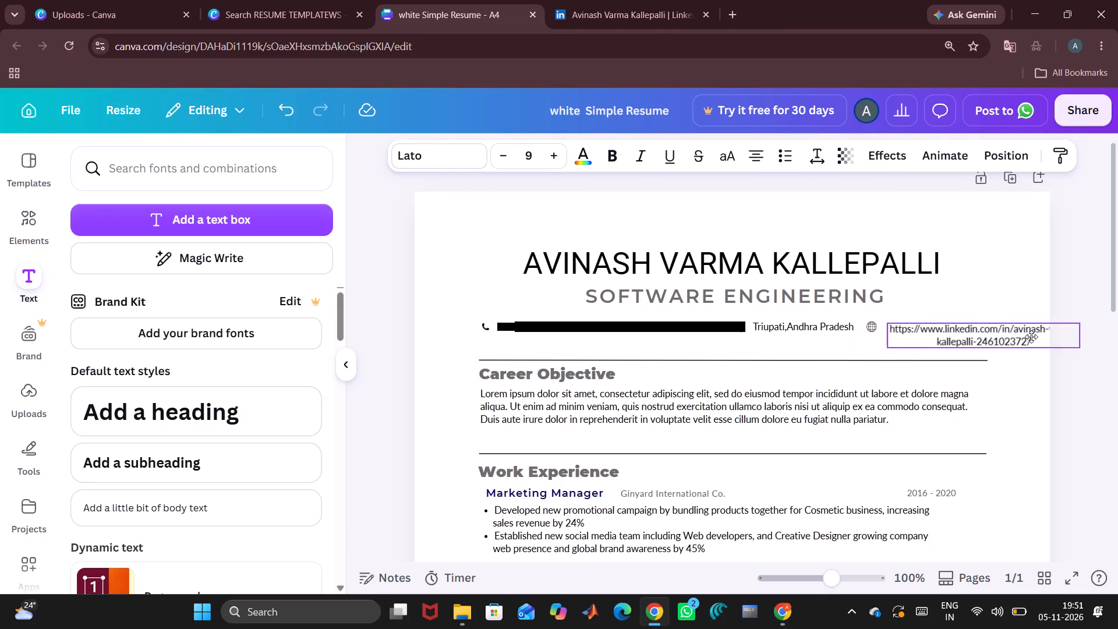
{"action": "left_click_drag", "start_coordinate": [1031, 337], "coordinate": [1031, 335]}
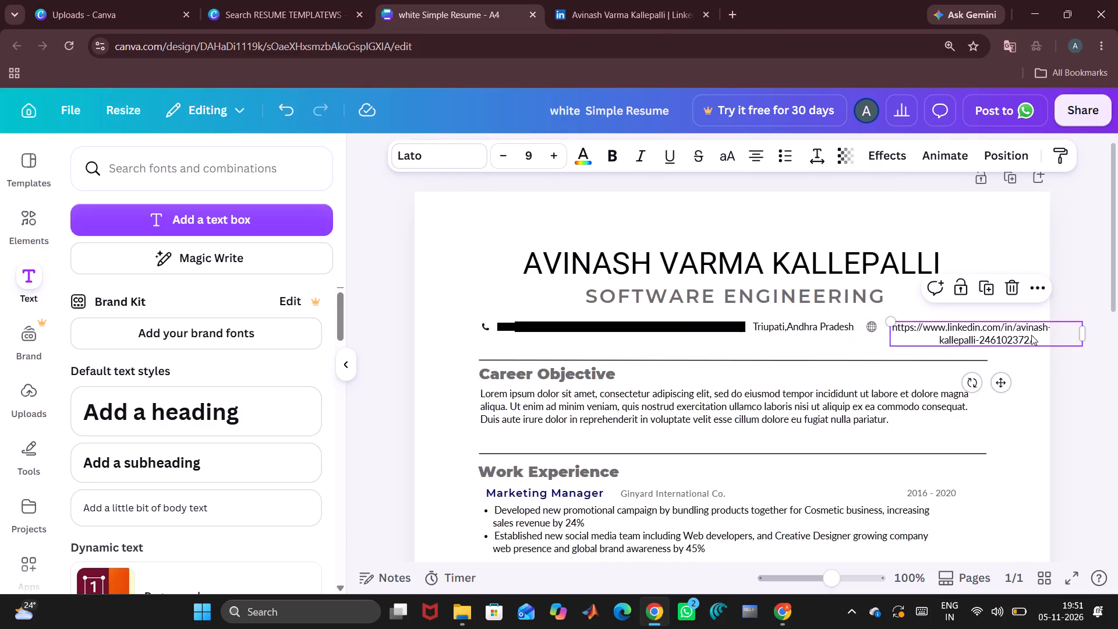
{"action": "left_click", "coordinate": [1081, 334]}
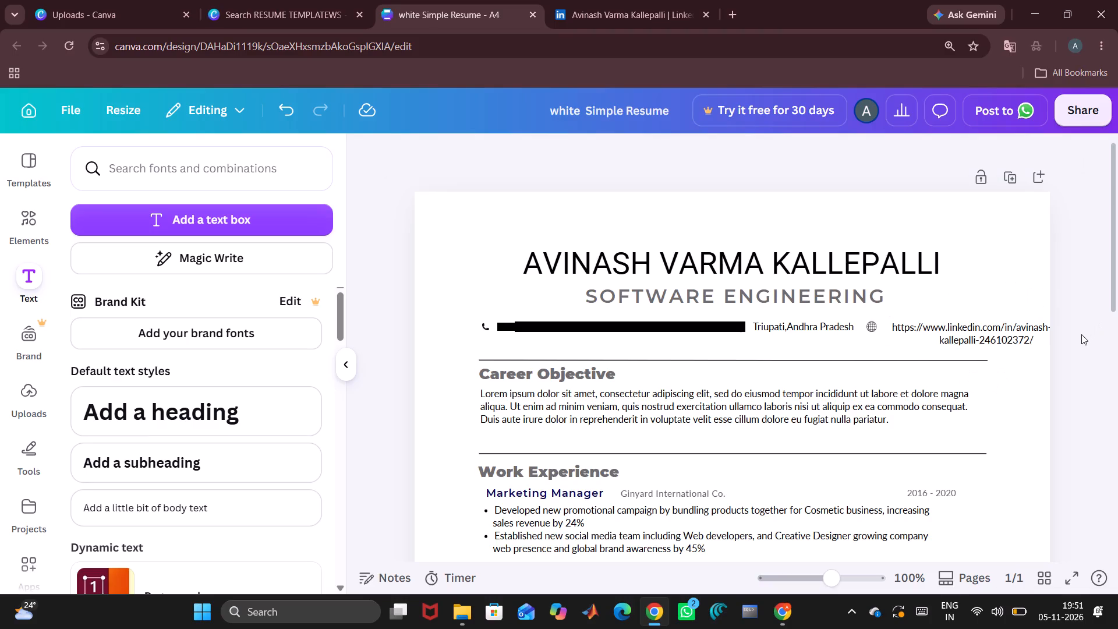
{"action": "left_click", "coordinate": [1035, 333]}
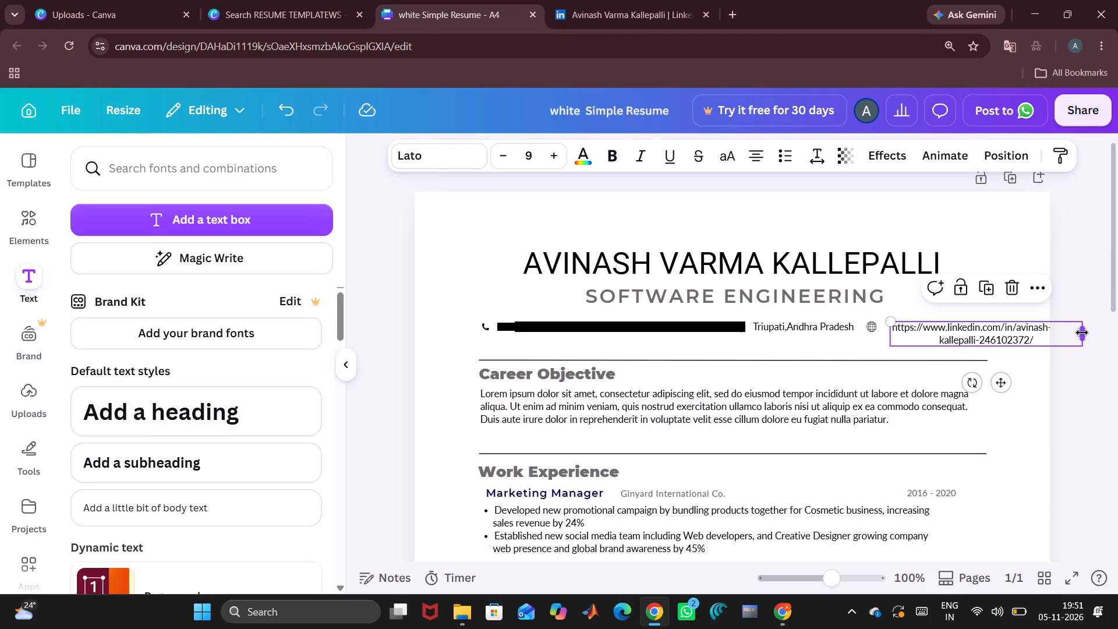
{"action": "left_click_drag", "start_coordinate": [1082, 333], "coordinate": [1042, 332]}
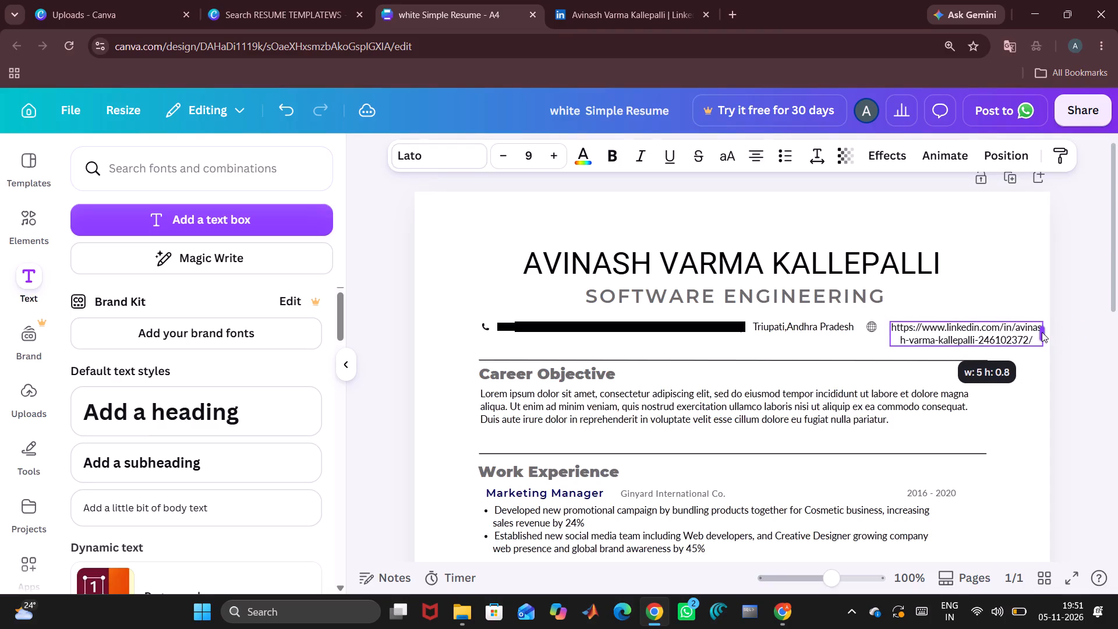
{"action": "left_click_drag", "start_coordinate": [1042, 332], "coordinate": [1044, 332]}
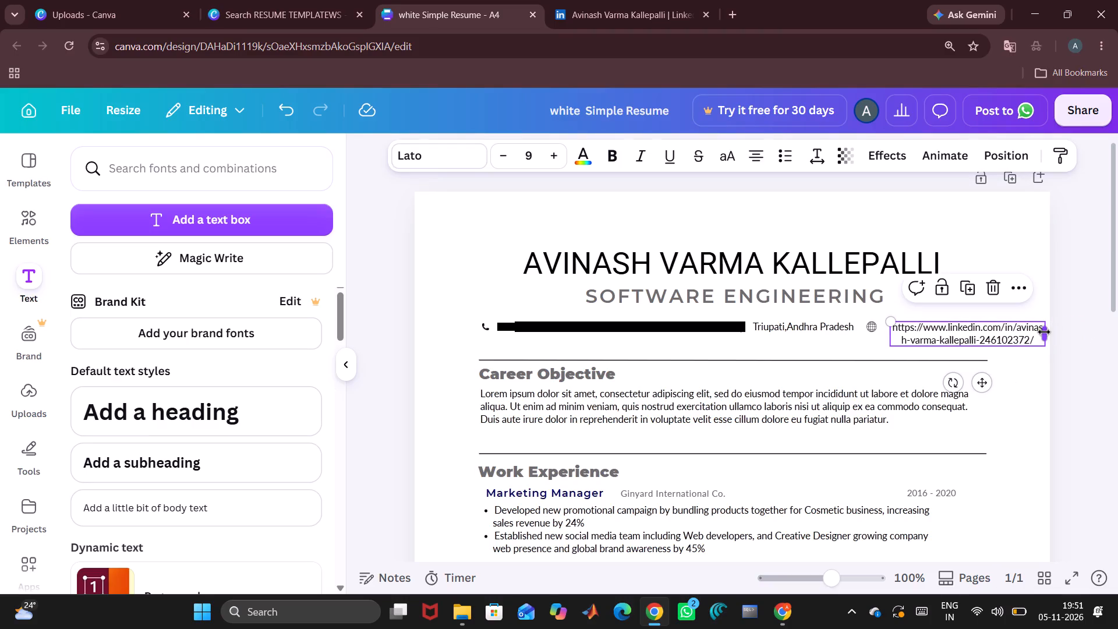
{"action": "left_click_drag", "start_coordinate": [1025, 330], "coordinate": [1020, 328]}
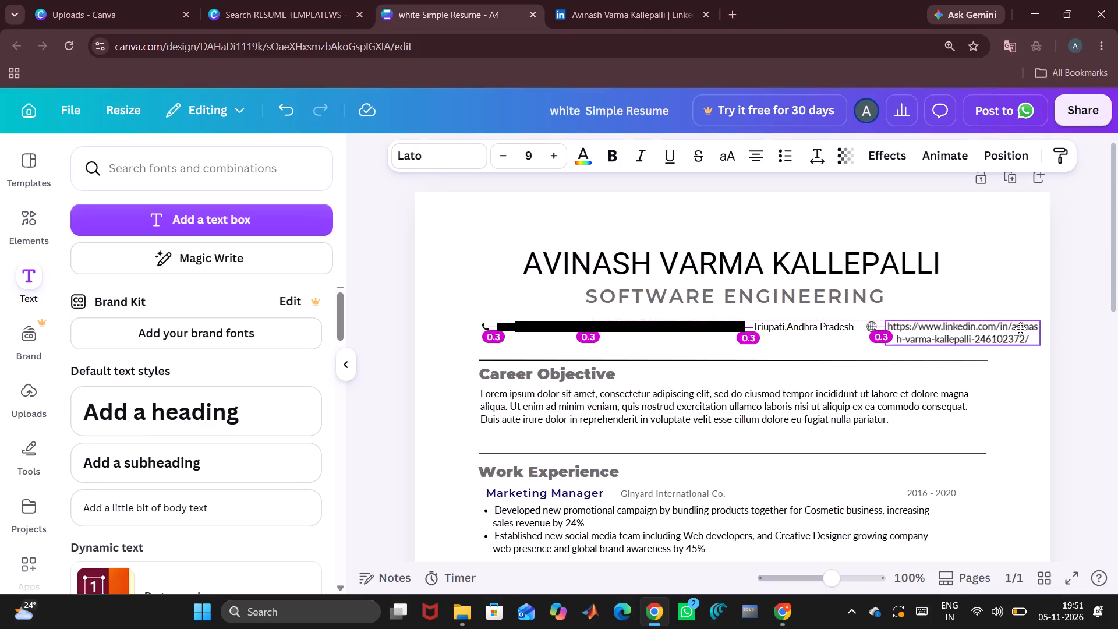
{"action": "left_click_drag", "start_coordinate": [1020, 328], "coordinate": [1020, 329]}
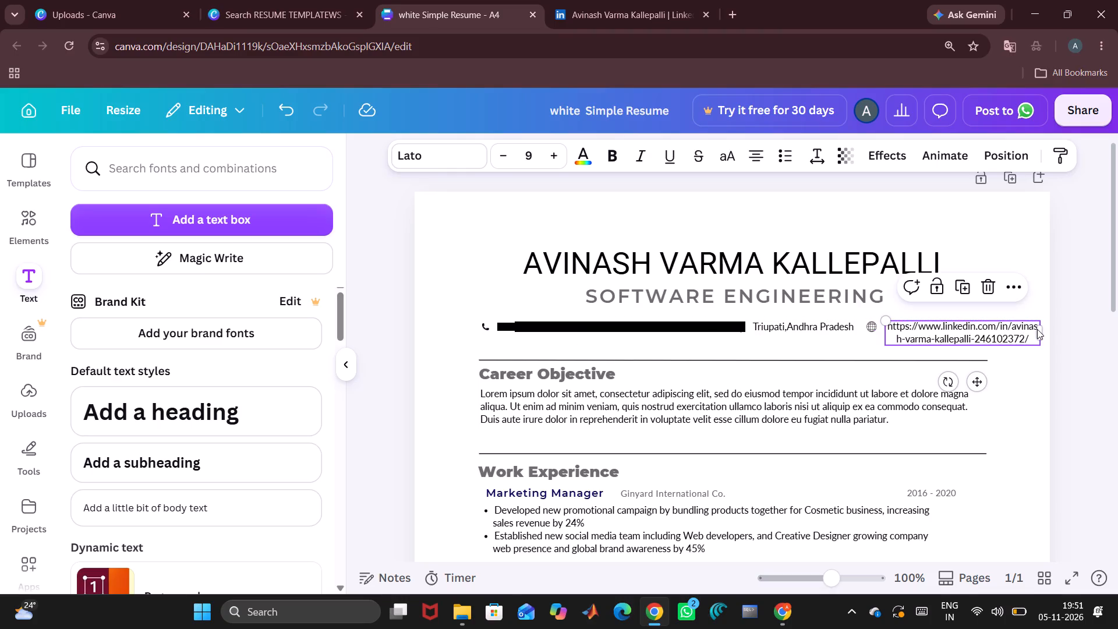
{"action": "left_click", "coordinate": [1041, 337]}
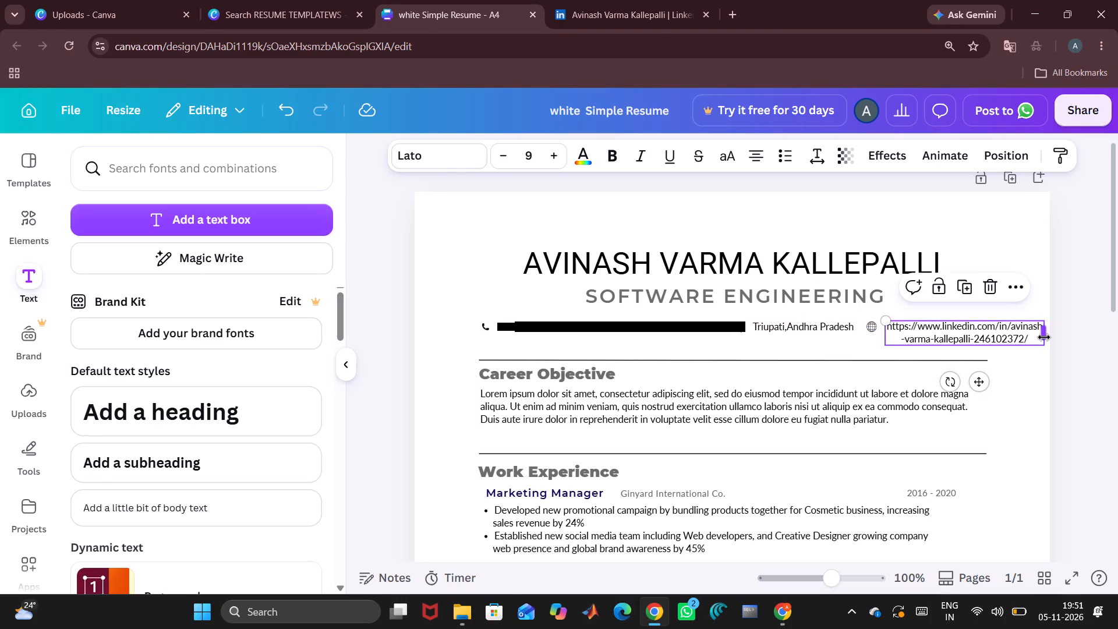
{"action": "left_click", "coordinate": [1063, 347]}
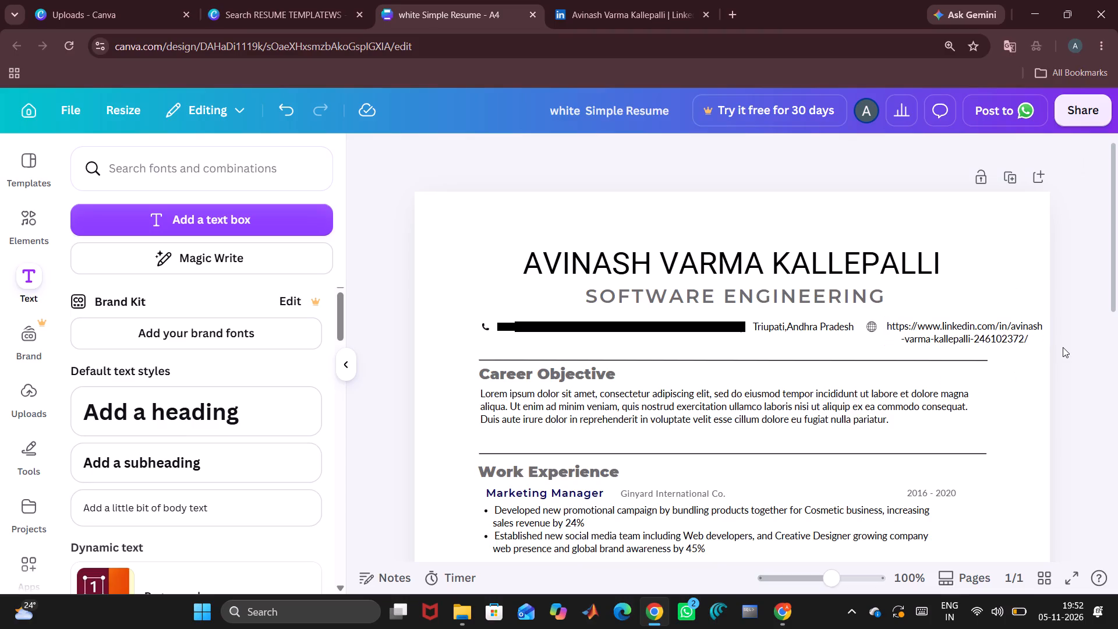
Reduce the font size of the whole LinkedIn URL text to 8.
{"action": "left_click", "coordinate": [942, 328]}
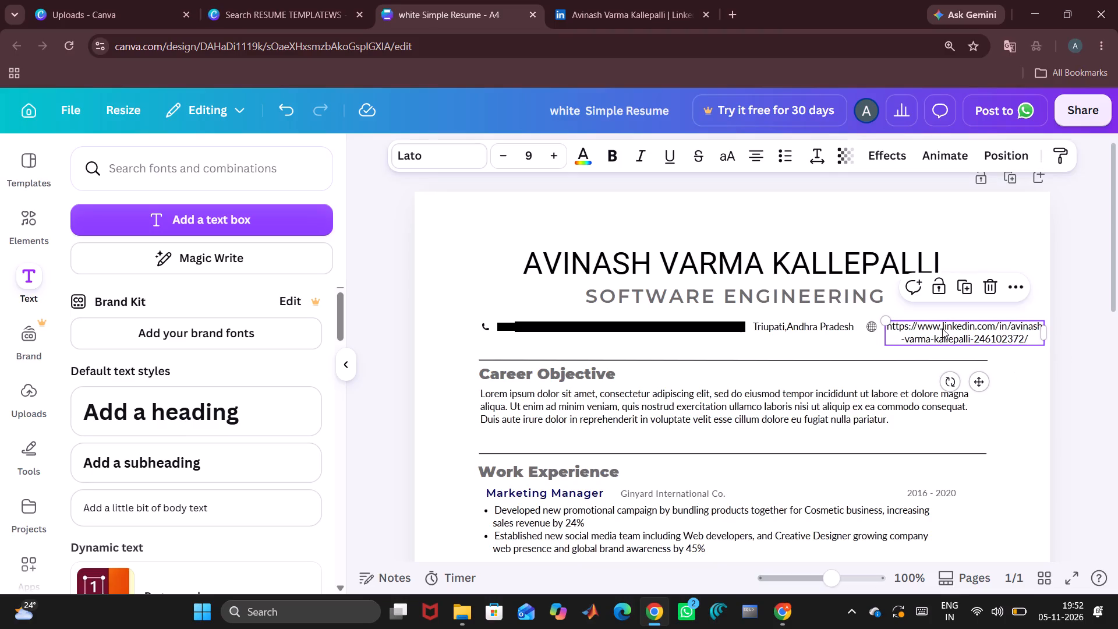
{"action": "double_click", "coordinate": [942, 328]}
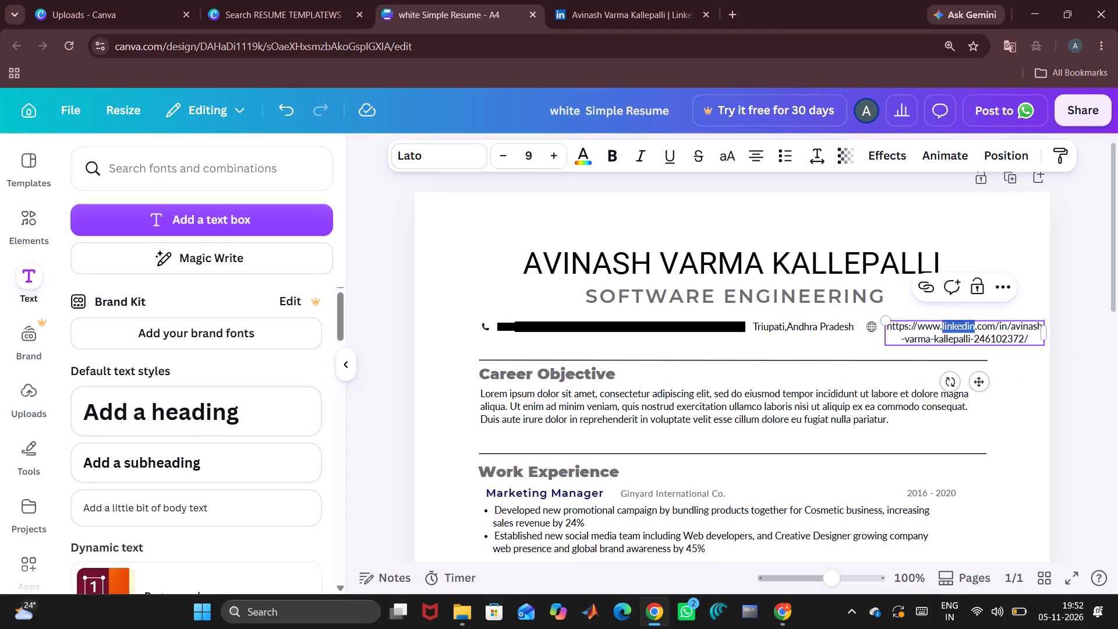
{"action": "left_click", "coordinate": [921, 335]}
{"action": "key", "text": "ctrl+a"}
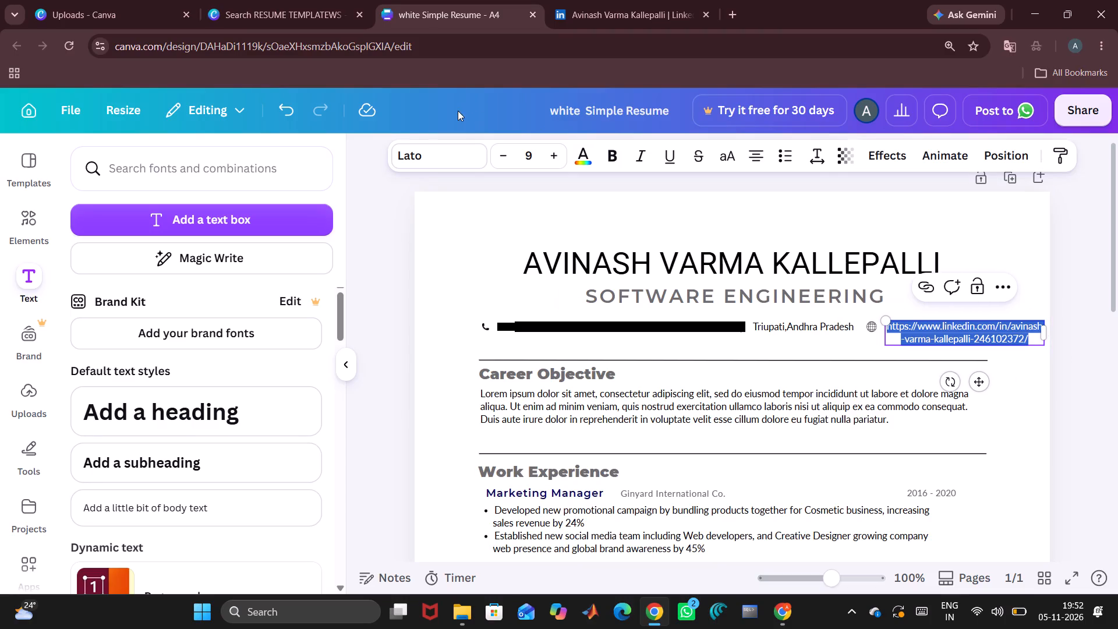
{"action": "left_click", "coordinate": [497, 156]}
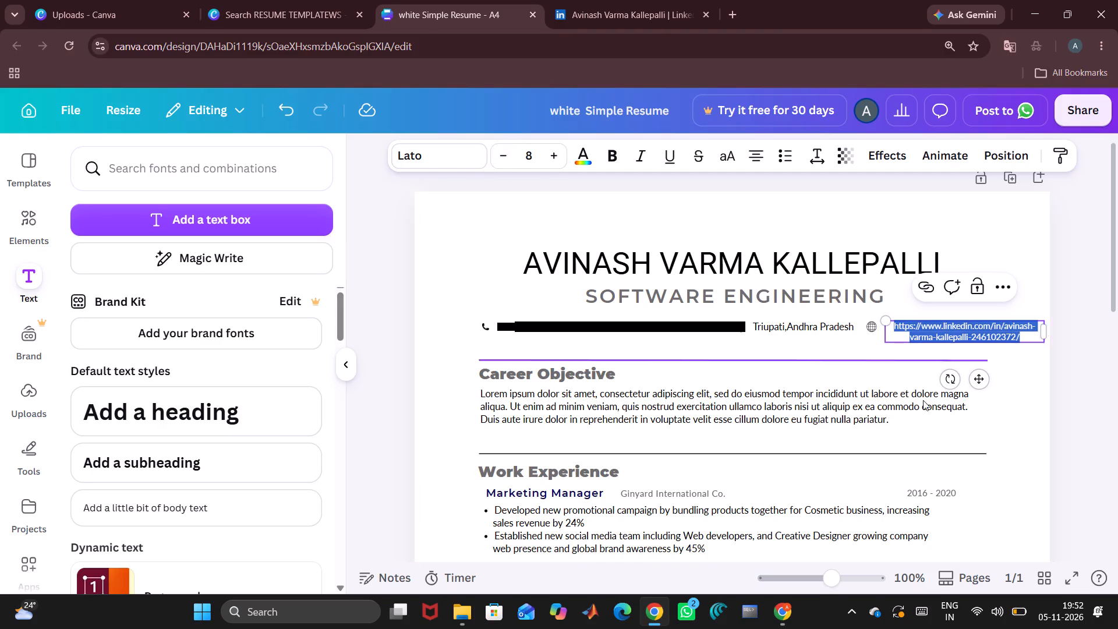
{"action": "left_click", "coordinate": [953, 337]}
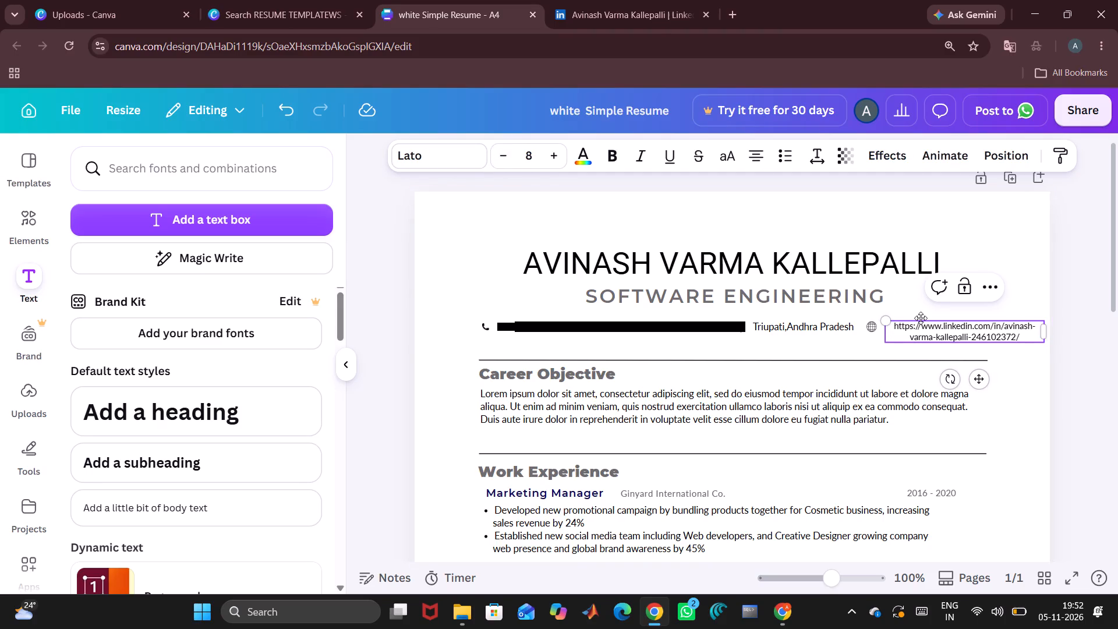
Shift the LinkedIn URL text box slightly closer to the globe icon, keeping it level with the contact row.
{"action": "left_click_drag", "start_coordinate": [921, 318], "coordinate": [916, 318]}
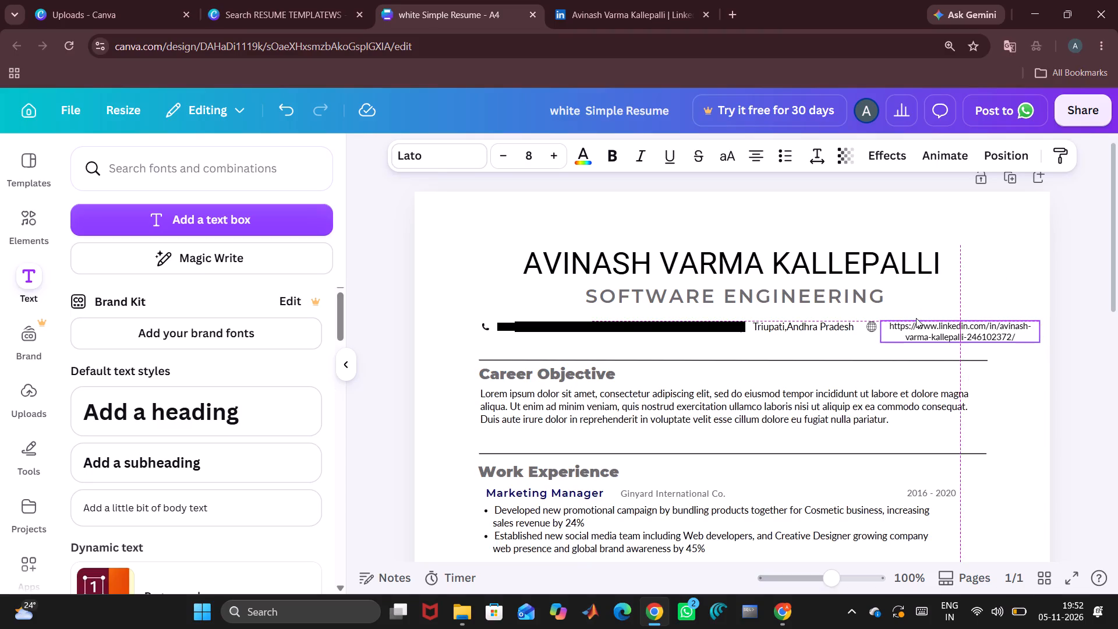
{"action": "left_click_drag", "start_coordinate": [916, 318], "coordinate": [911, 318]}
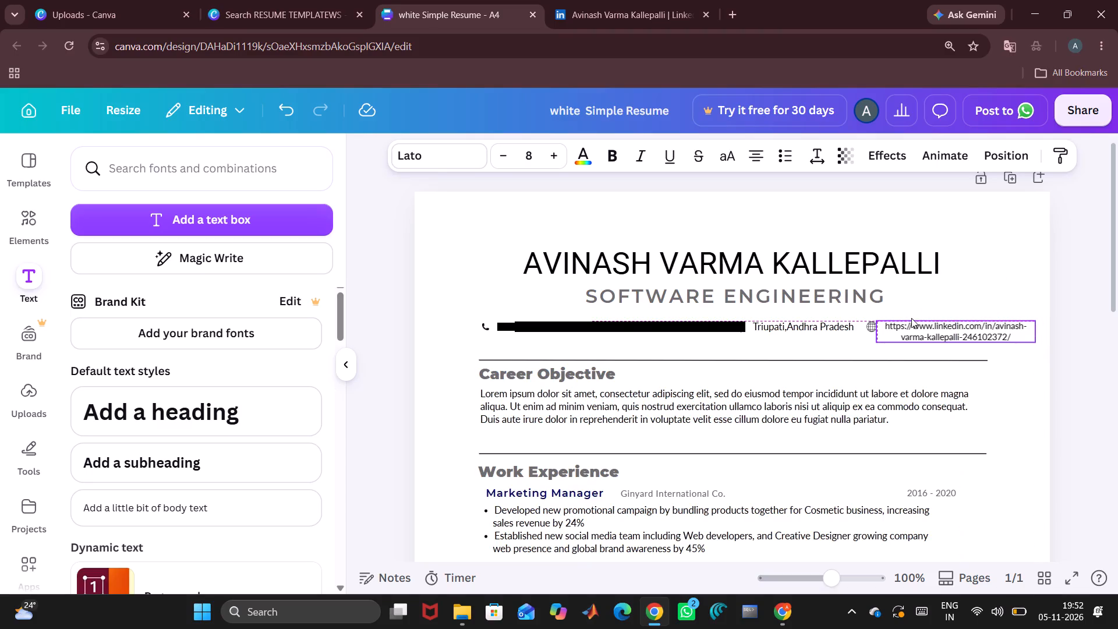
{"action": "left_click_drag", "start_coordinate": [911, 318], "coordinate": [912, 319]}
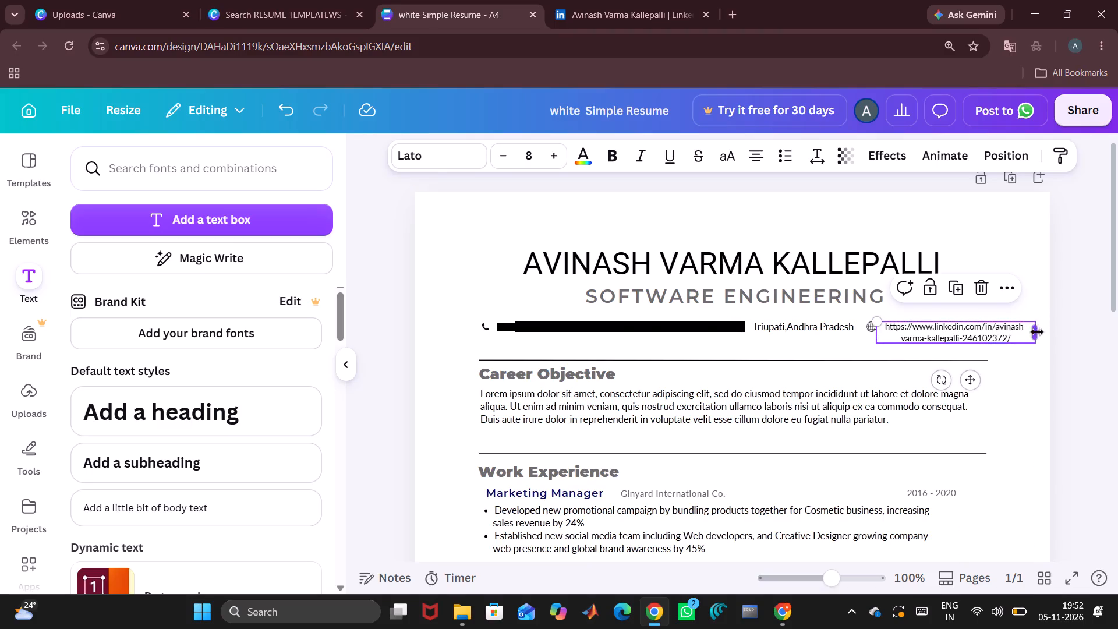
{"action": "left_click", "coordinate": [1029, 334]}
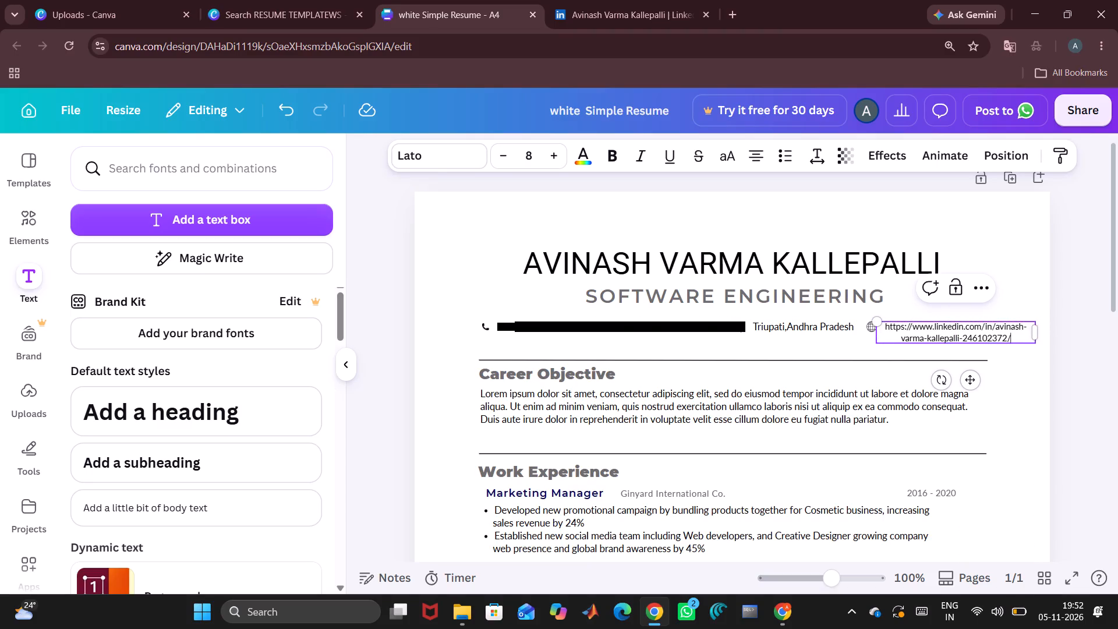
{"action": "left_click", "coordinate": [1035, 334]}
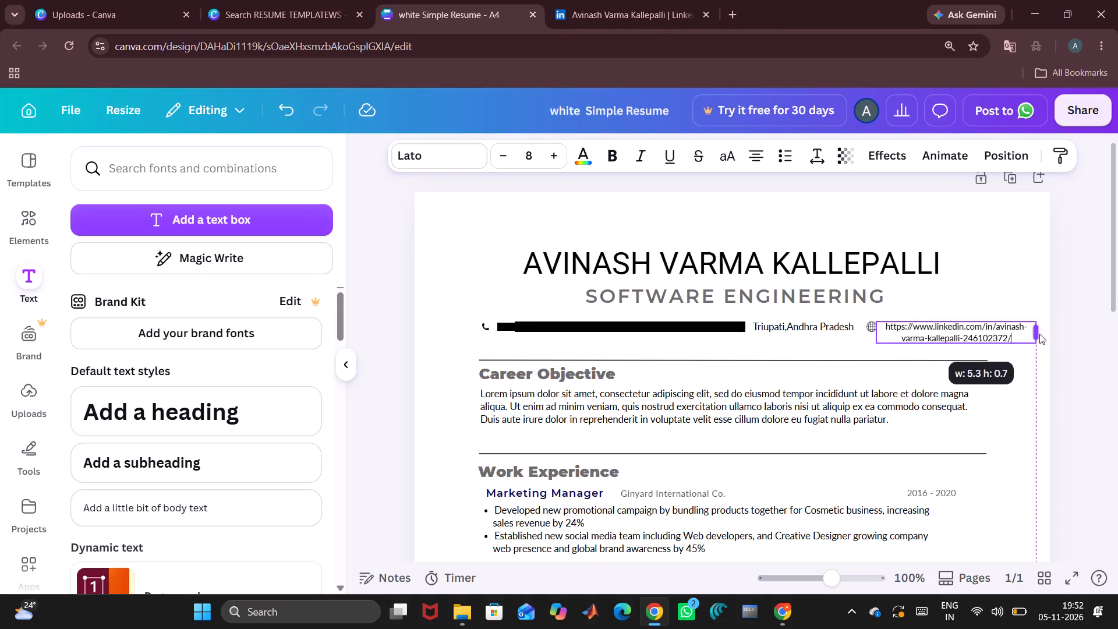
{"action": "left_click", "coordinate": [1060, 340]}
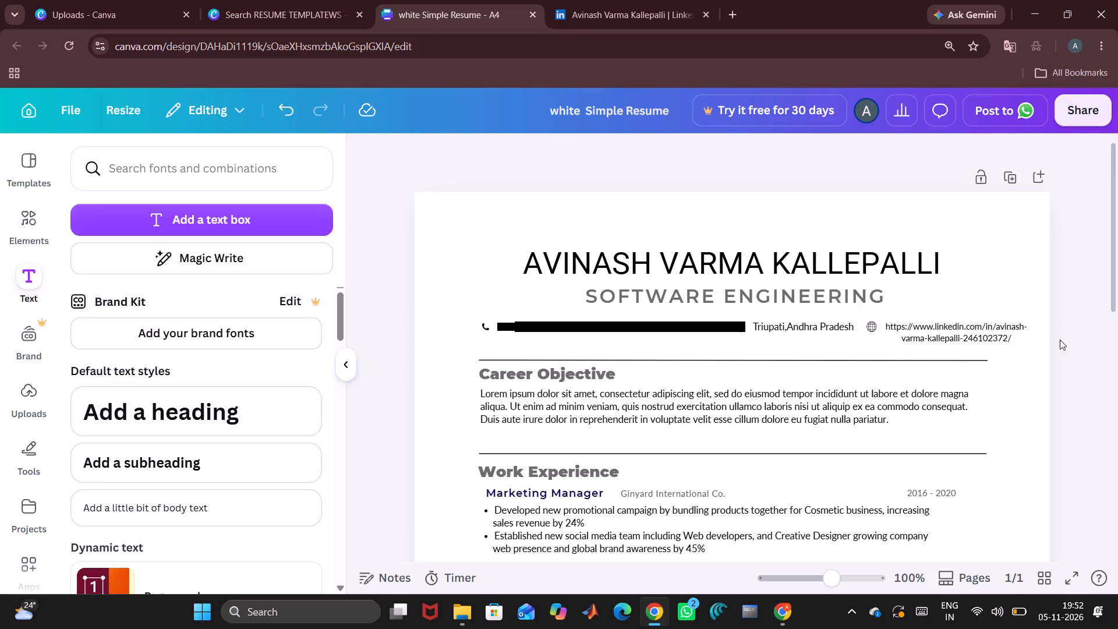
{"action": "scroll", "coordinate": [799, 355], "scroll_direction": "down", "scroll_amount": 1}
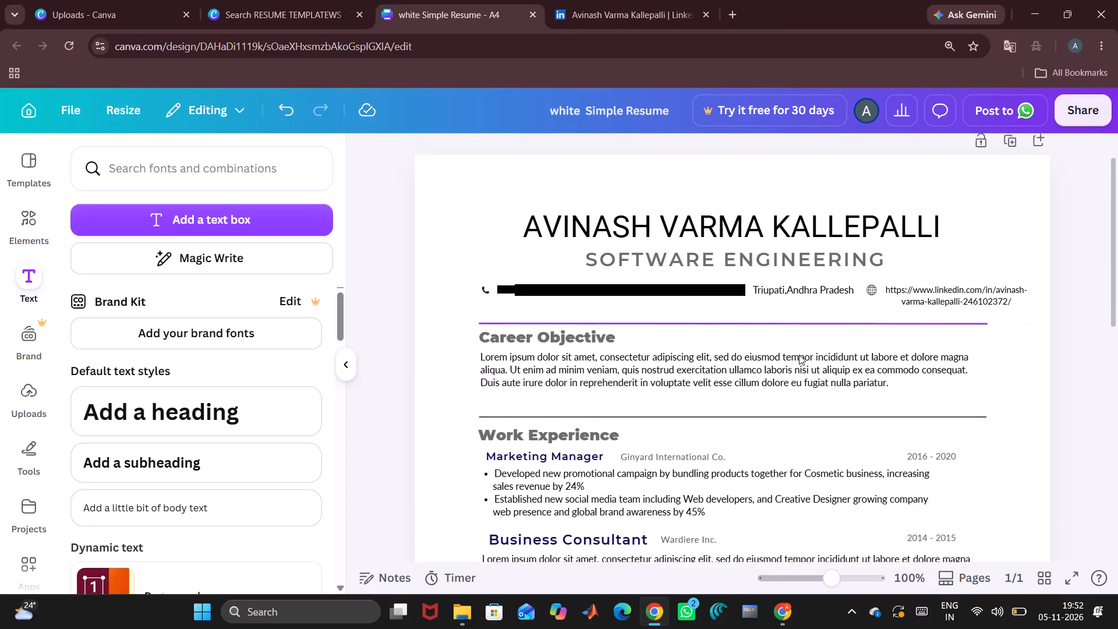
Clear the text of the Career Objective section heading.
{"action": "scroll", "coordinate": [799, 355], "scroll_direction": "down", "scroll_amount": 1}
{"action": "left_click", "coordinate": [571, 260]}
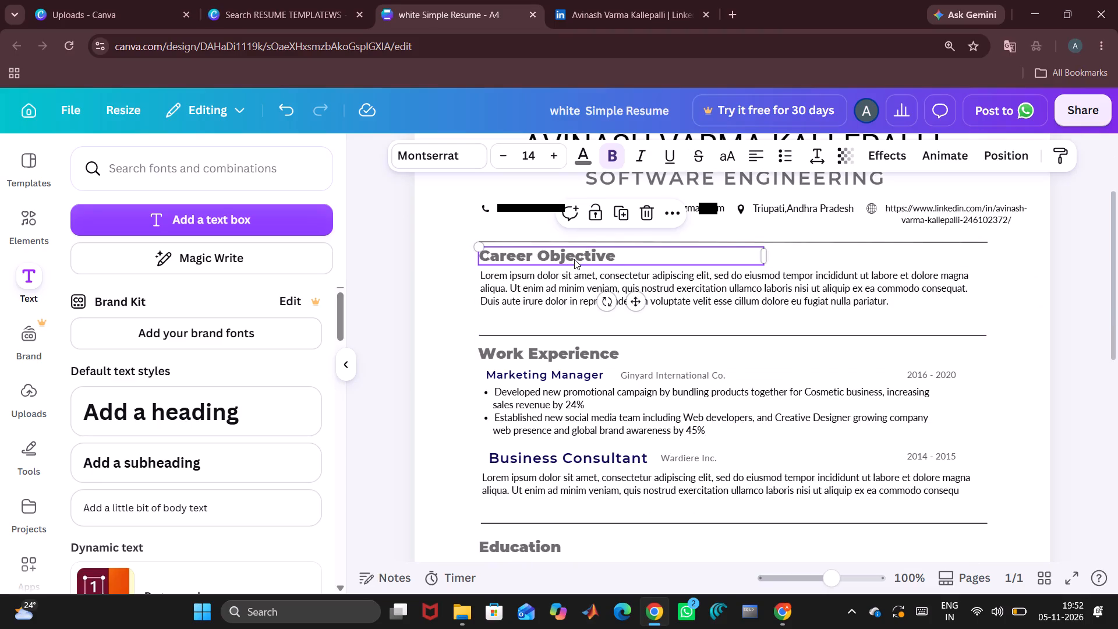
{"action": "double_click", "coordinate": [610, 254]}
{"action": "key", "text": "BackSpace"}
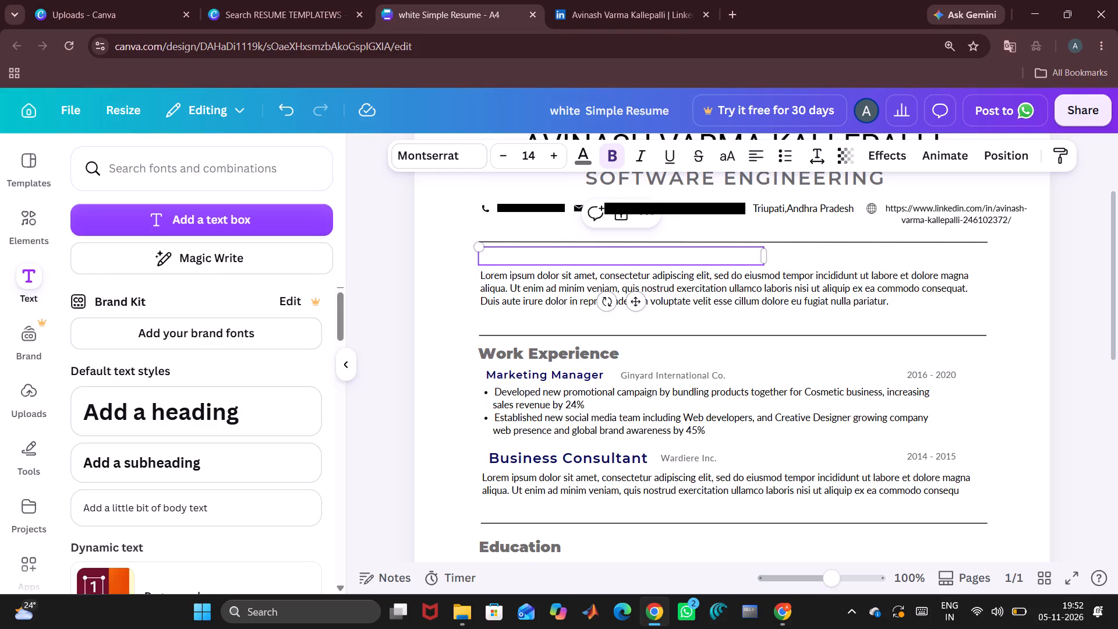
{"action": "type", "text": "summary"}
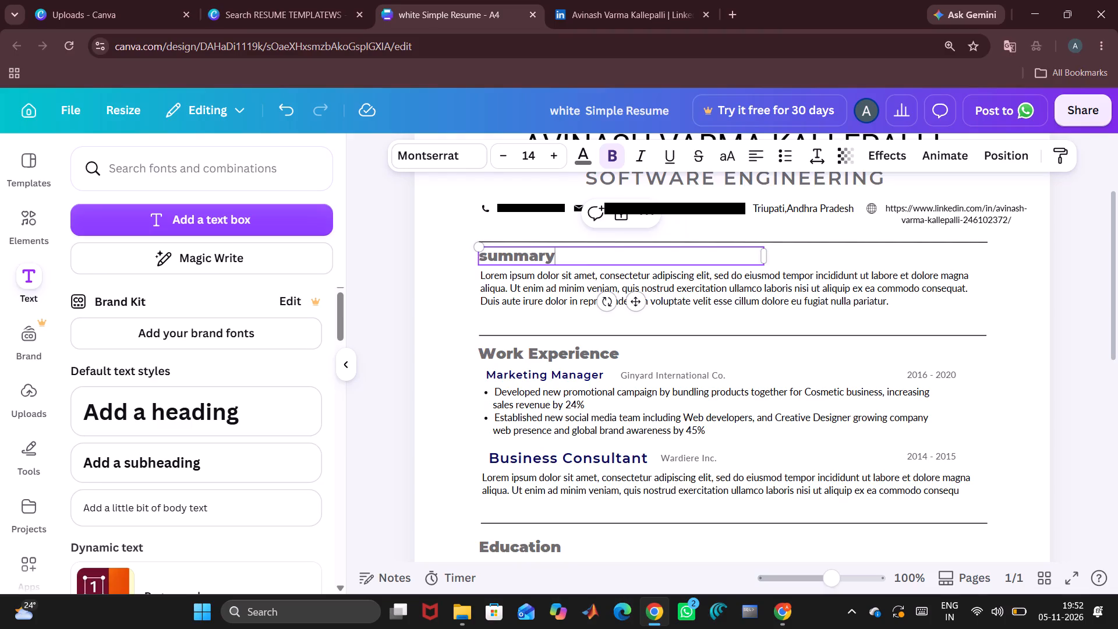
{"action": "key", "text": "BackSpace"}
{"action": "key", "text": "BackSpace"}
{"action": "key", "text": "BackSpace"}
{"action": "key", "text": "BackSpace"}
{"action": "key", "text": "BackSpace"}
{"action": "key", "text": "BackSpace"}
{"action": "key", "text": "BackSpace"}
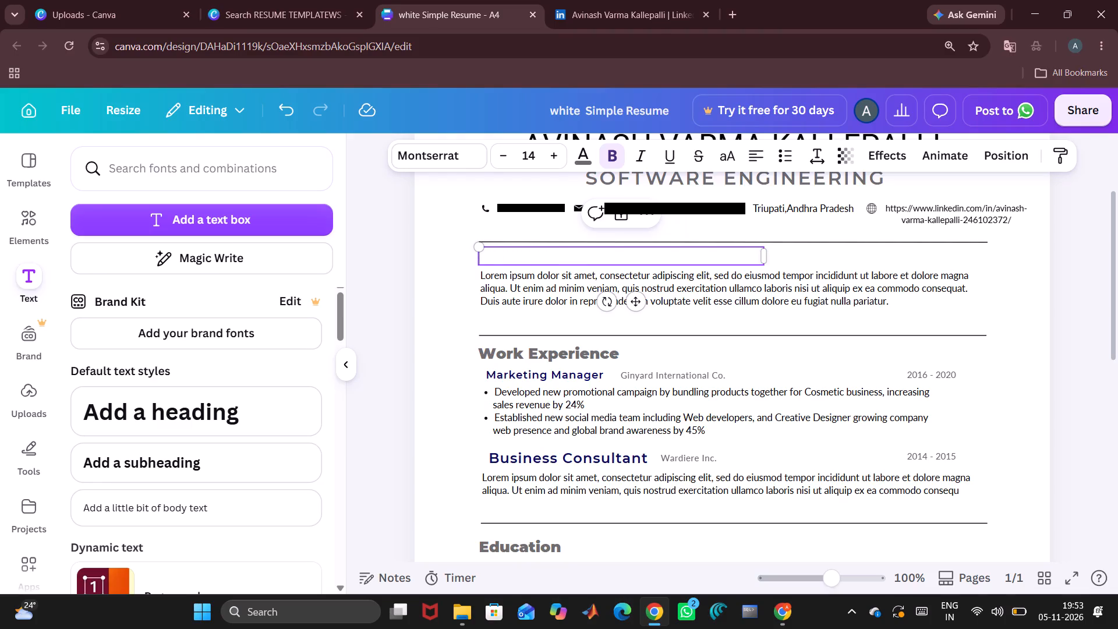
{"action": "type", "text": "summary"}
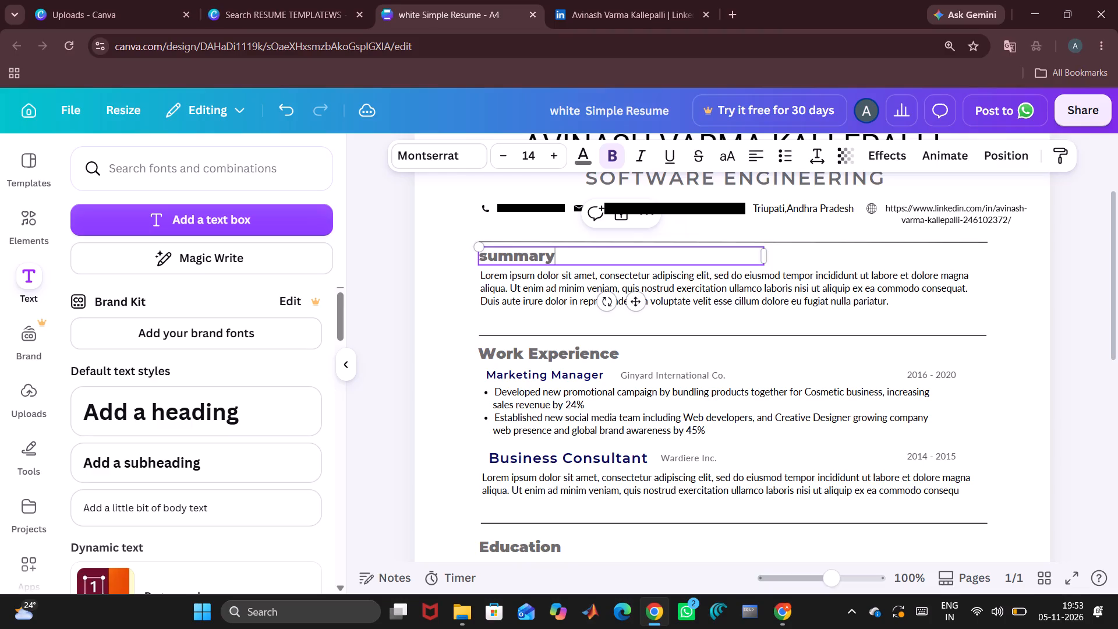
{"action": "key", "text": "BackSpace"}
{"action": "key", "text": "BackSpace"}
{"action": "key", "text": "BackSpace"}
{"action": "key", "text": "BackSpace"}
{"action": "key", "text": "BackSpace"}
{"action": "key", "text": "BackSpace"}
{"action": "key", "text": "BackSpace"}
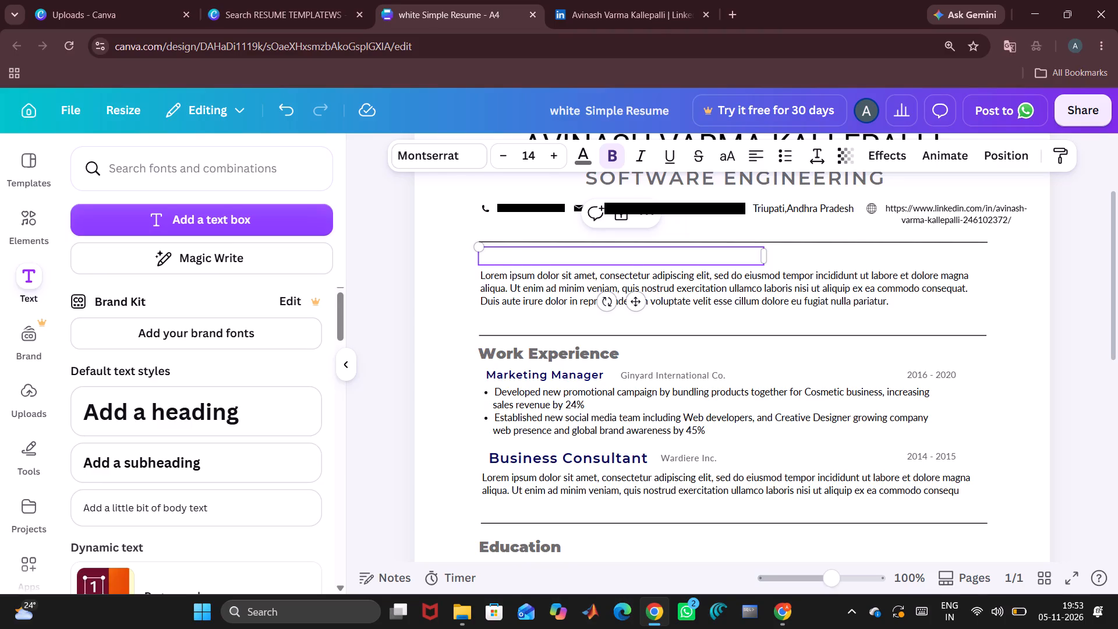
Enter PROFILE as the heading of the first section, above the placeholder paragraph.
{"action": "type", "text": "PROFIL"}
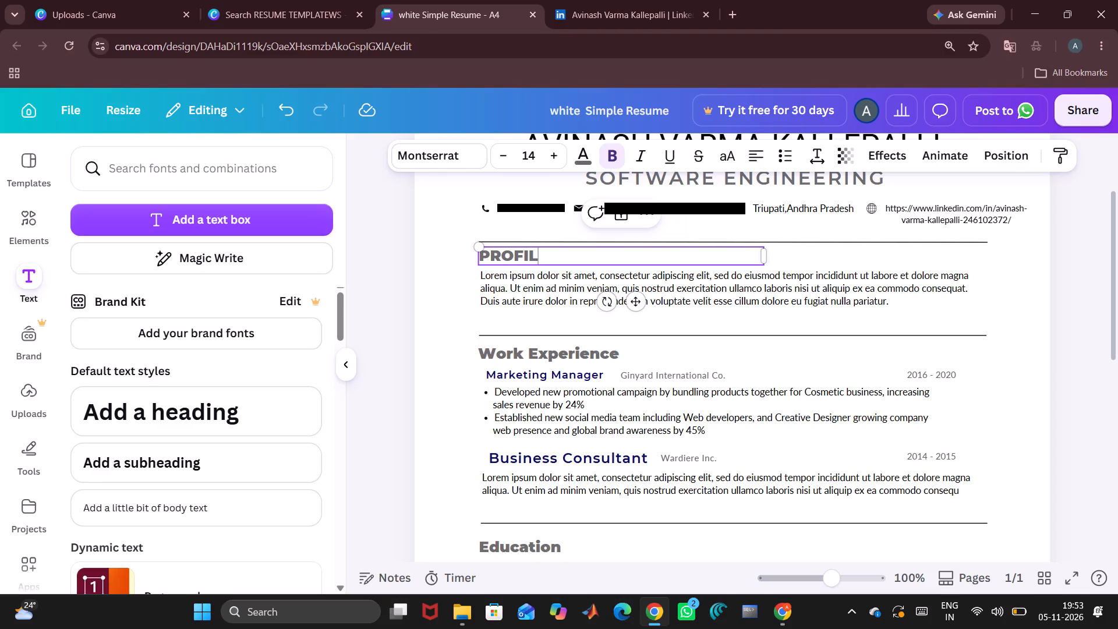
{"action": "key", "text": "e"}
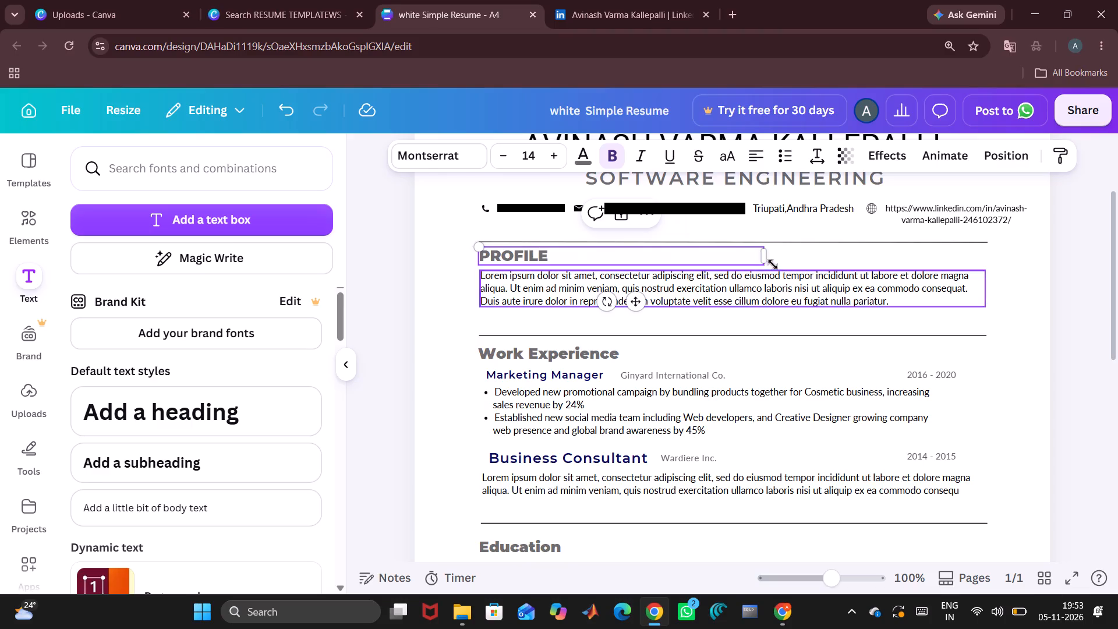
Narrow the PROFILE heading's text box so it fits closely around the word.
{"action": "left_click_drag", "start_coordinate": [767, 259], "coordinate": [591, 249]}
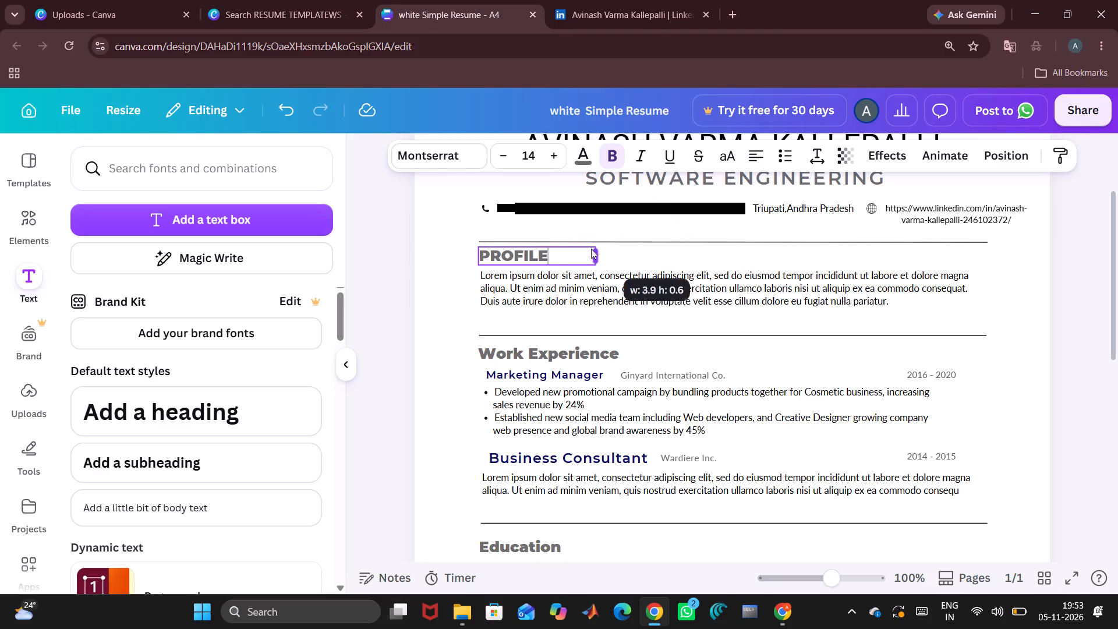
{"action": "left_click_drag", "start_coordinate": [591, 249], "coordinate": [561, 247]}
{"action": "left_click", "coordinate": [604, 259]}
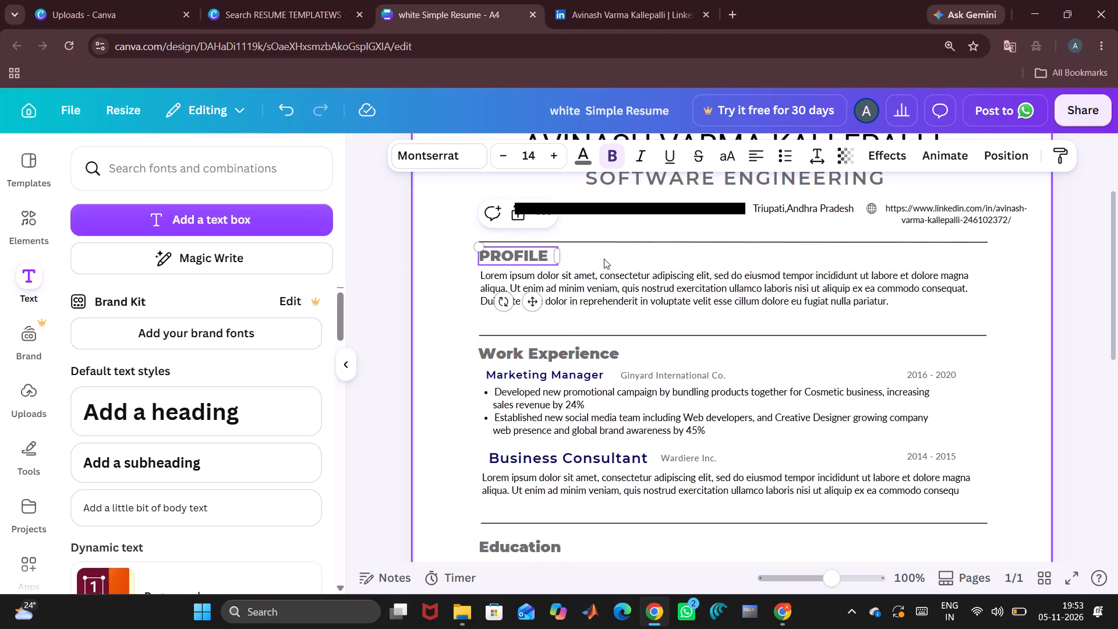
{"action": "left_click", "coordinate": [636, 281]}
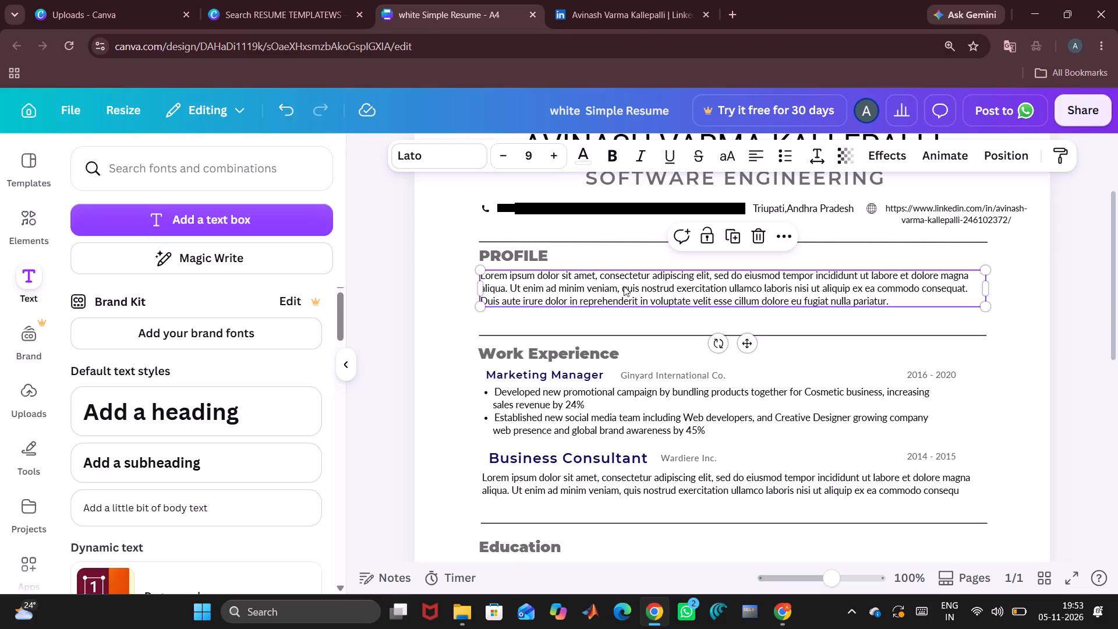
Set the letter spacing of the PROFILE heading to 110.
{"action": "left_click", "coordinate": [514, 252]}
{"action": "double_click", "coordinate": [530, 252]}
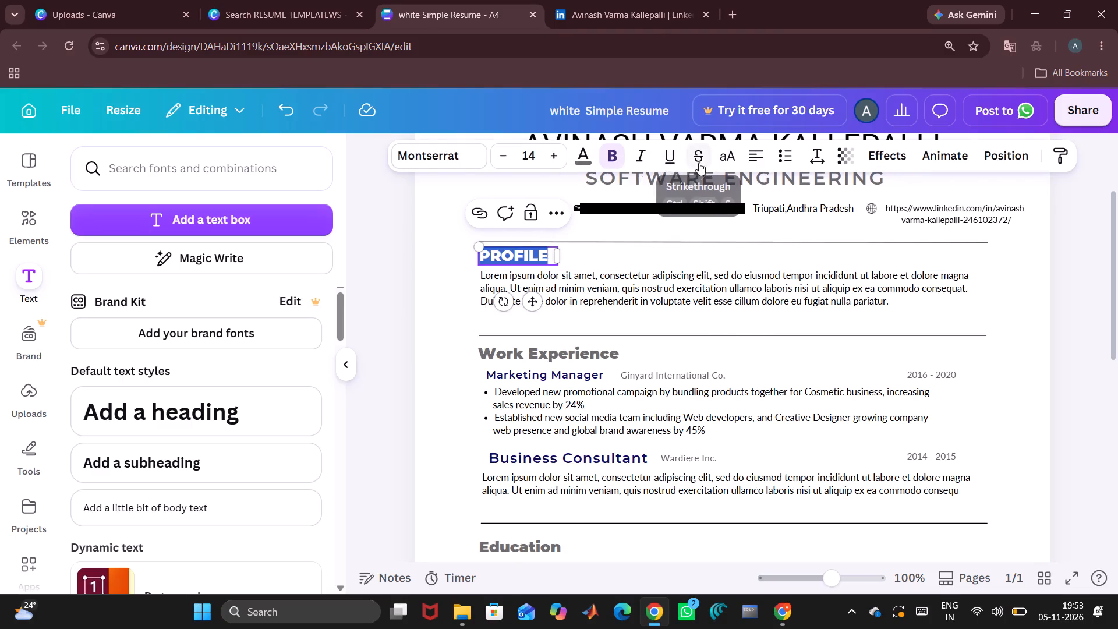
{"action": "left_click", "coordinate": [515, 258]}
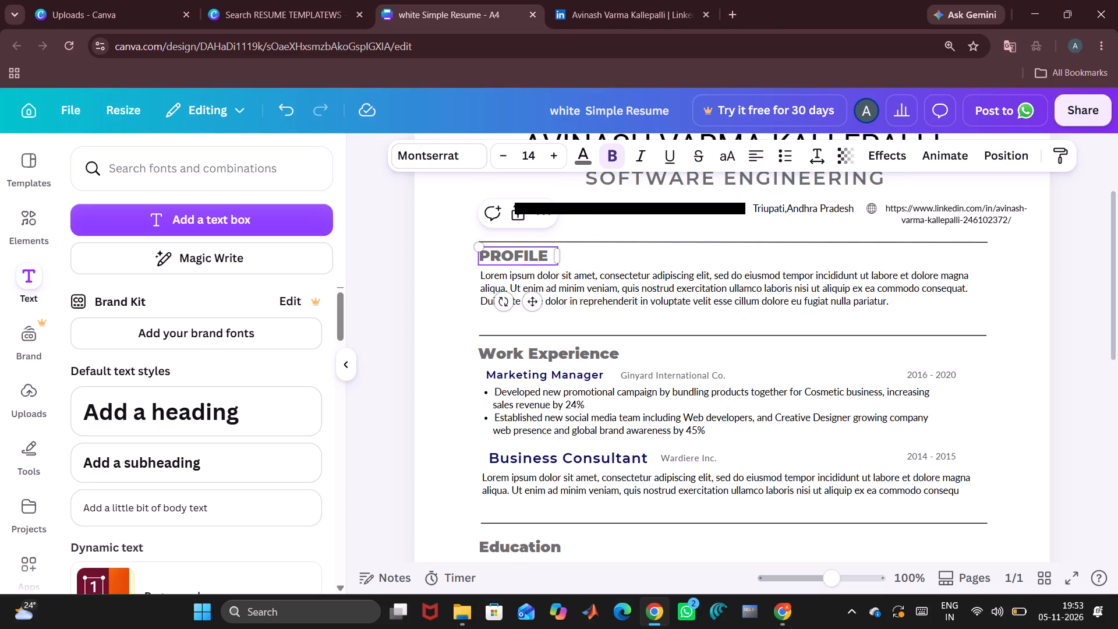
{"action": "left_click", "coordinate": [529, 259]}
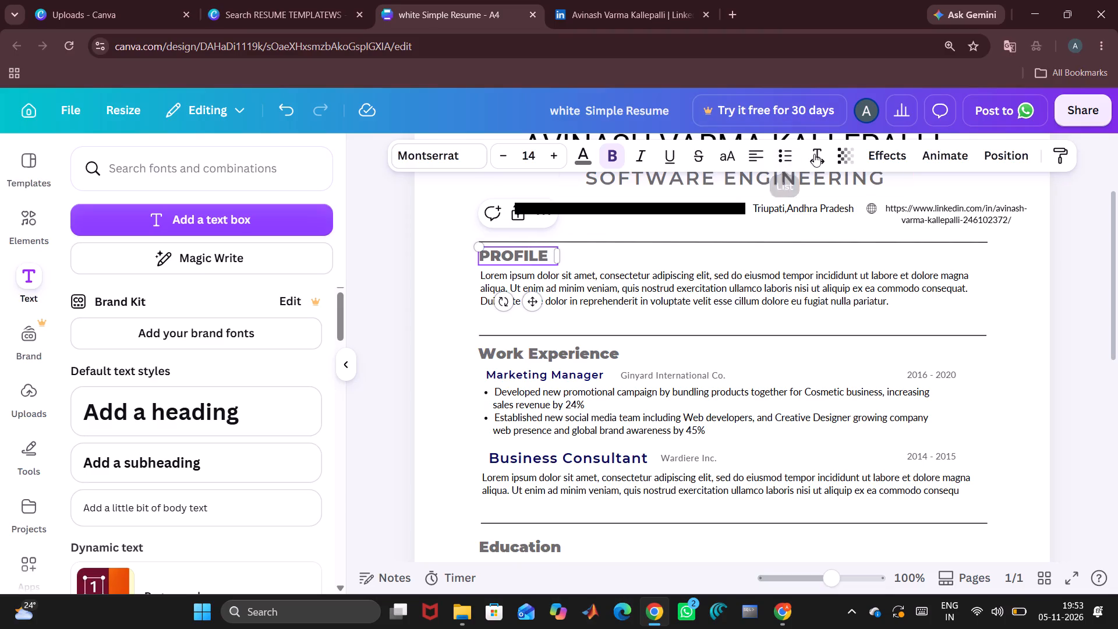
{"action": "left_click", "coordinate": [816, 154]}
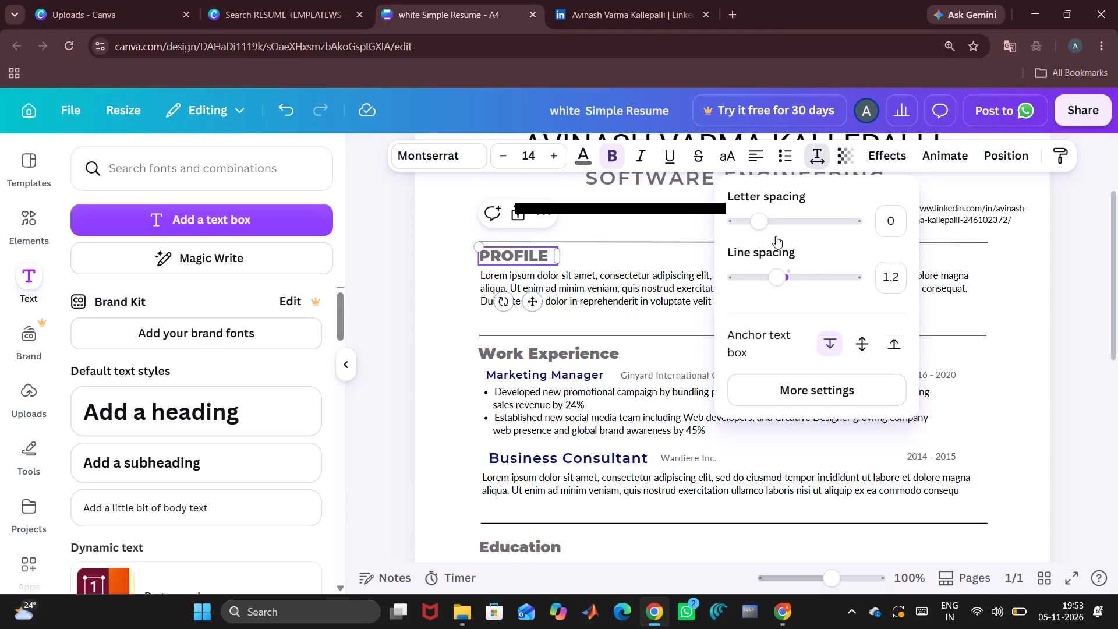
{"action": "left_click", "coordinate": [772, 228]}
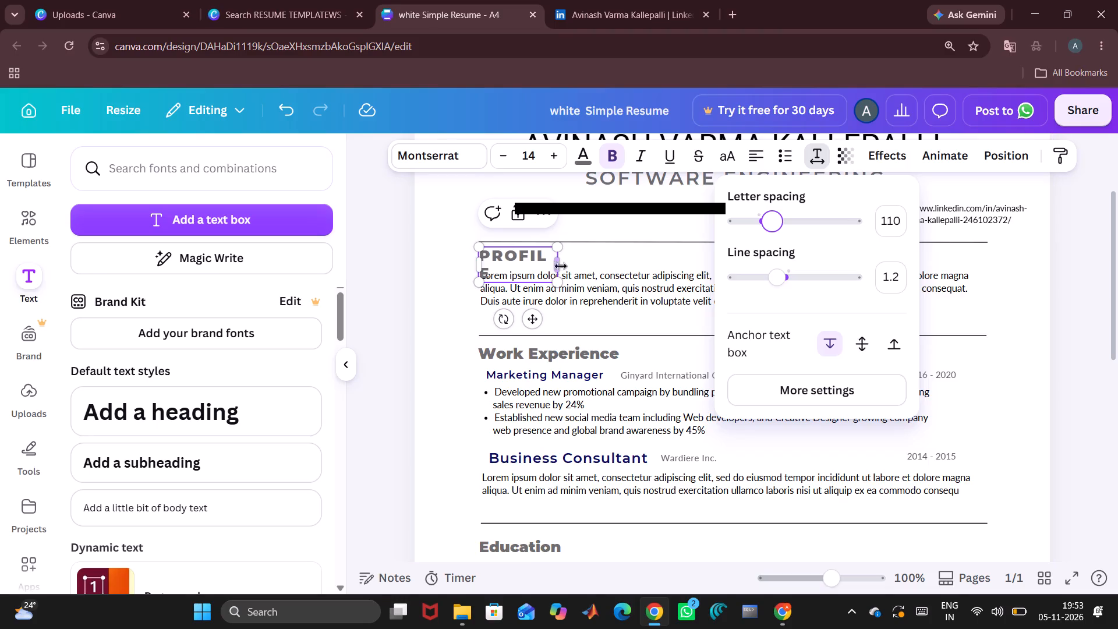
Widen the PROFILE heading's text box to about 2.8 so the word fits on one line.
{"action": "left_click_drag", "start_coordinate": [562, 267], "coordinate": [570, 267]}
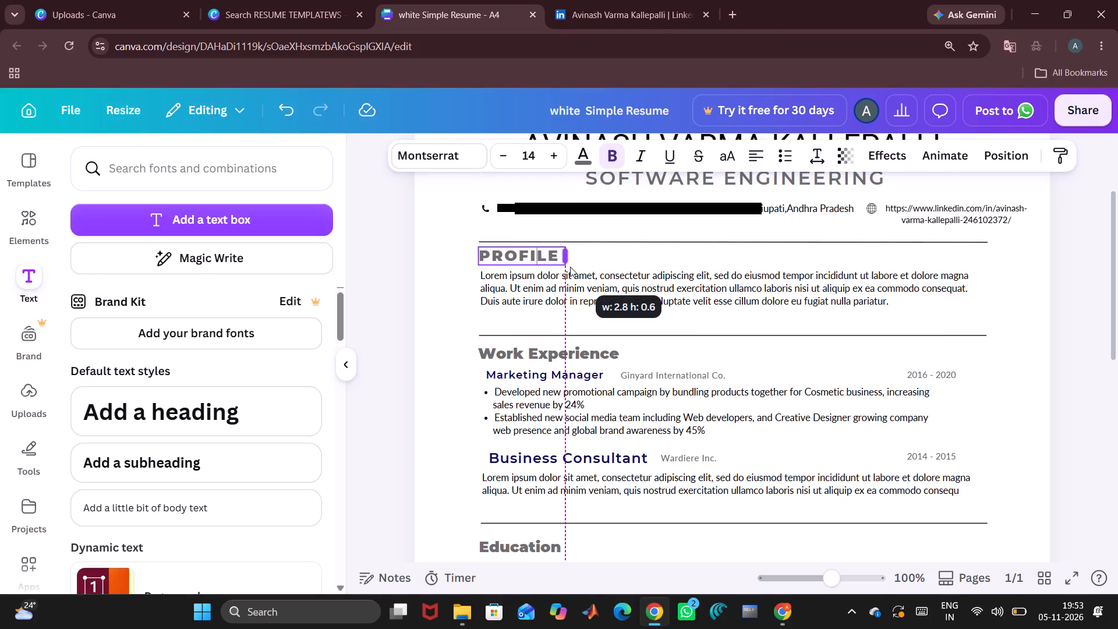
{"action": "left_click_drag", "start_coordinate": [570, 267], "coordinate": [570, 266]}
{"action": "left_click", "coordinate": [631, 322]}
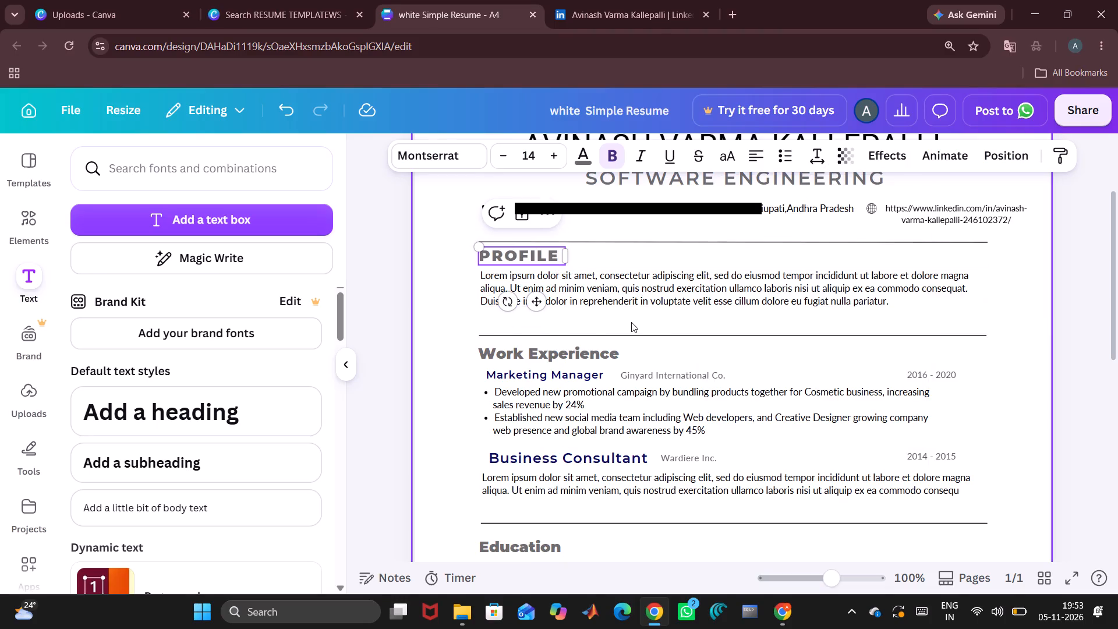
Change the font of the whole PROFILE heading to Now, searching the font list for NOW.
{"action": "left_click", "coordinate": [539, 249]}
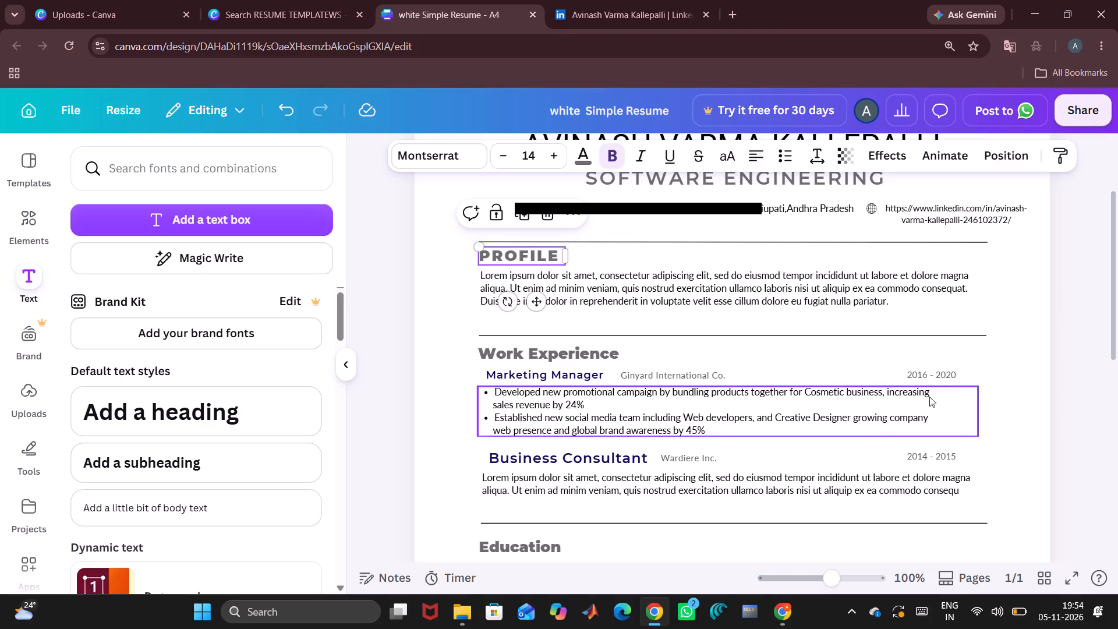
{"action": "left_click", "coordinate": [510, 256]}
{"action": "left_click", "coordinate": [514, 255]}
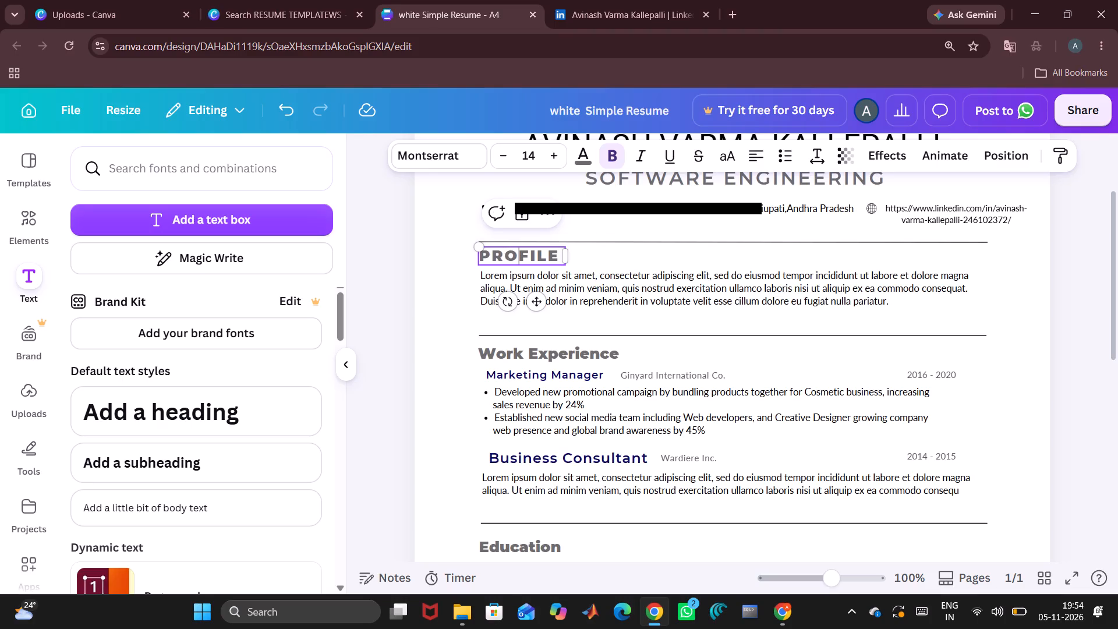
{"action": "key", "text": "ctrl+a"}
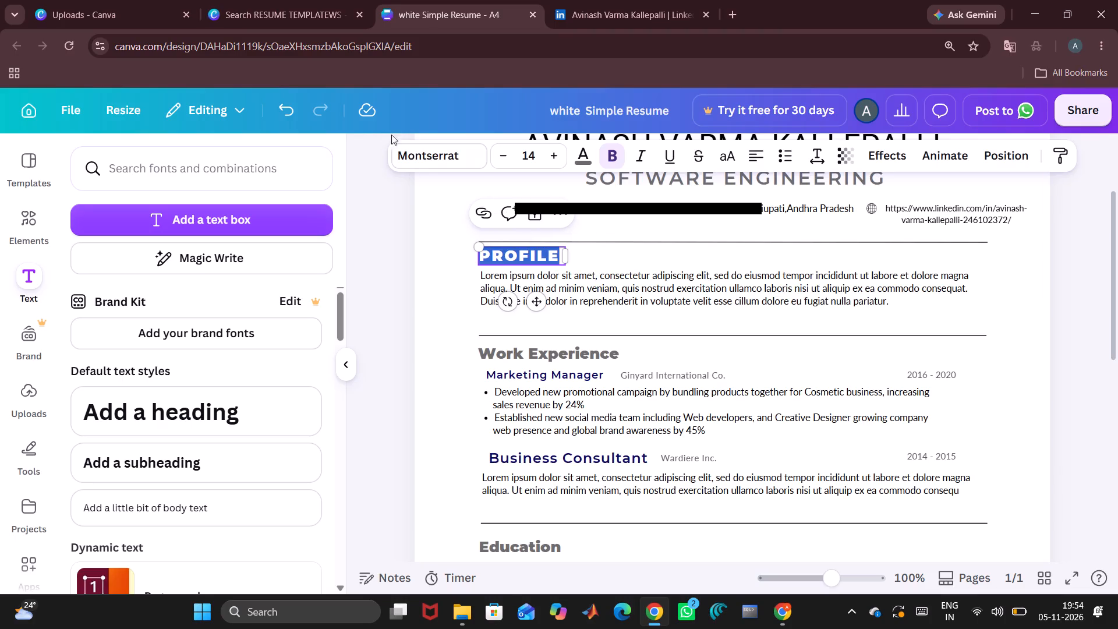
{"action": "left_click", "coordinate": [431, 162]}
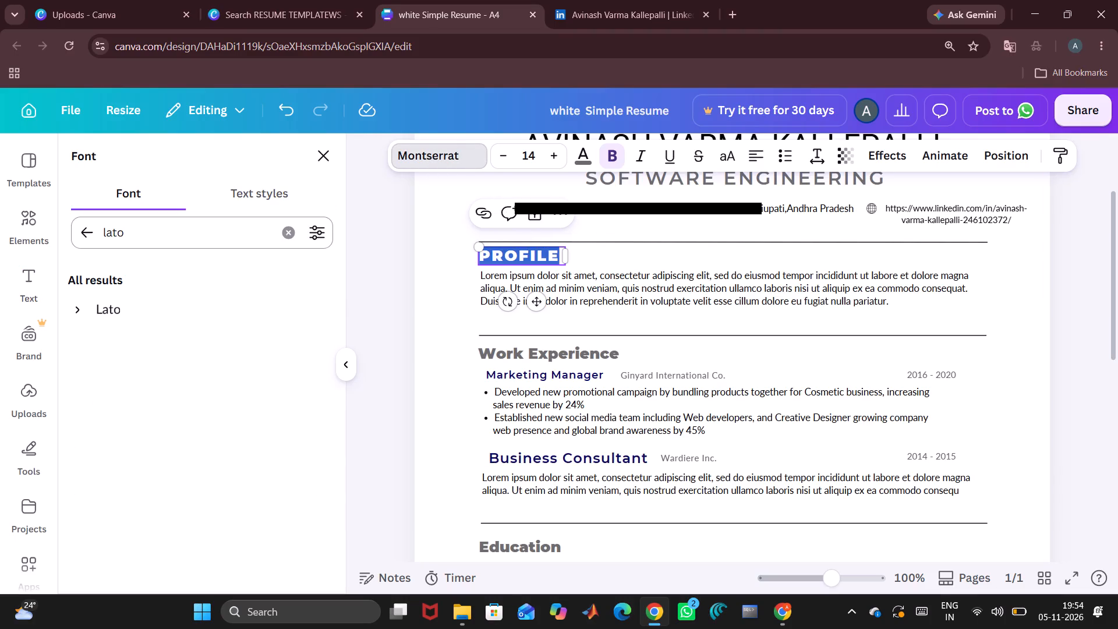
{"action": "left_click", "coordinate": [175, 240]}
{"action": "key", "text": "BackSpace"}
{"action": "key", "text": "BackSpace"}
{"action": "key", "text": "BackSpace"}
{"action": "key", "text": "BackSpace"}
{"action": "key", "text": "BackSpace"}
{"action": "key", "text": "BackSpace"}
{"action": "key", "text": "BackSpace"}
{"action": "key", "text": "BackSpace"}
{"action": "key", "text": "BackSpace"}
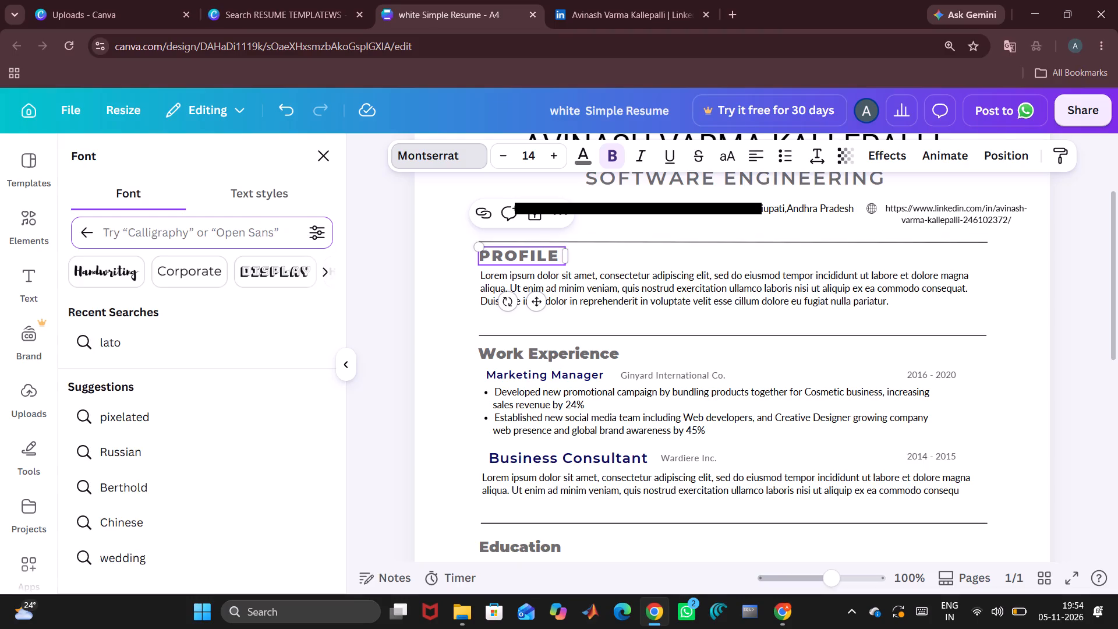
{"action": "type", "text": "NOW"}
{"action": "key", "text": "Return"}
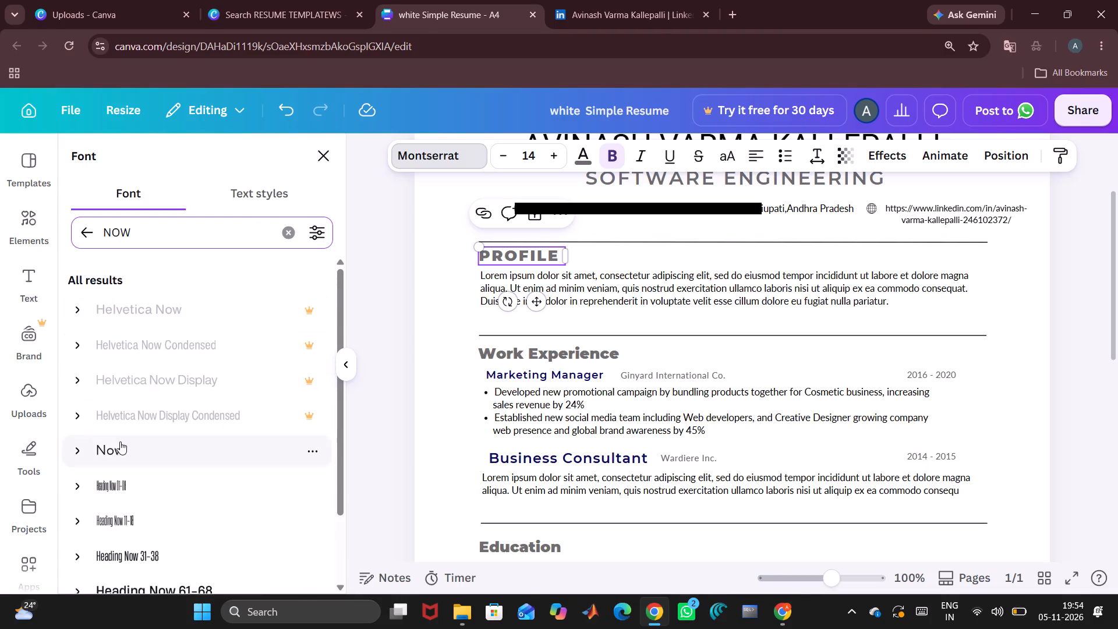
{"action": "left_click", "coordinate": [120, 441]}
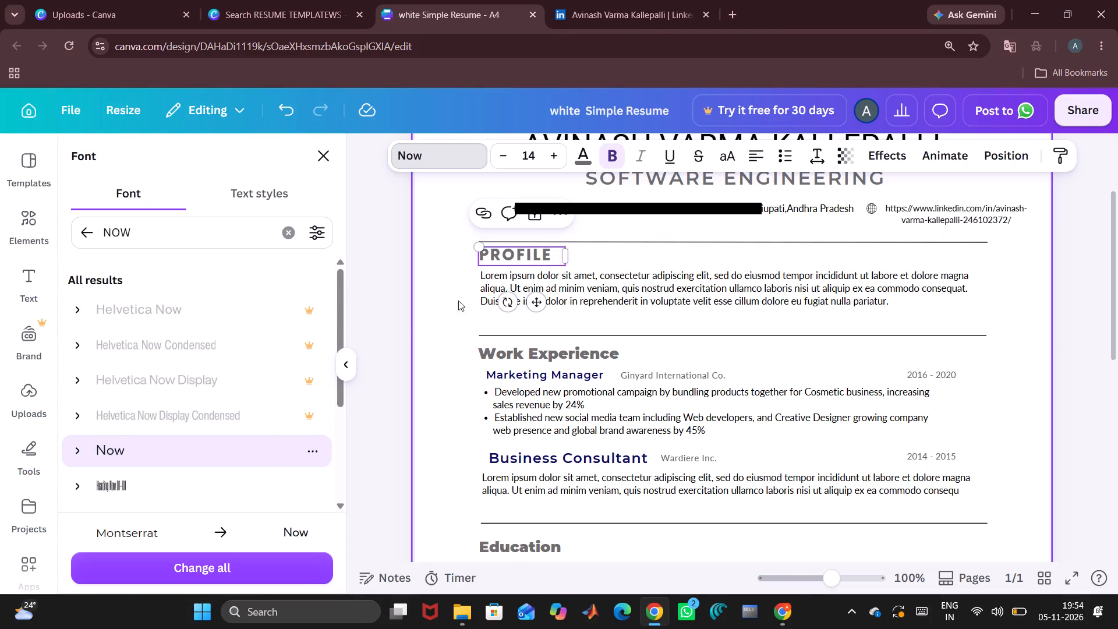
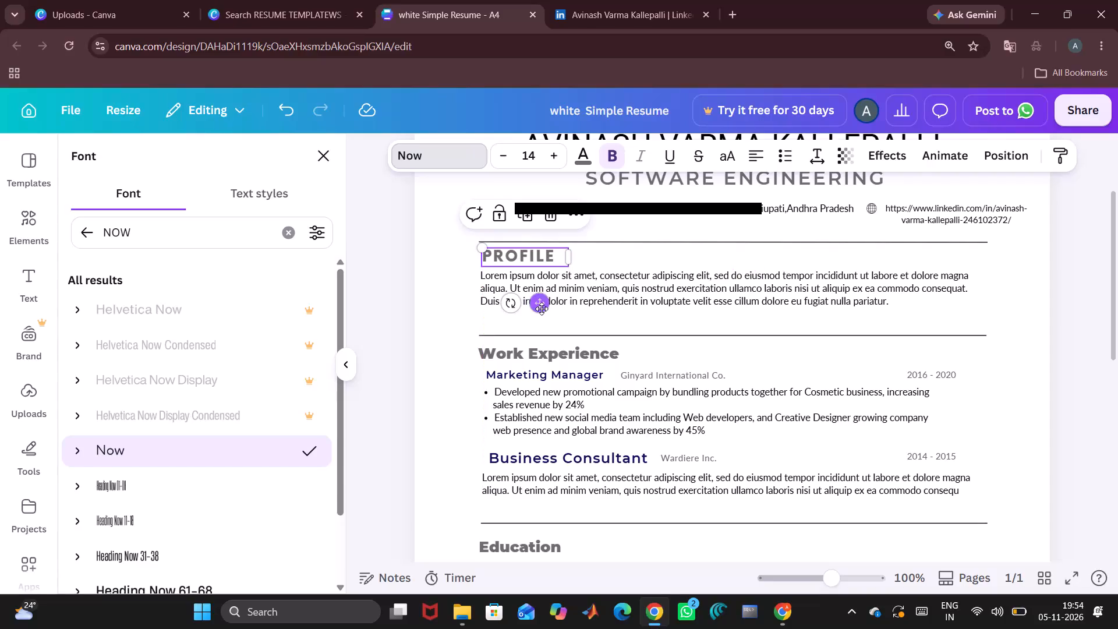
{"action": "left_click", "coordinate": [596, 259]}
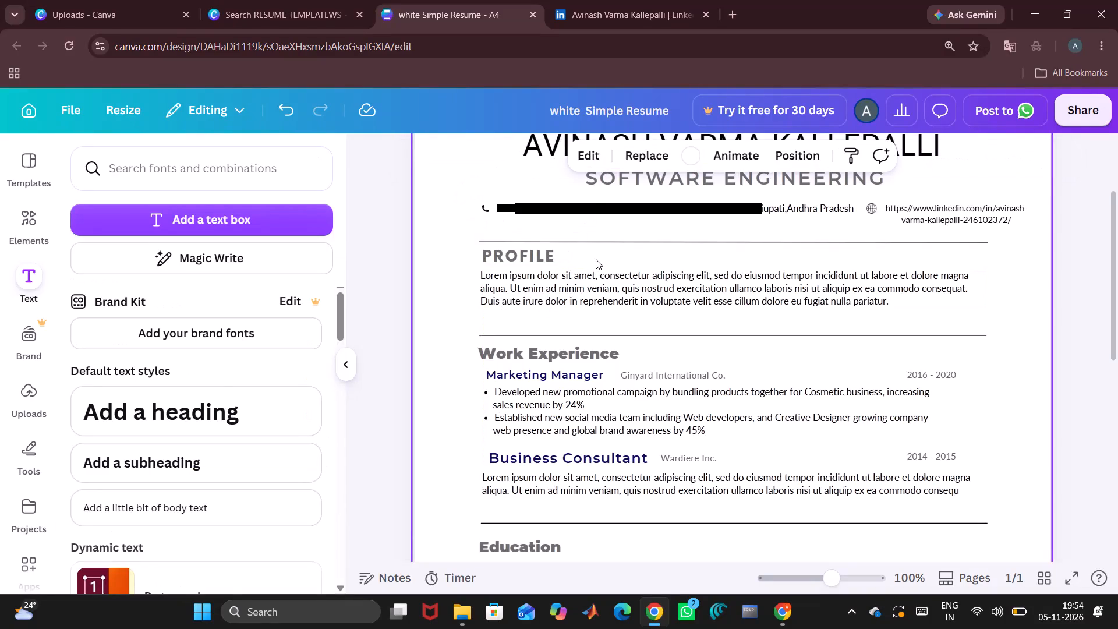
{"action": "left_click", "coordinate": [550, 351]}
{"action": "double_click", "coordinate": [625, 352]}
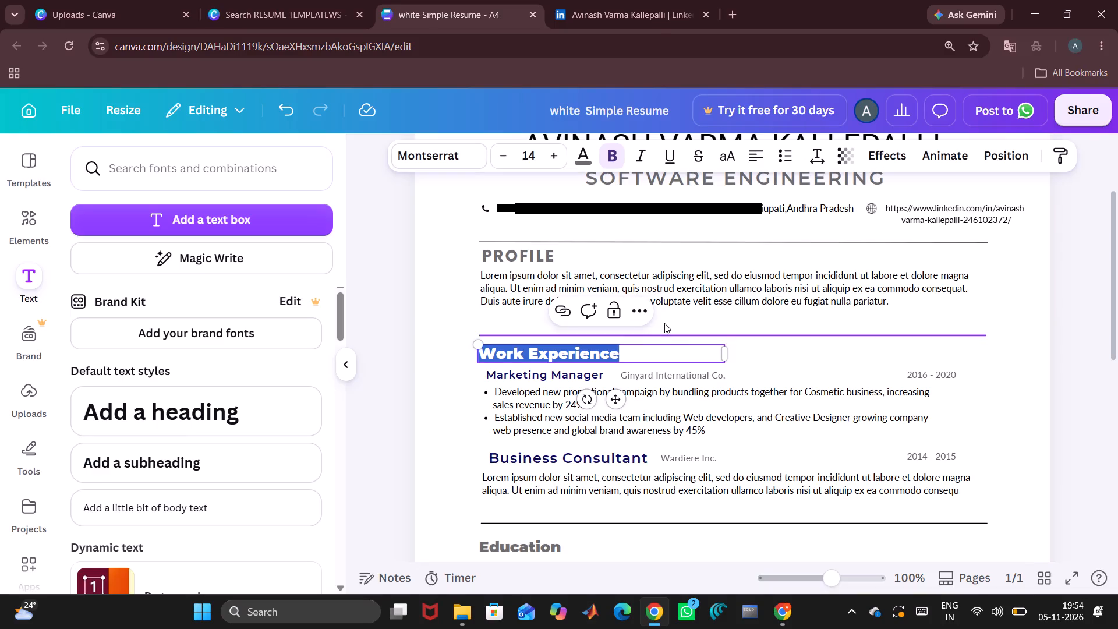
Open the uploaded Software Engineering (1).pdf design from the Canva Uploads folder.
{"action": "double_click", "coordinate": [691, 303]}
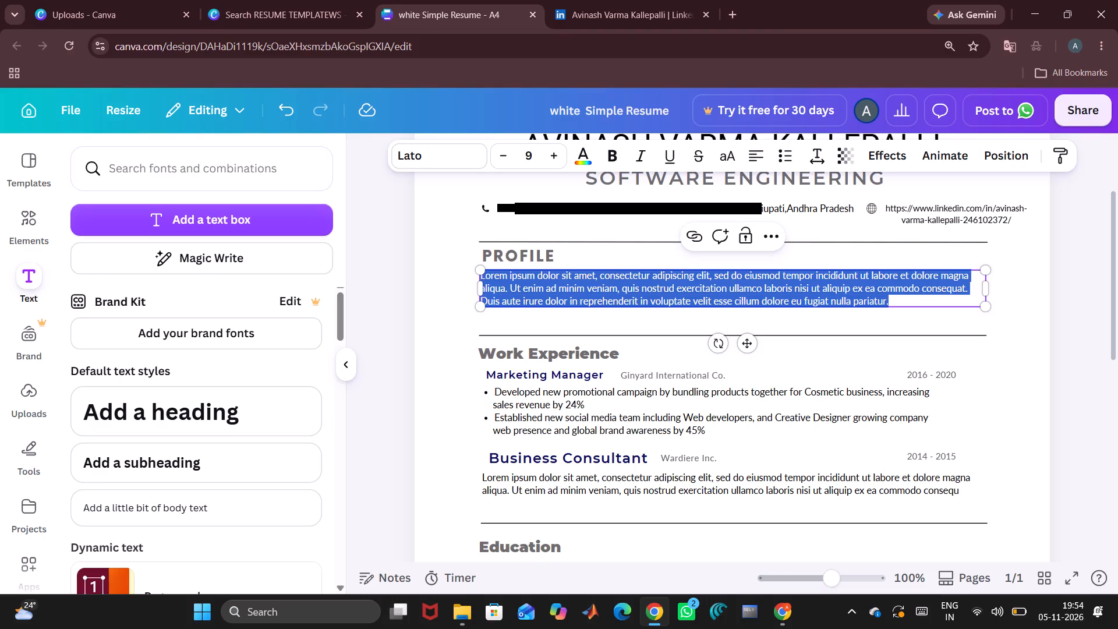
{"action": "left_click", "coordinate": [76, 1]}
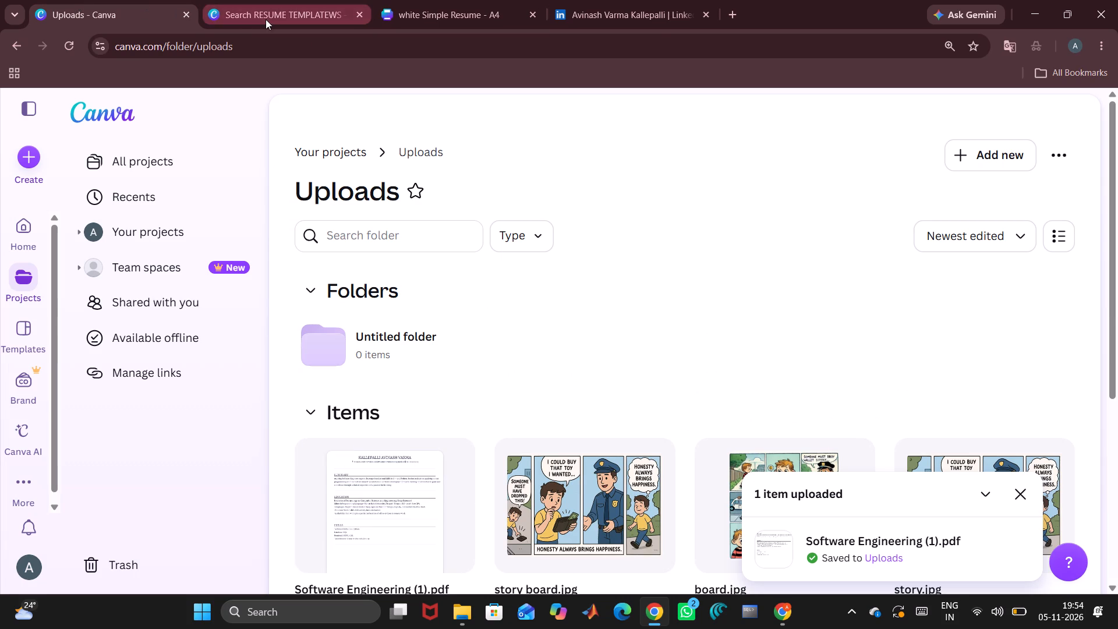
{"action": "left_click", "coordinate": [384, 522]}
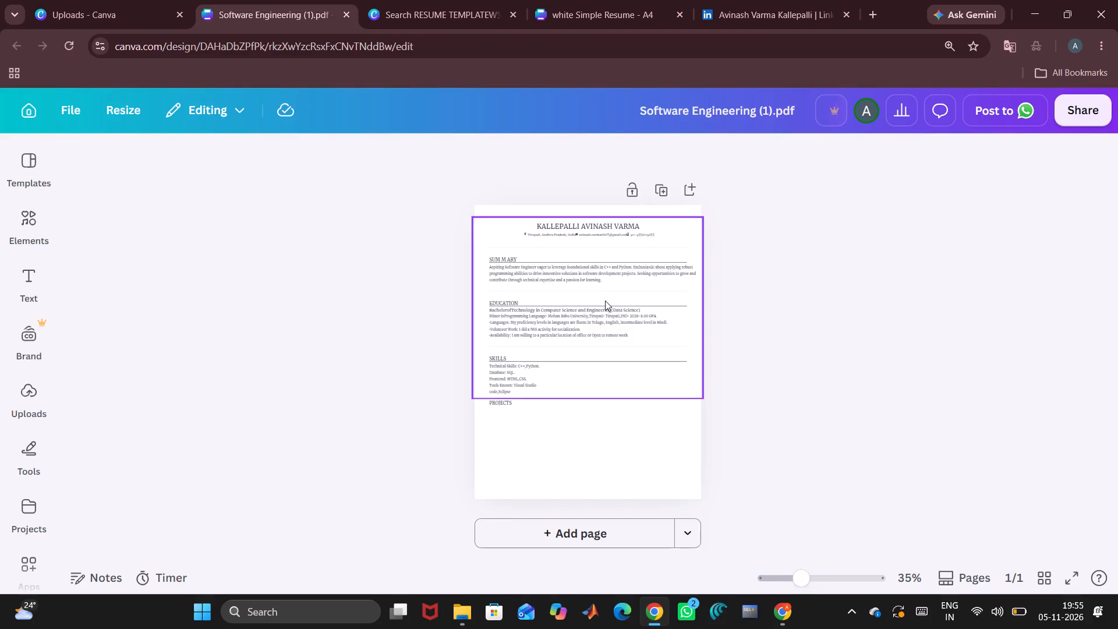
Copy the full text of the SUMMARY text box, including its heading, from the old resume.
{"action": "key", "text": "ctrl+equal"}
{"action": "key", "text": "ctrl+equal"}
{"action": "key", "text": "ctrl+equal"}
{"action": "scroll", "coordinate": [578, 185], "scroll_direction": "up", "scroll_amount": 2}
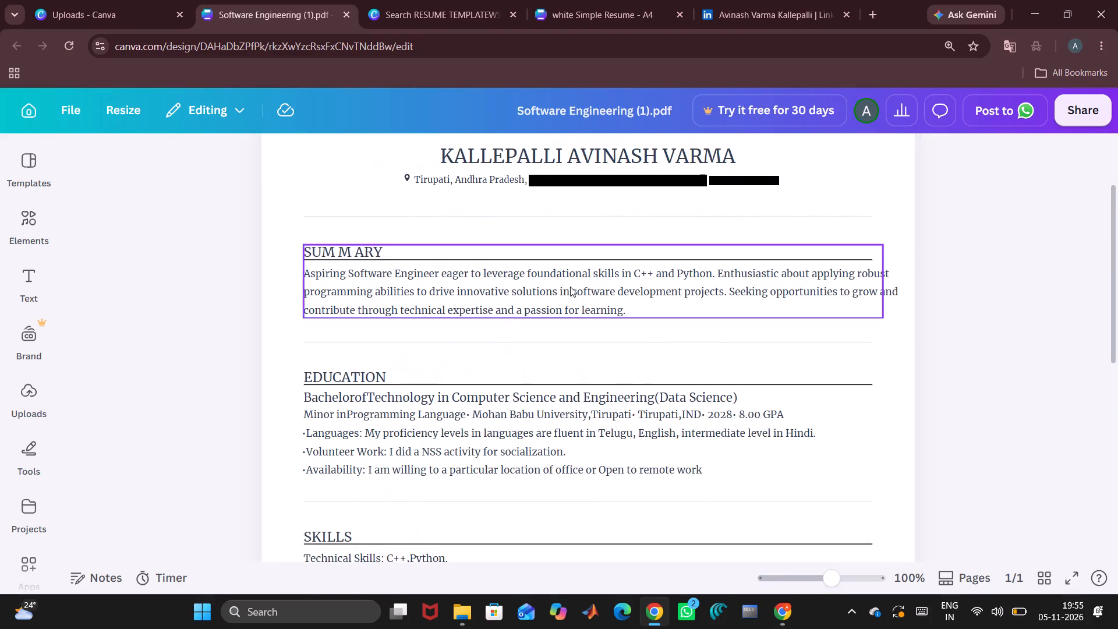
{"action": "left_click", "coordinate": [491, 321]}
{"action": "left_click", "coordinate": [500, 305]}
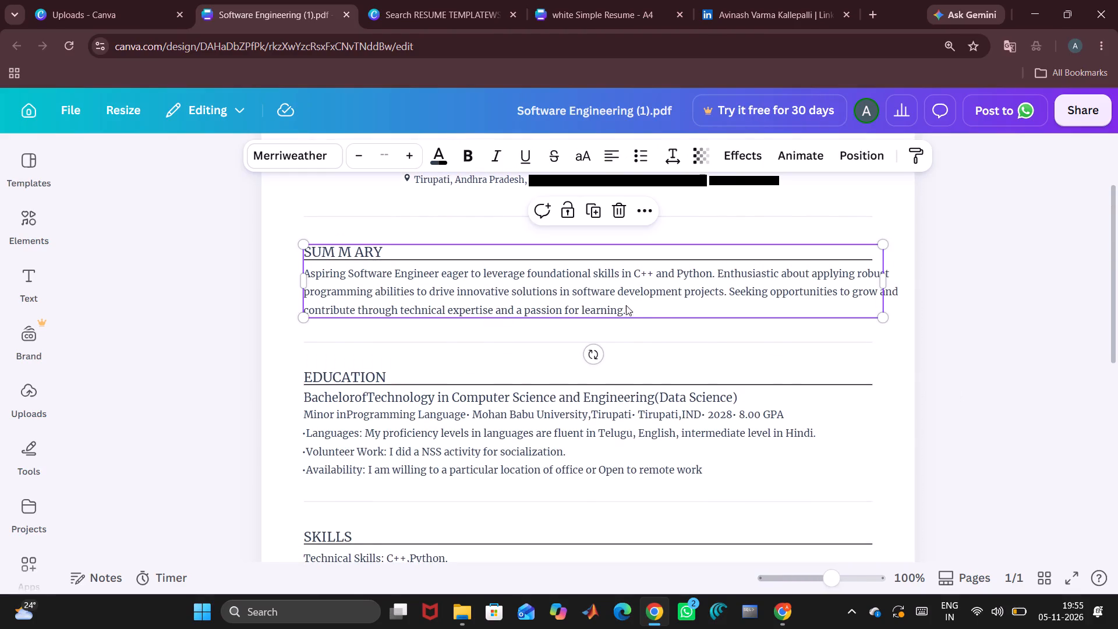
{"action": "double_click", "coordinate": [641, 310]}
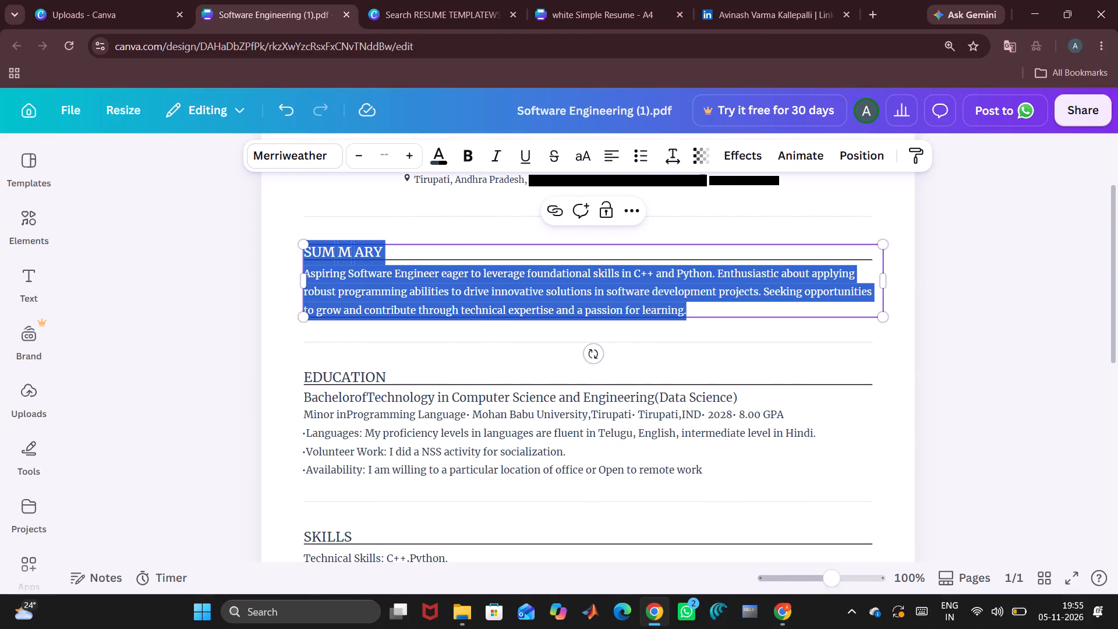
{"action": "key", "text": "ctrl+c"}
{"action": "key", "text": "ctrl+c"}
{"action": "key", "text": "ctrl+c"}
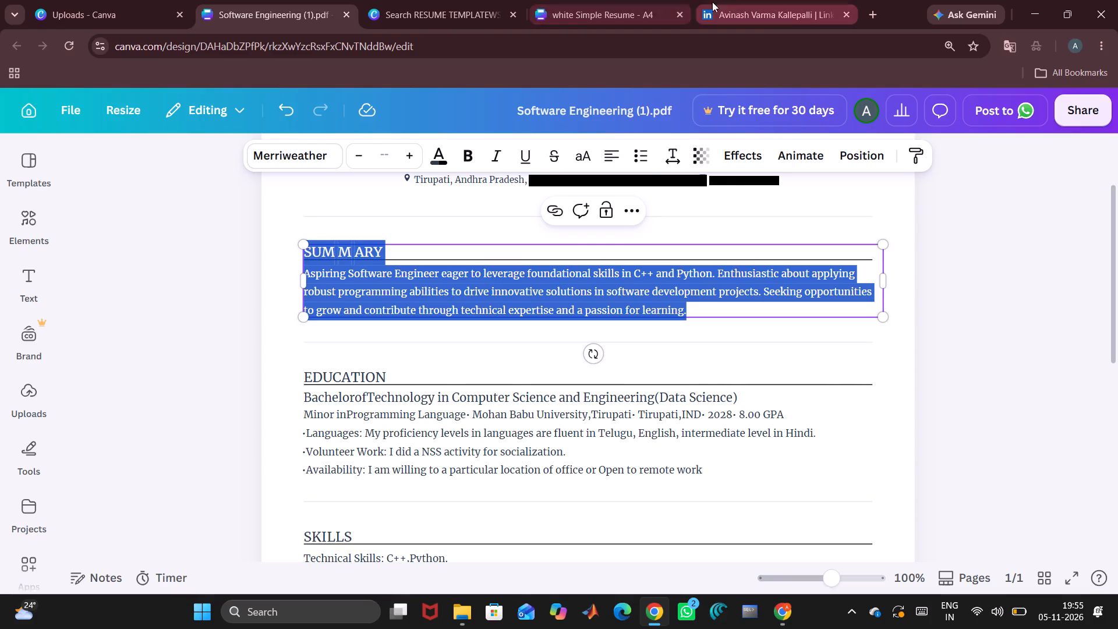
Return to the white Simple Resume design and close the LinkedIn browser tab.
{"action": "left_click", "coordinate": [730, 6]}
{"action": "left_click", "coordinate": [632, 0]}
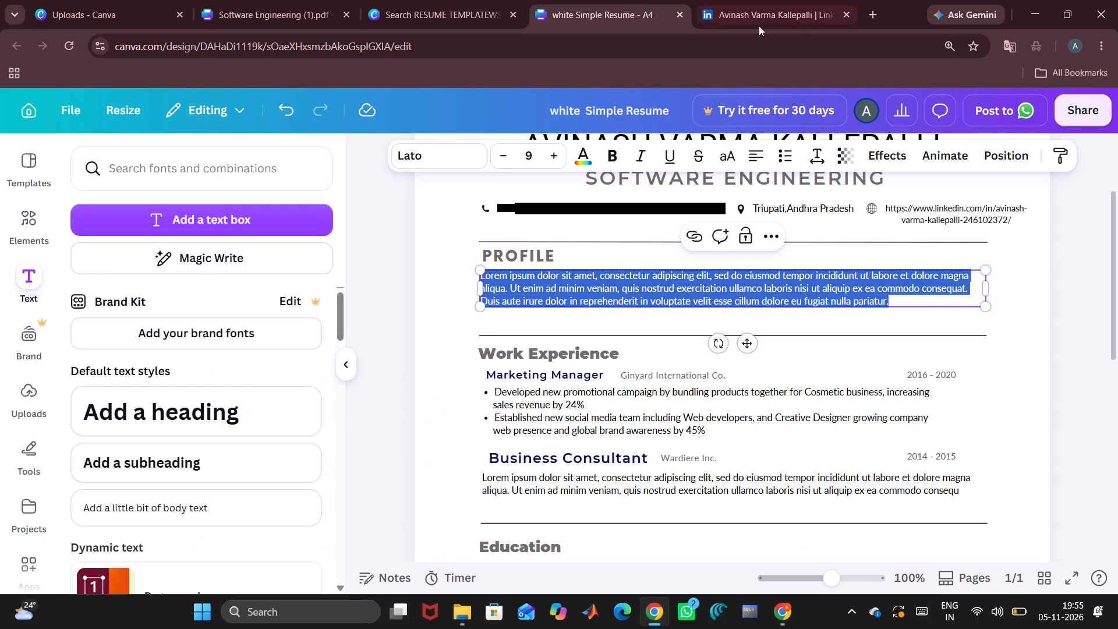
{"action": "left_click", "coordinate": [843, 16]}
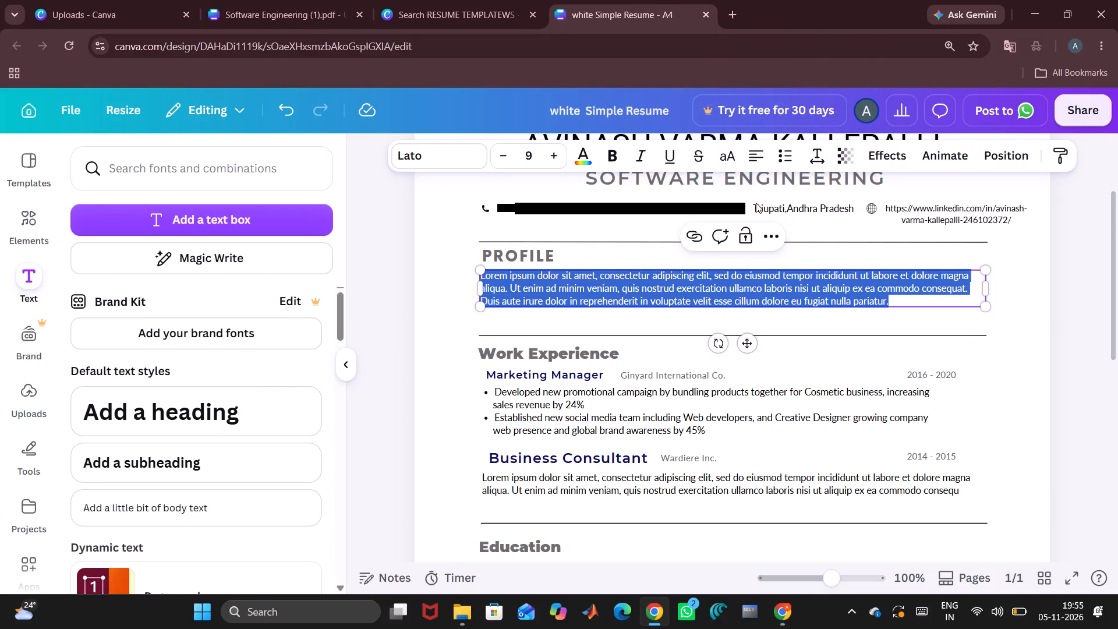
Replace the whole placeholder paragraph under PROFILE with the copied summary text.
{"action": "left_click", "coordinate": [642, 284]}
{"action": "left_click", "coordinate": [677, 288]}
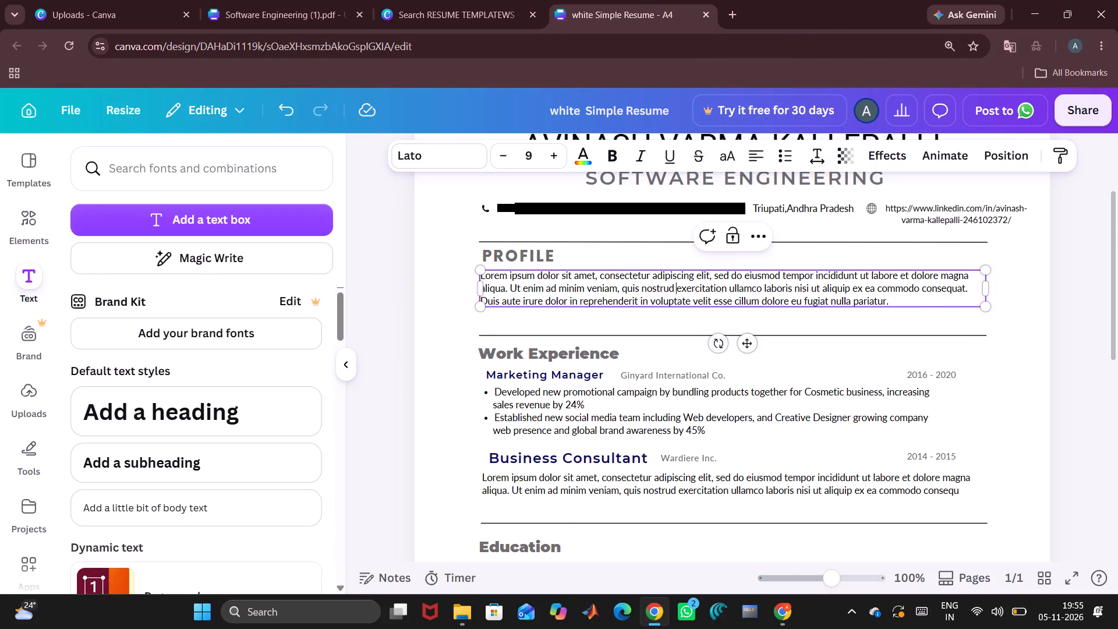
{"action": "key", "text": "ctrl+a"}
{"action": "key", "text": "ctrl+v"}
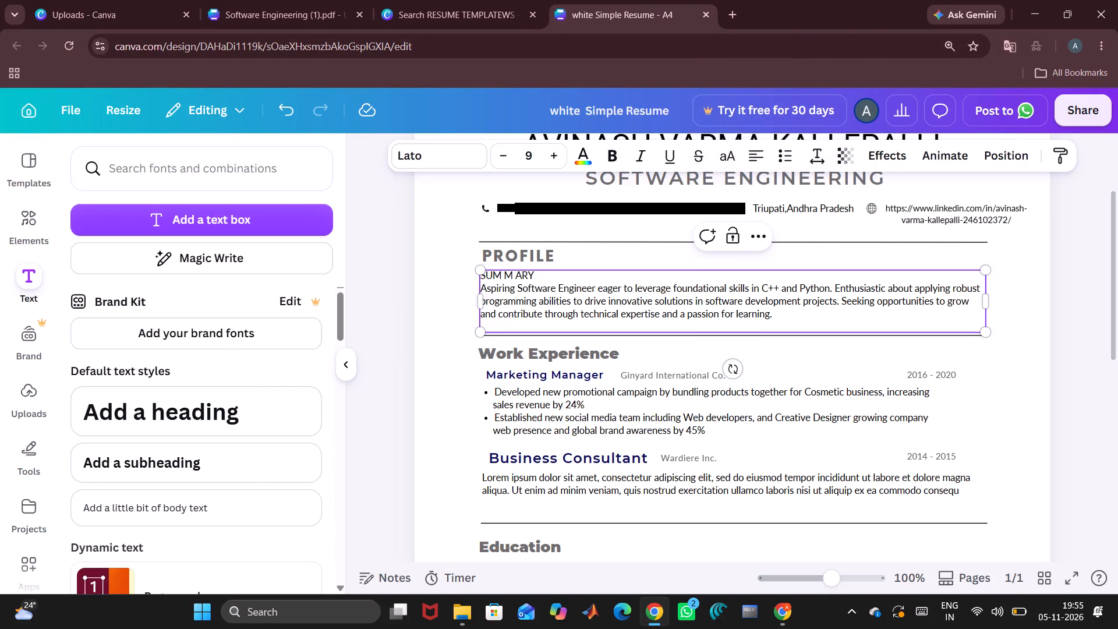
Delete the pasted SUM M ARY line and the blank line it leaves above the profile paragraph, and deselect the text box.
{"action": "left_click", "coordinate": [571, 279]}
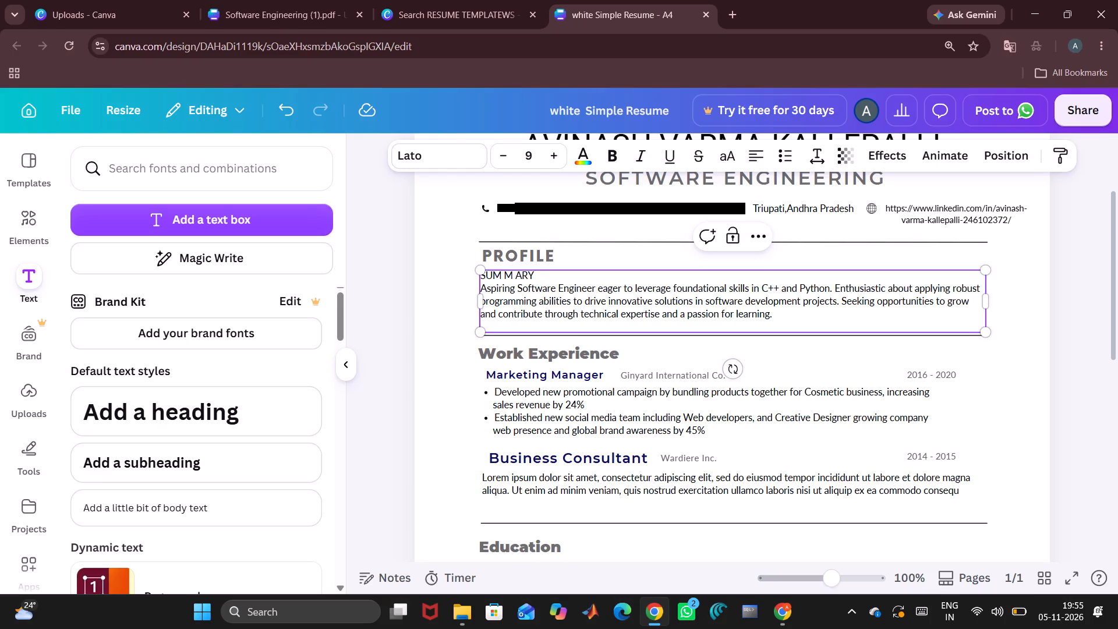
{"action": "key", "text": "BackSpace"}
{"action": "key", "text": "BackSpace"}
{"action": "key", "text": "BackSpace"}
{"action": "key", "text": "BackSpace"}
{"action": "key", "text": "BackSpace"}
{"action": "key", "text": "BackSpace"}
{"action": "key", "text": "BackSpace"}
{"action": "key", "text": "BackSpace"}
{"action": "key", "text": "BackSpace"}
{"action": "key", "text": "Down"}
{"action": "key", "text": "BackSpace"}
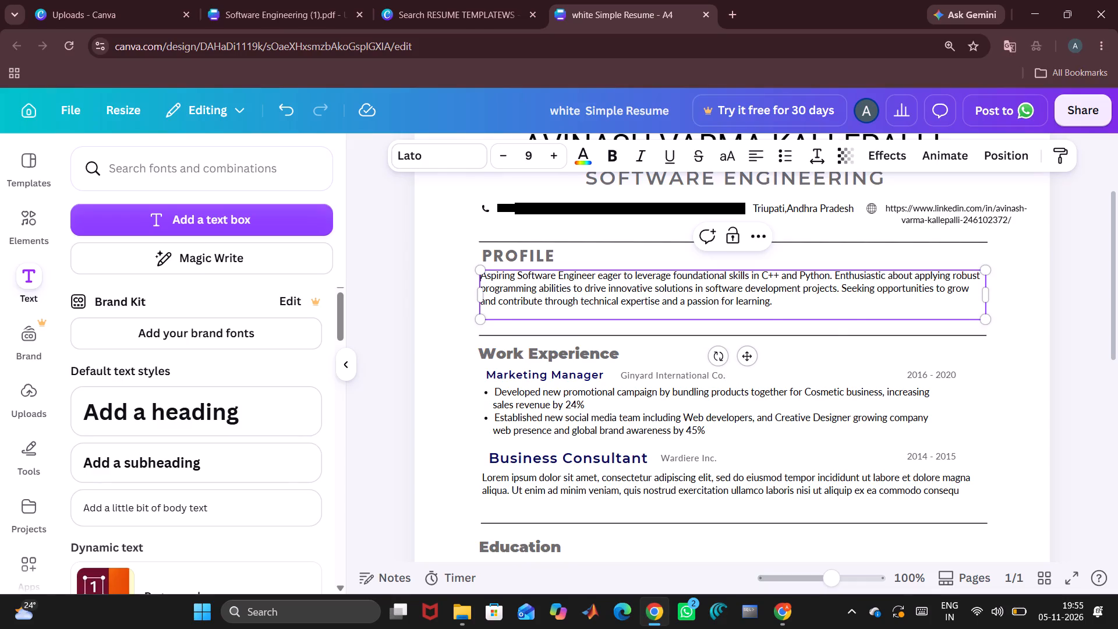
{"action": "left_click", "coordinate": [832, 327]}
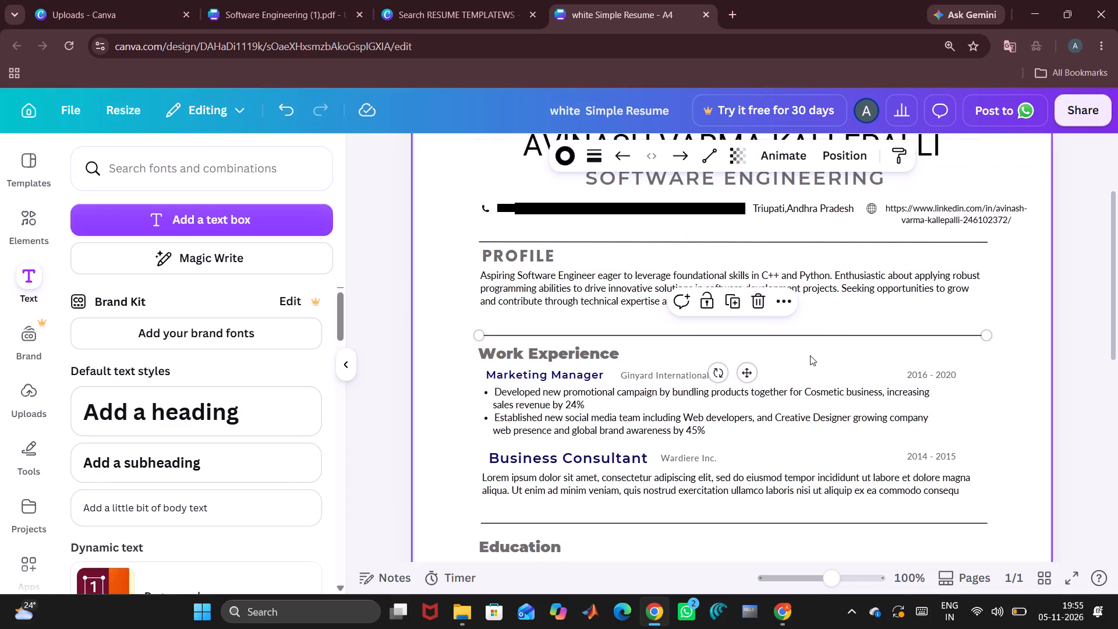
{"action": "left_click", "coordinate": [810, 355]}
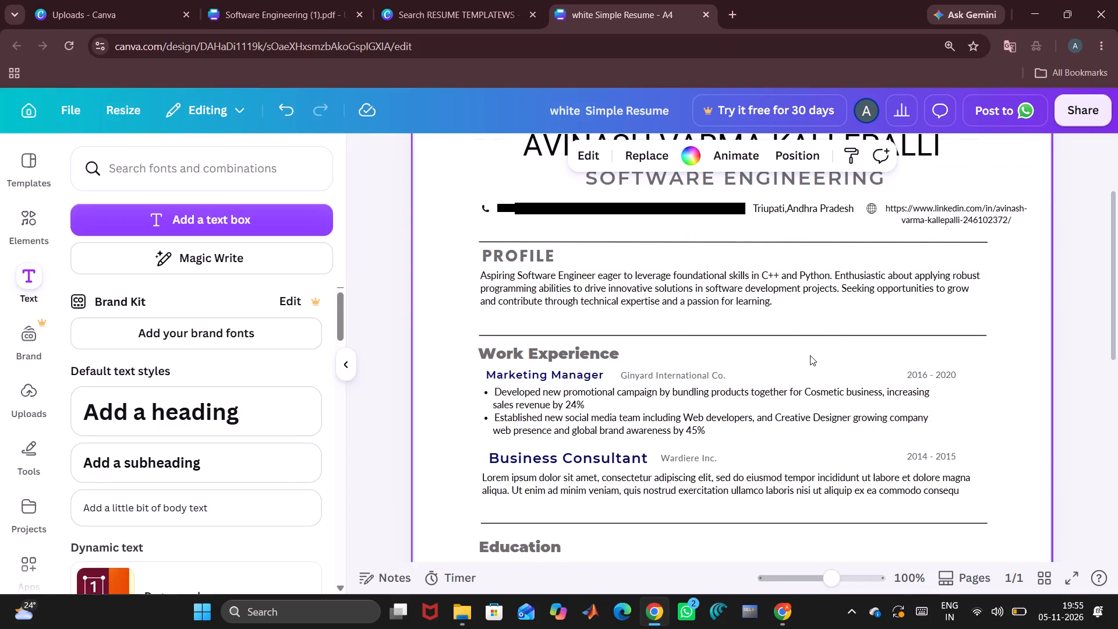
Select the profile paragraph's text and search the font list for LATO to check its font.
{"action": "left_click", "coordinate": [717, 286]}
{"action": "scroll", "coordinate": [717, 286], "scroll_direction": "up", "scroll_amount": 1}
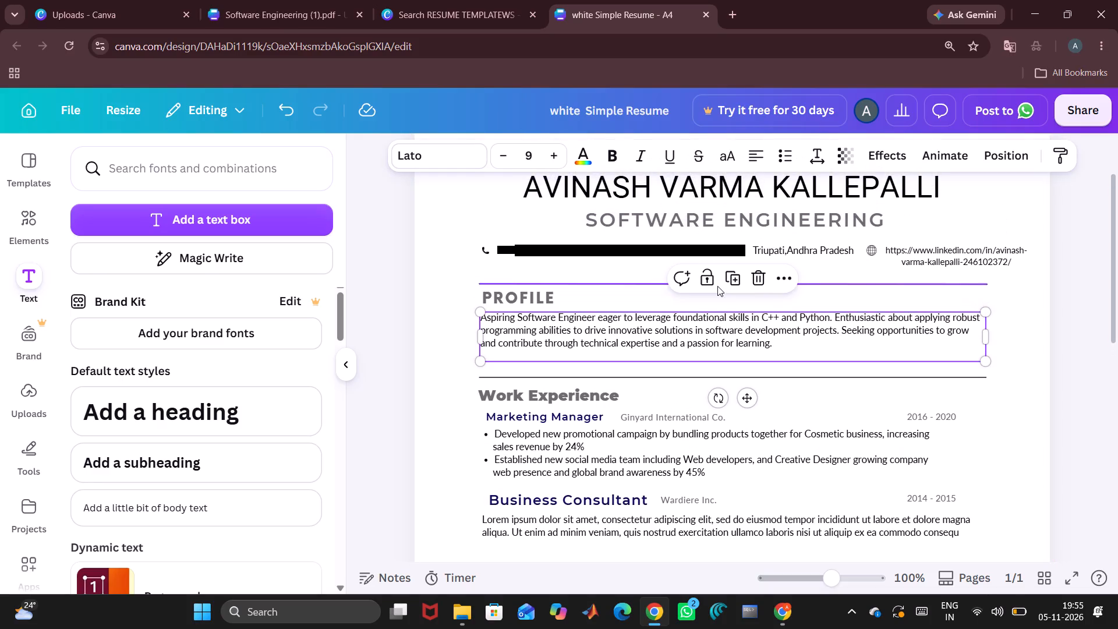
{"action": "left_click", "coordinate": [785, 345]}
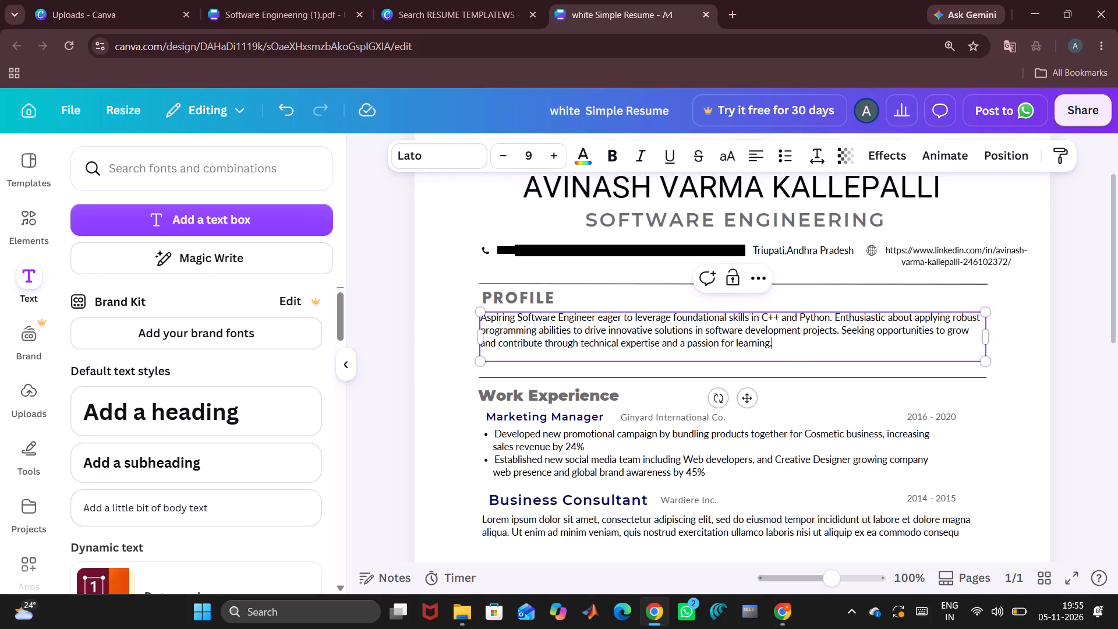
{"action": "left_click", "coordinate": [791, 345]}
{"action": "left_click_drag", "start_coordinate": [783, 345], "coordinate": [483, 324]}
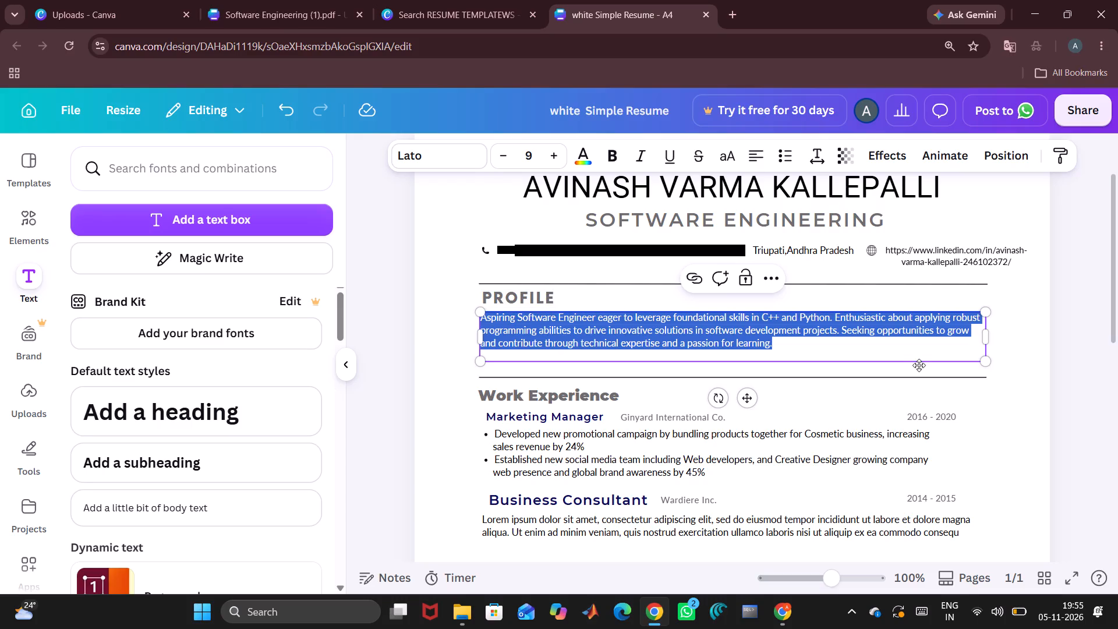
{"action": "left_click", "coordinate": [850, 400]}
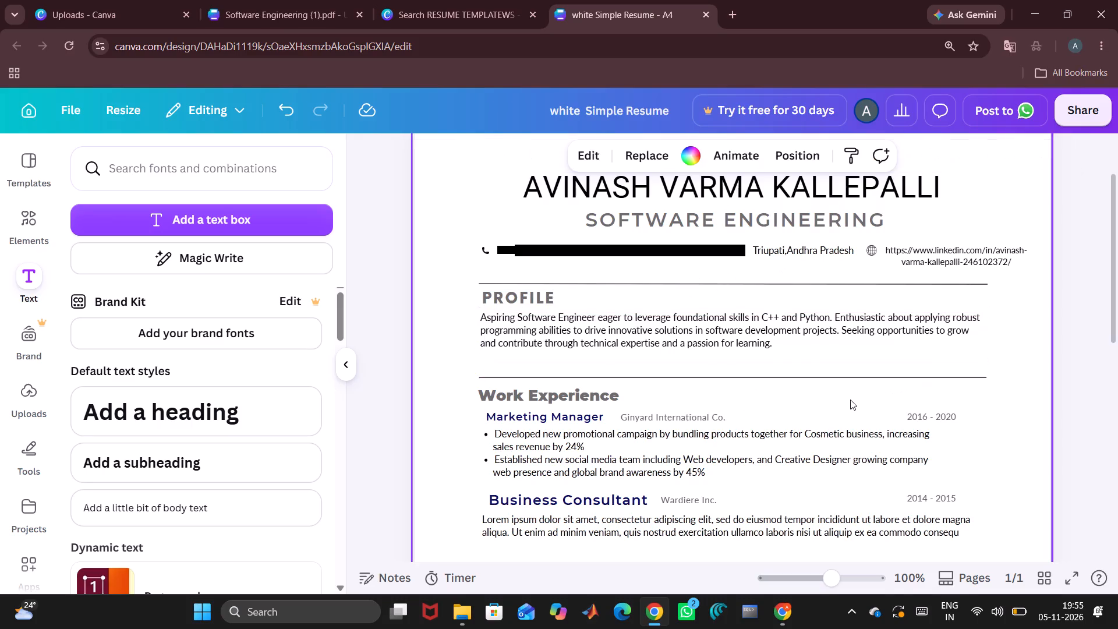
{"action": "double_click", "coordinate": [723, 341]}
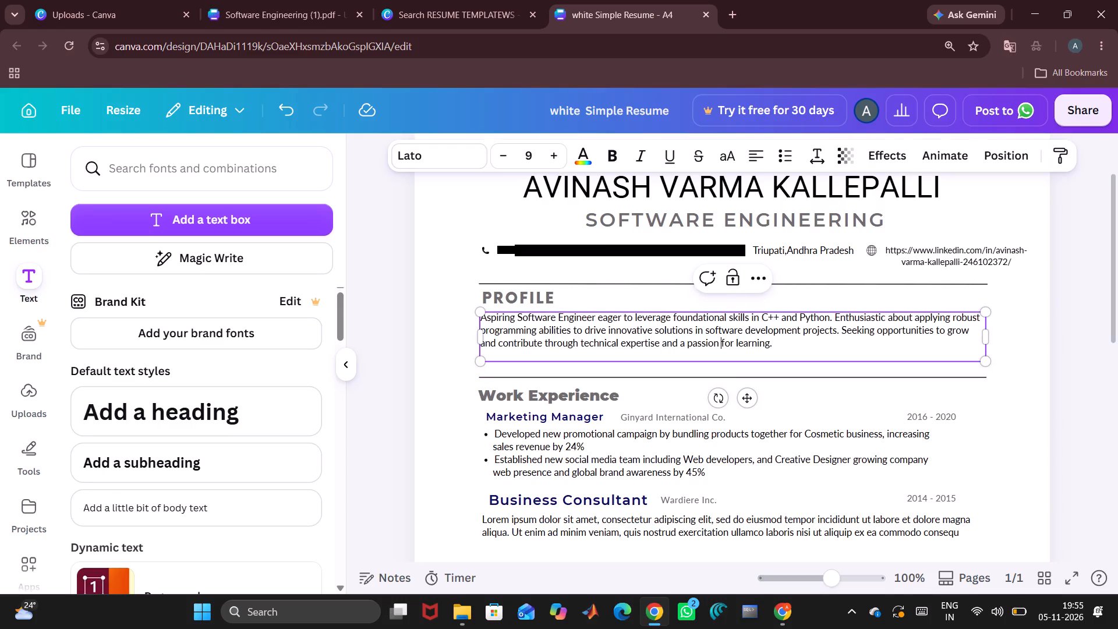
{"action": "left_click_drag", "start_coordinate": [802, 347], "coordinate": [477, 316]}
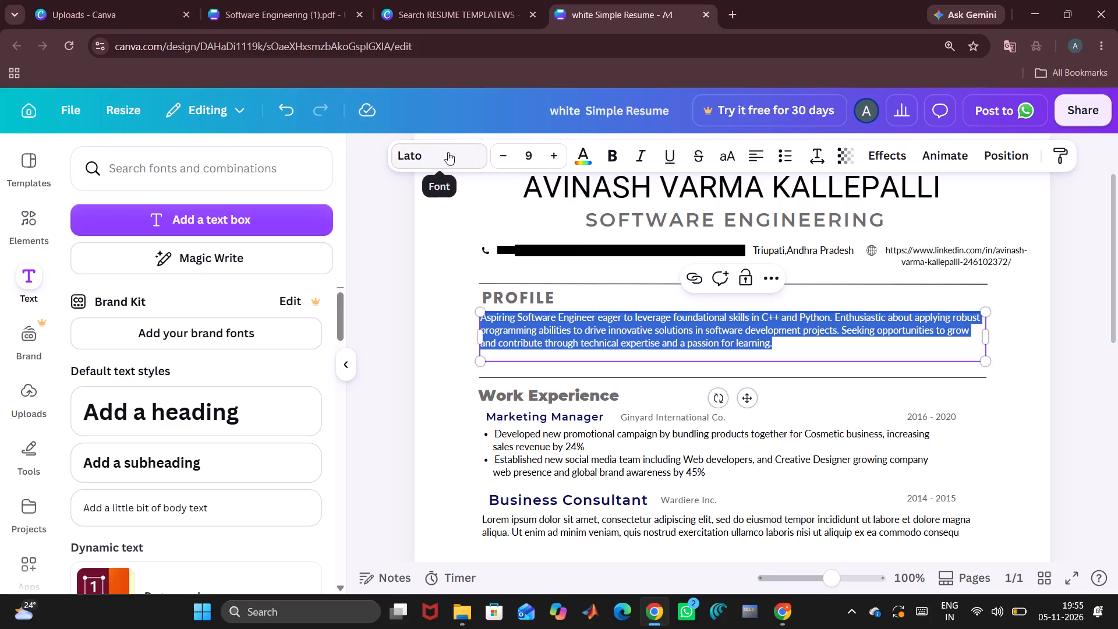
{"action": "left_click", "coordinate": [448, 152]}
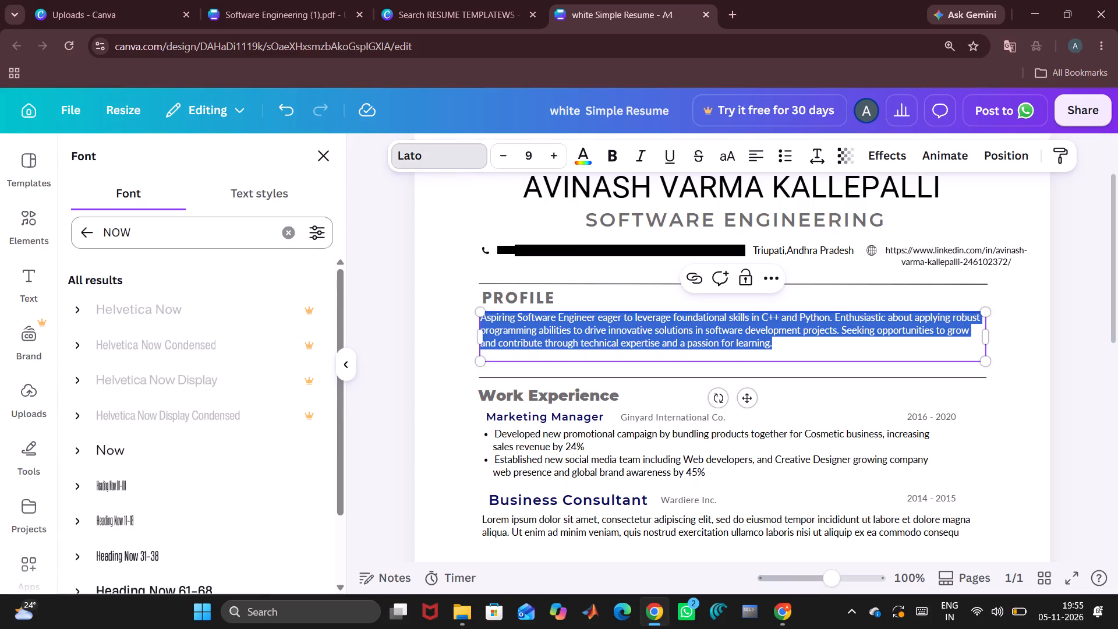
{"action": "left_click_drag", "start_coordinate": [157, 229], "coordinate": [69, 238]}
{"action": "key", "text": "BackSpace"}
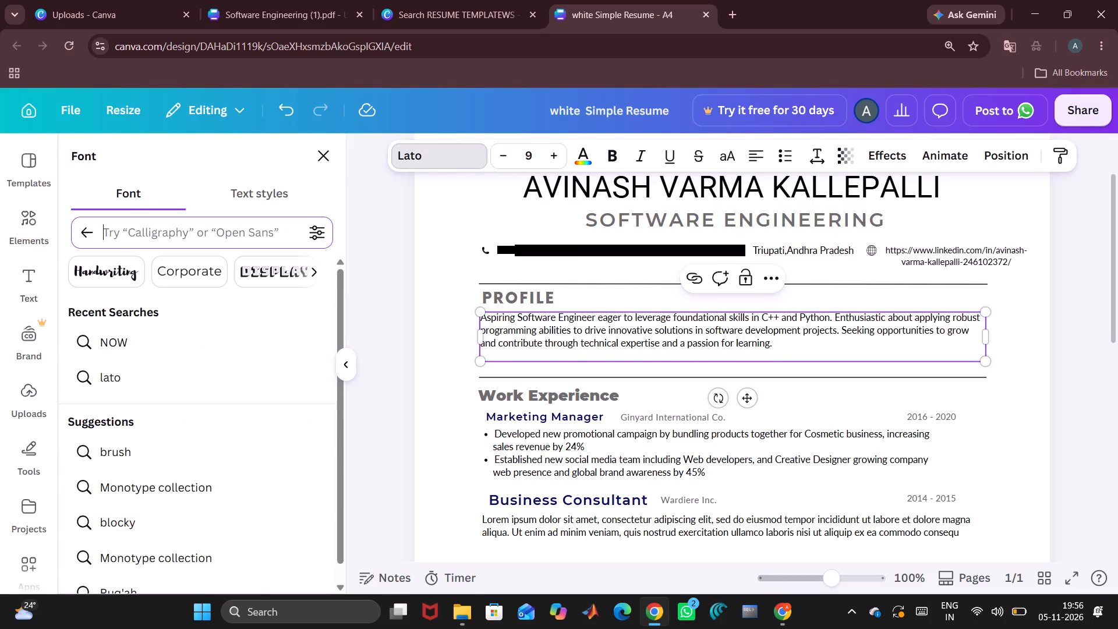
{"action": "type", "text": "LATO"}
{"action": "key", "text": "Return"}
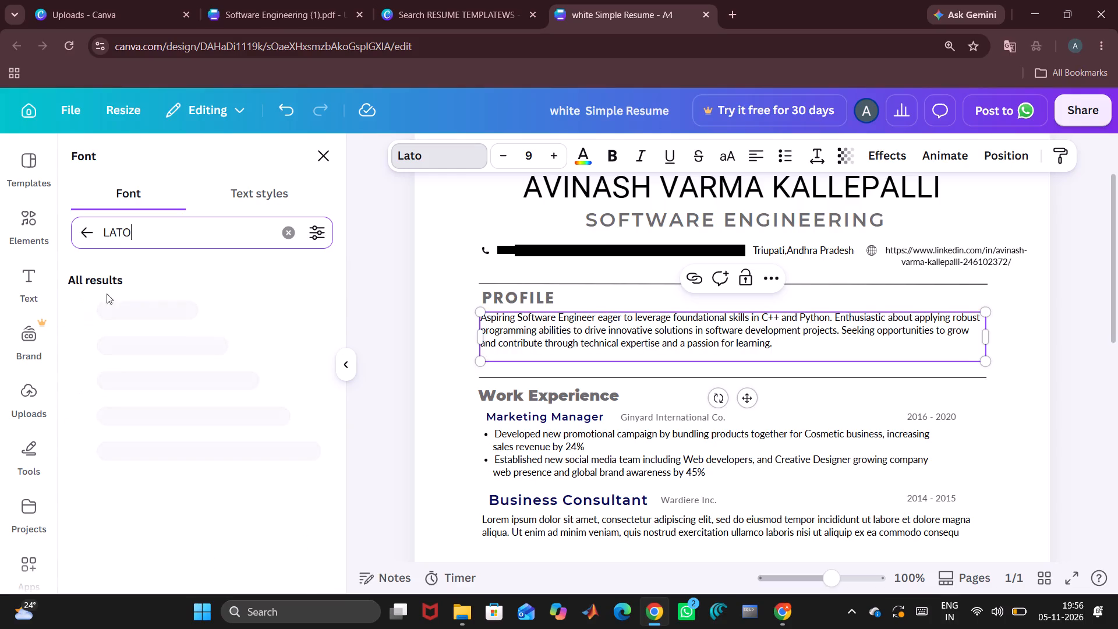
{"action": "left_click", "coordinate": [659, 337]}
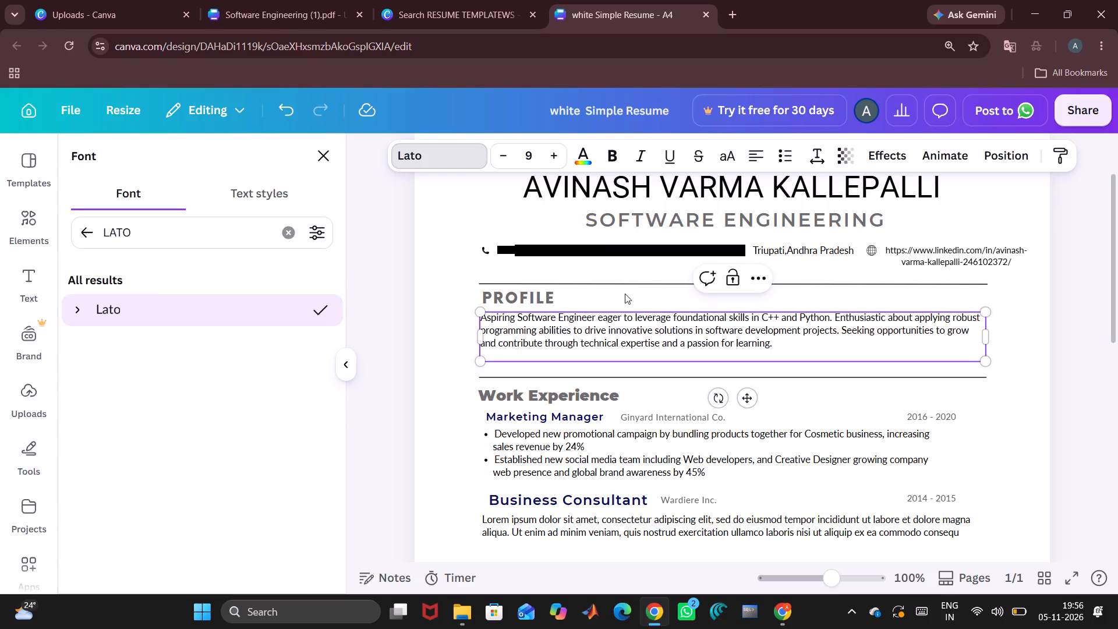
Change the text colour of the entire profile paragraph to grey #6d6d6d.
{"action": "left_click", "coordinate": [582, 164]}
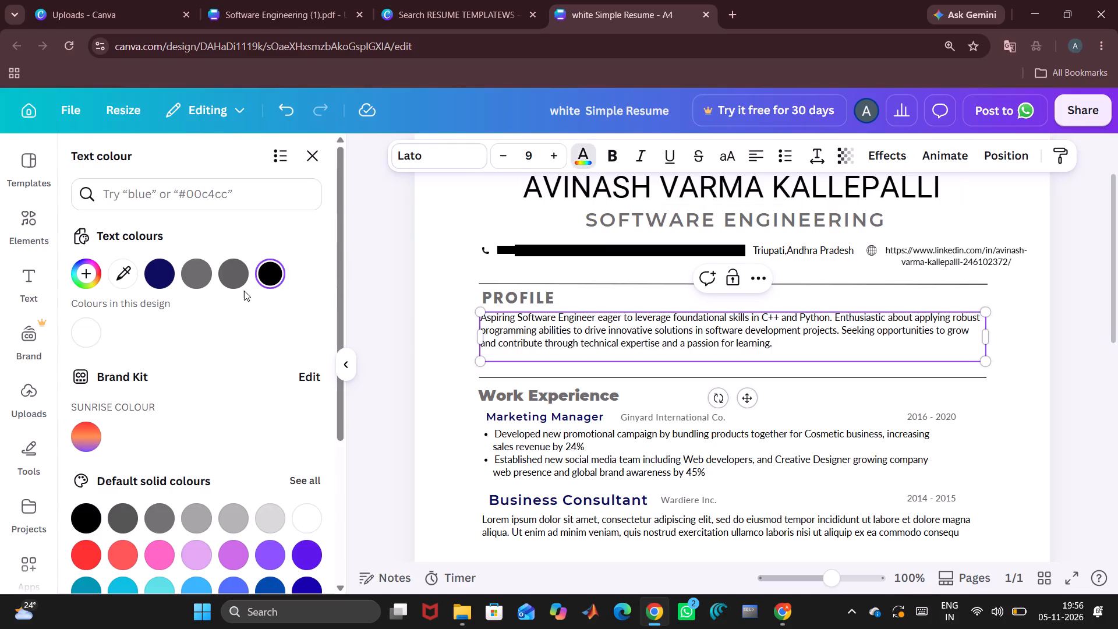
{"action": "left_click", "coordinate": [196, 272]}
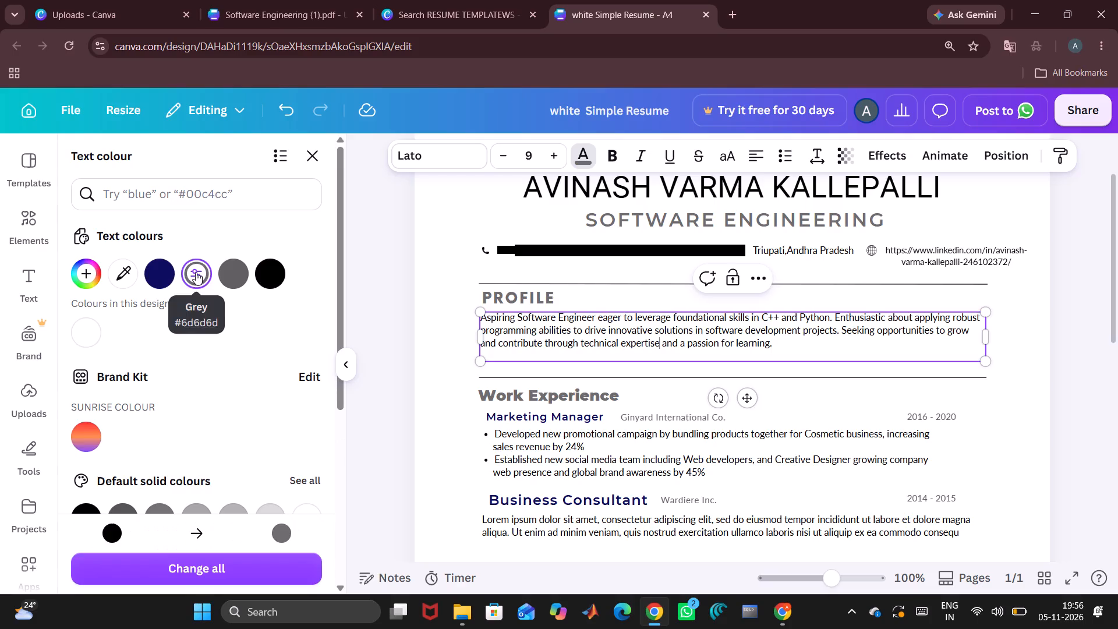
{"action": "left_click", "coordinate": [720, 352]}
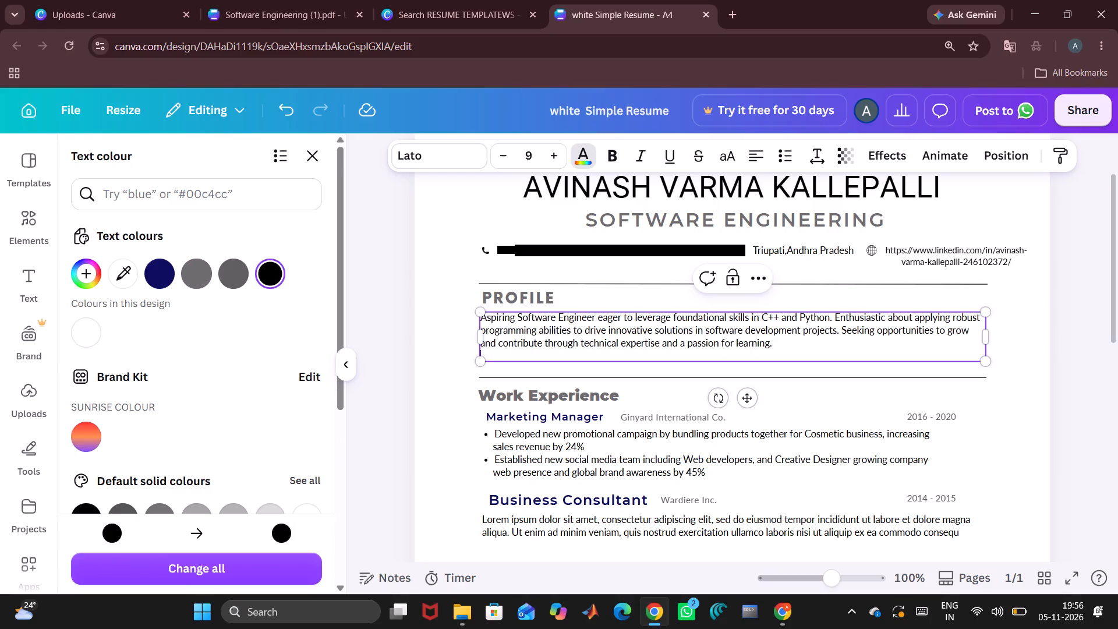
{"action": "left_click_drag", "start_coordinate": [792, 344], "coordinate": [479, 320]}
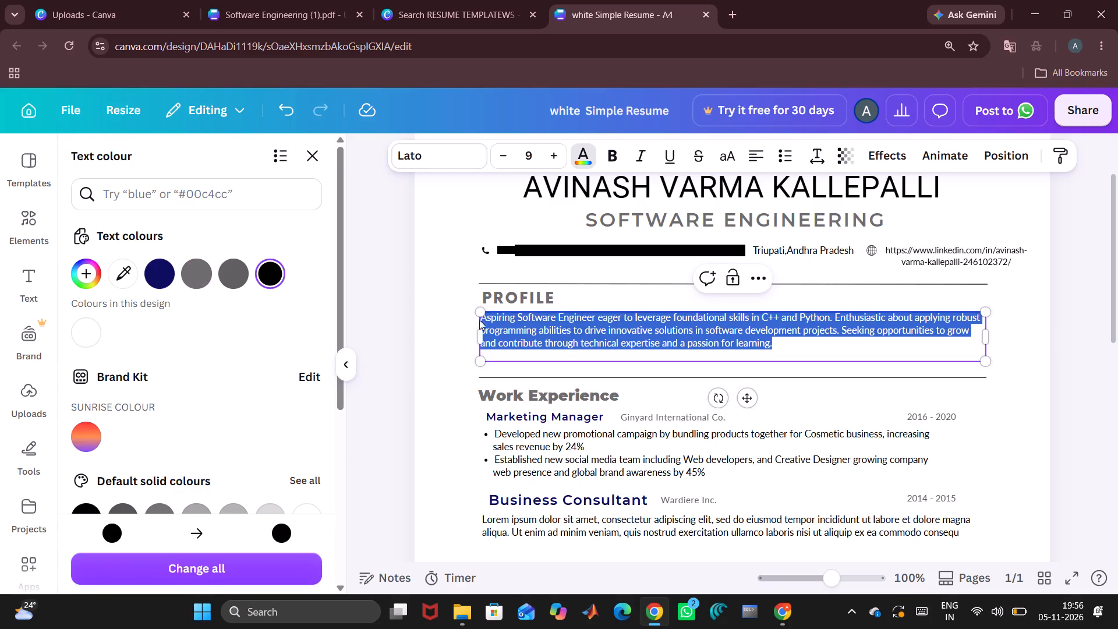
{"action": "left_click_drag", "start_coordinate": [479, 320], "coordinate": [480, 320]}
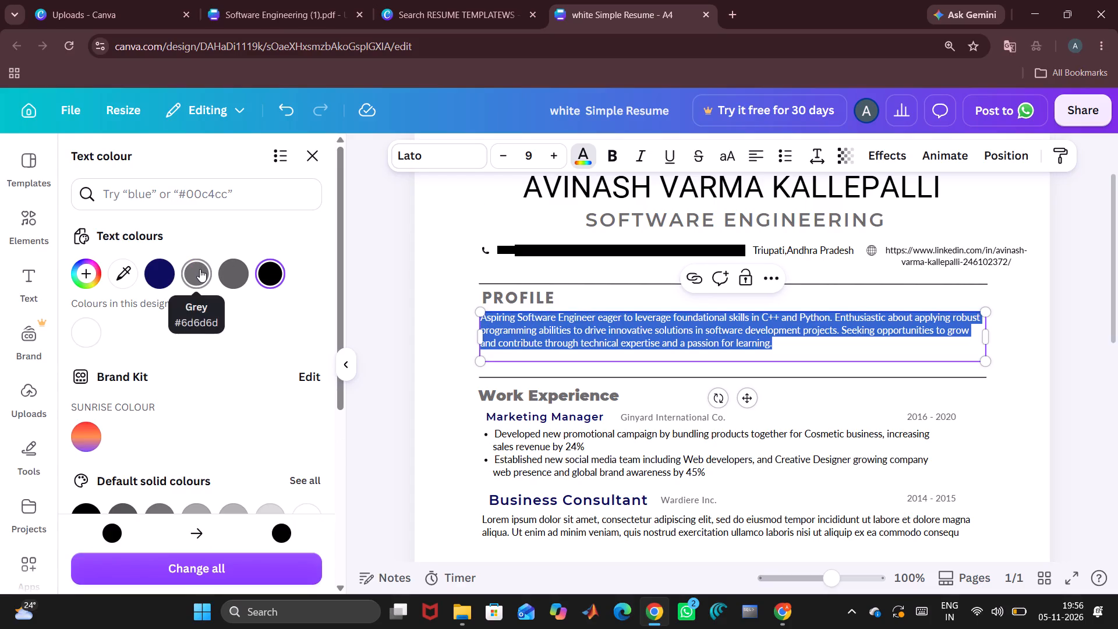
{"action": "left_click", "coordinate": [200, 269]}
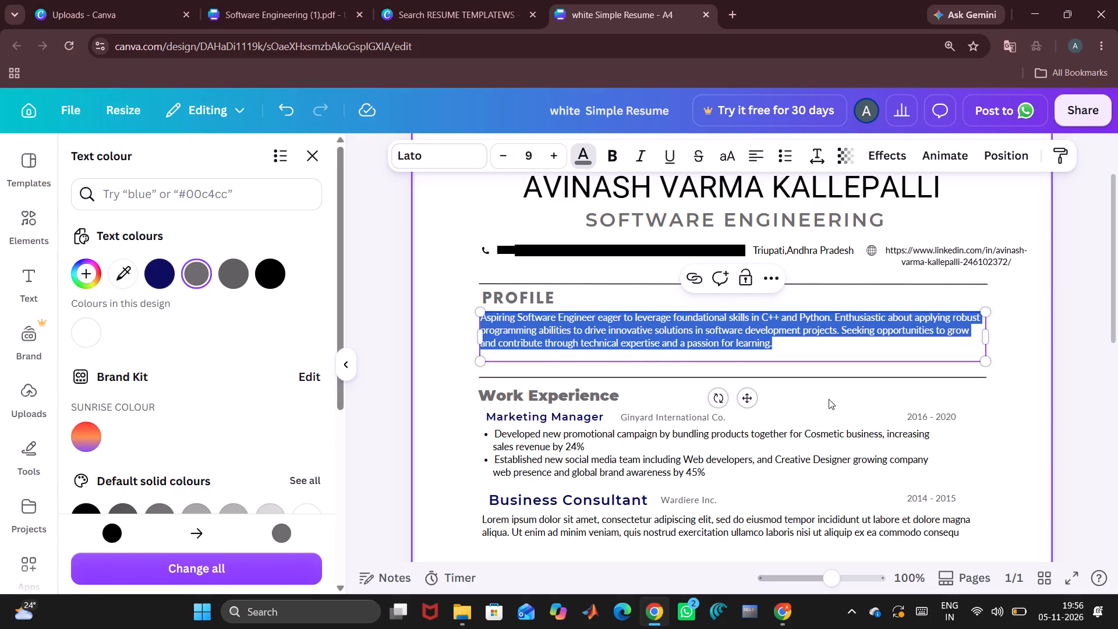
Deselect the profile text and look over the template's remaining sections, from Work Experience down to Certifications.
{"action": "left_click", "coordinate": [829, 399]}
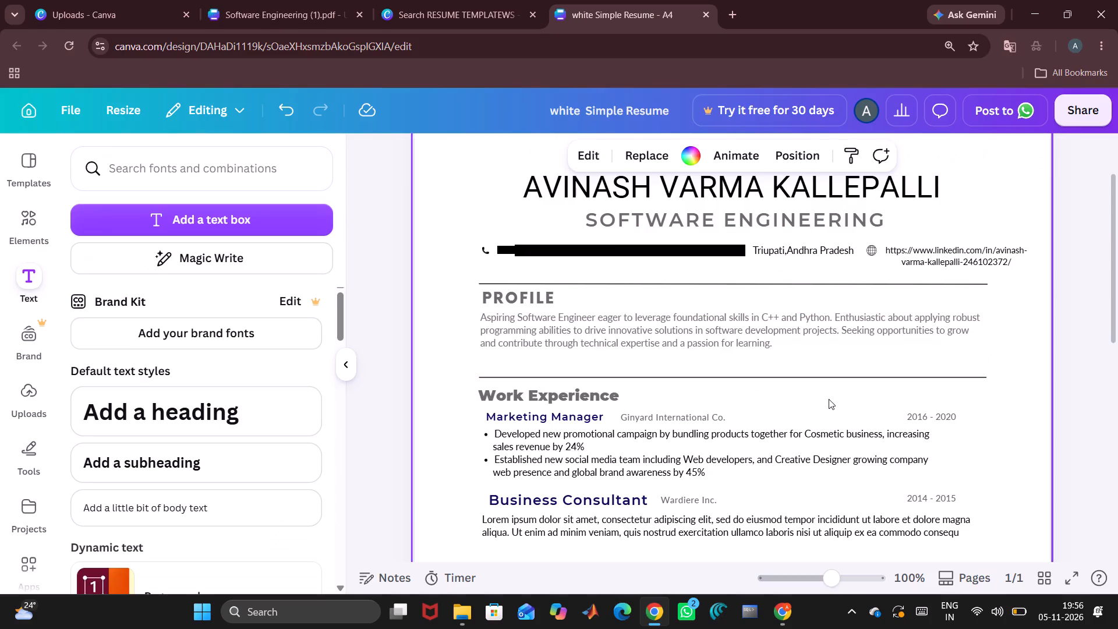
{"action": "scroll", "coordinate": [748, 433], "scroll_direction": "down", "scroll_amount": 1}
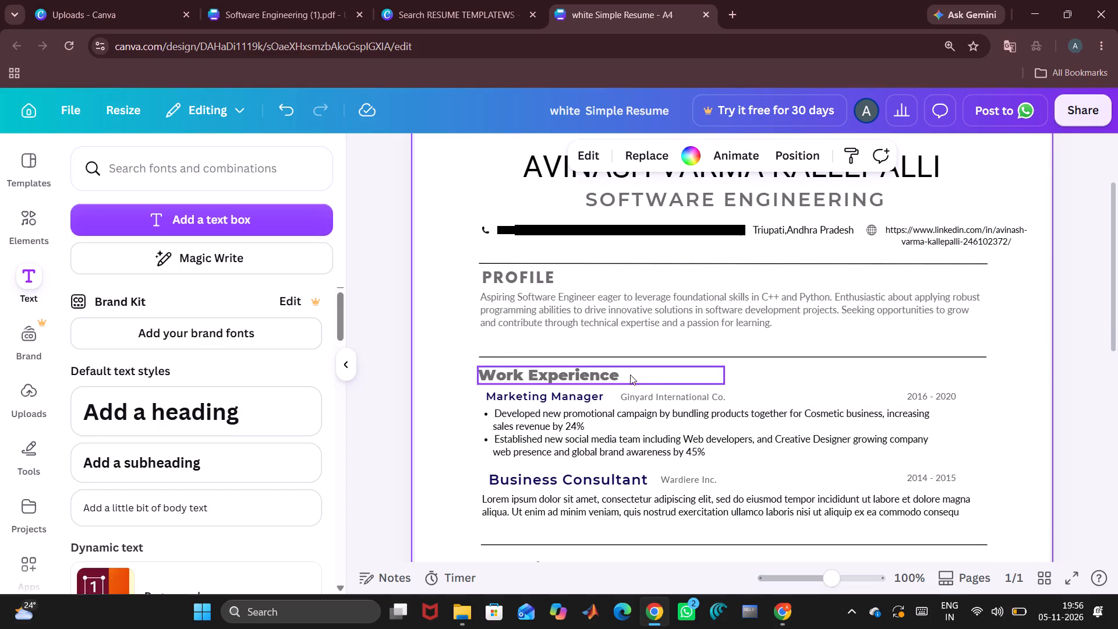
{"action": "left_click", "coordinate": [630, 374]}
{"action": "double_click", "coordinate": [613, 374]}
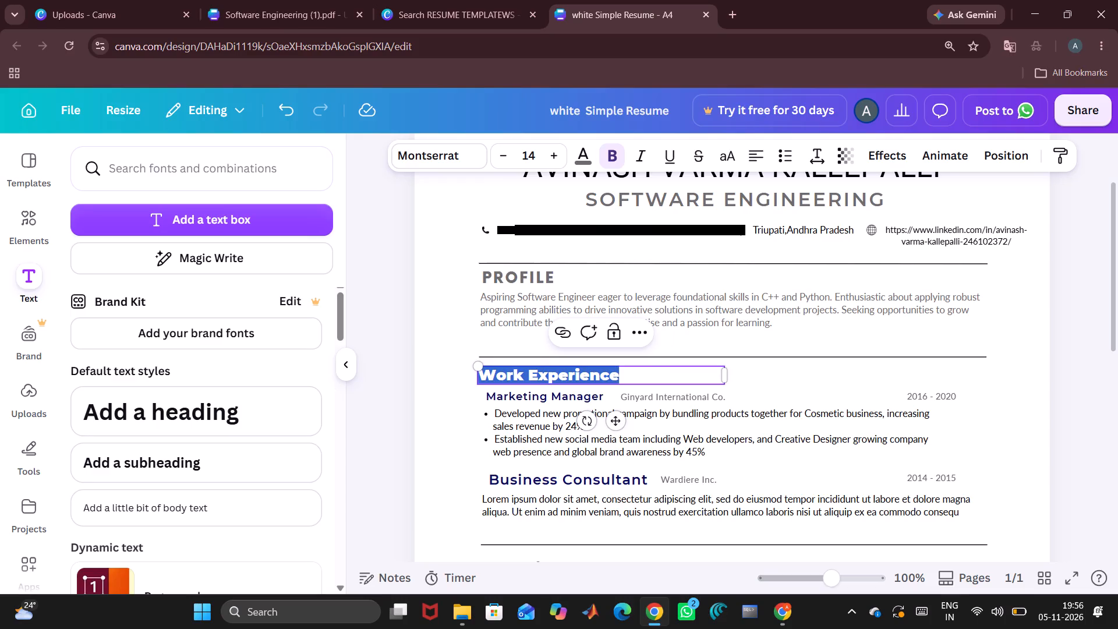
{"action": "scroll", "coordinate": [613, 374], "scroll_direction": "down", "scroll_amount": 1}
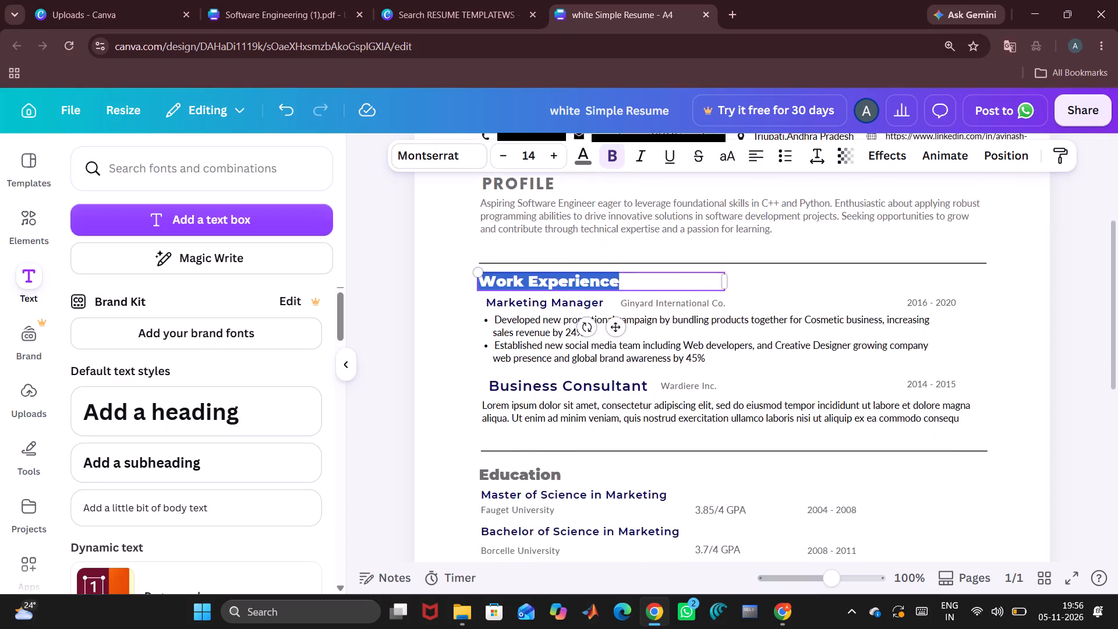
{"action": "scroll", "coordinate": [613, 374], "scroll_direction": "down", "scroll_amount": 1}
{"action": "scroll", "coordinate": [613, 374], "scroll_direction": "up", "scroll_amount": 1}
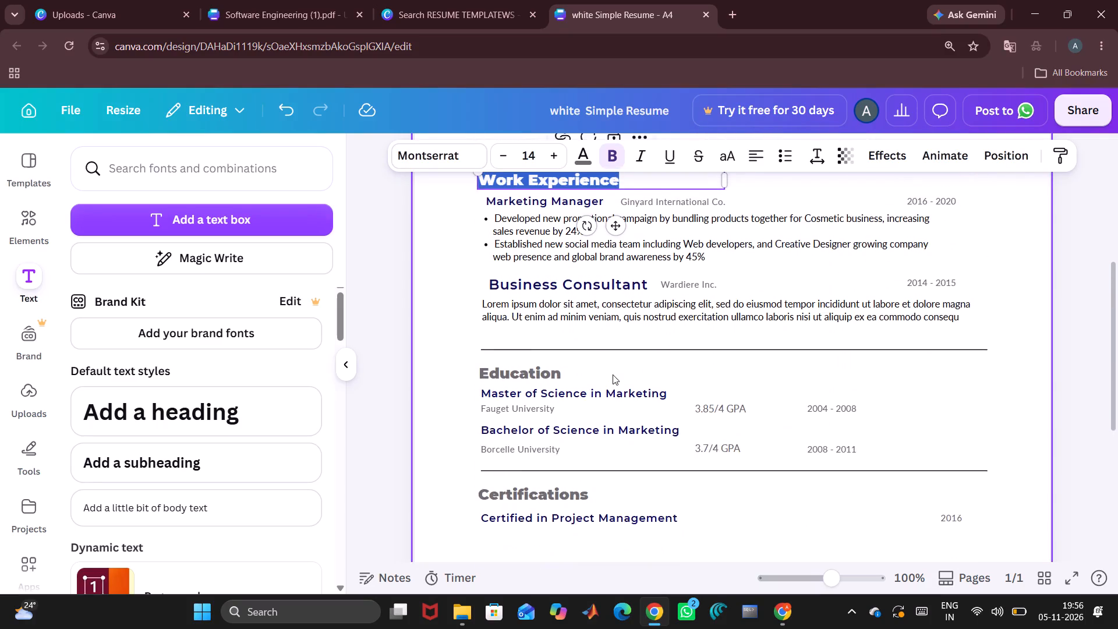
{"action": "scroll", "coordinate": [613, 374], "scroll_direction": "up", "scroll_amount": 3}
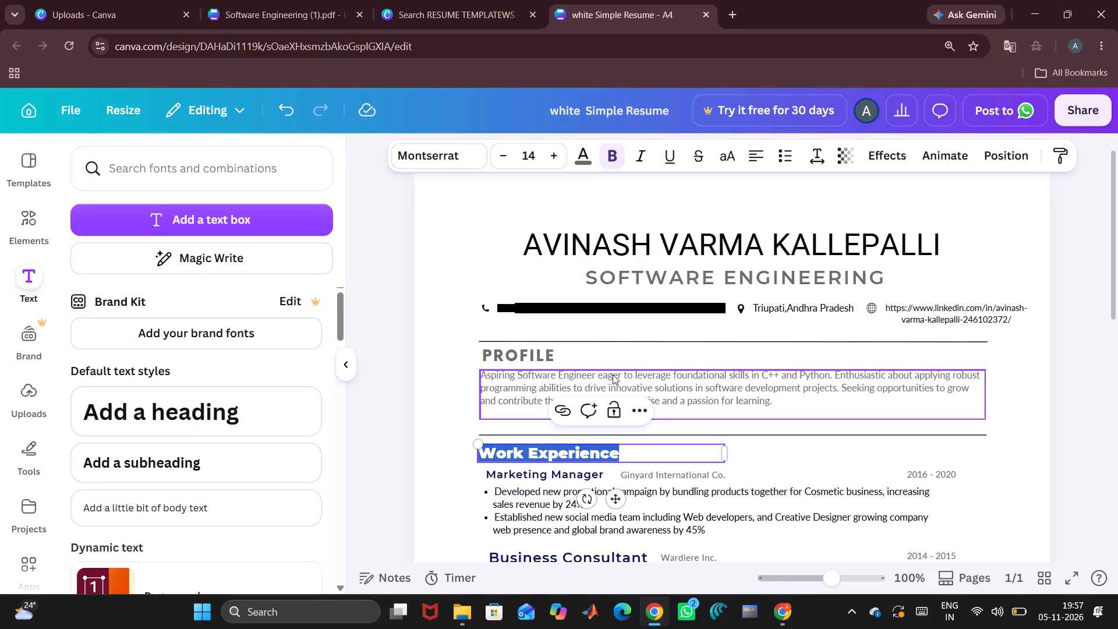
{"action": "scroll", "coordinate": [613, 374], "scroll_direction": "down", "scroll_amount": 1}
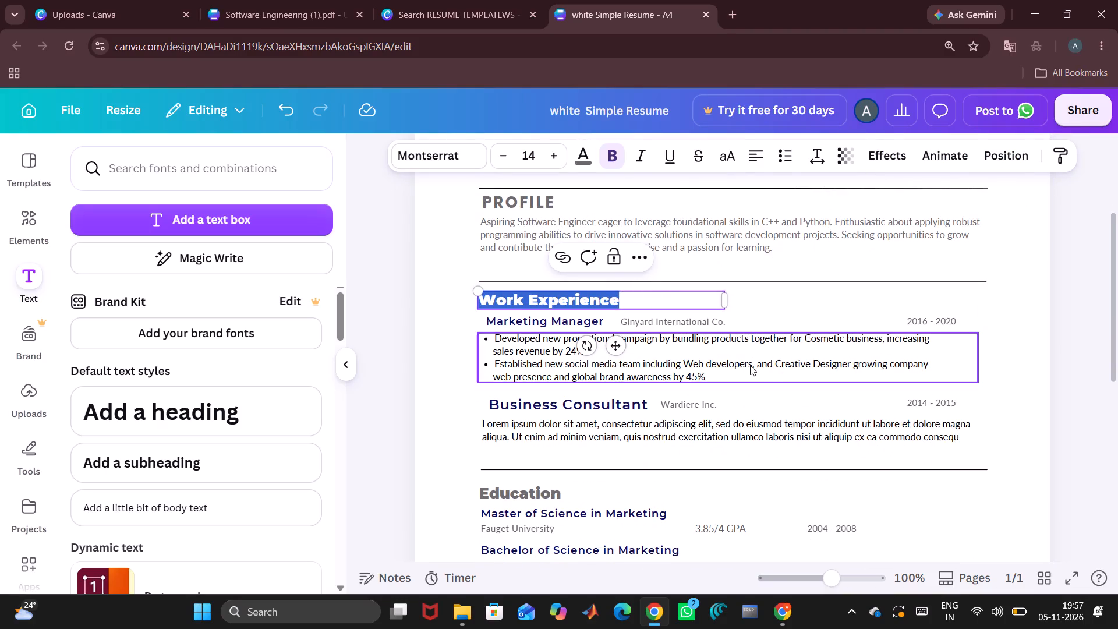
Delete the Business Consultant description and company, the Marketing Manager bullets and title, and the Work Experience heading.
{"action": "left_click", "coordinate": [886, 429]}
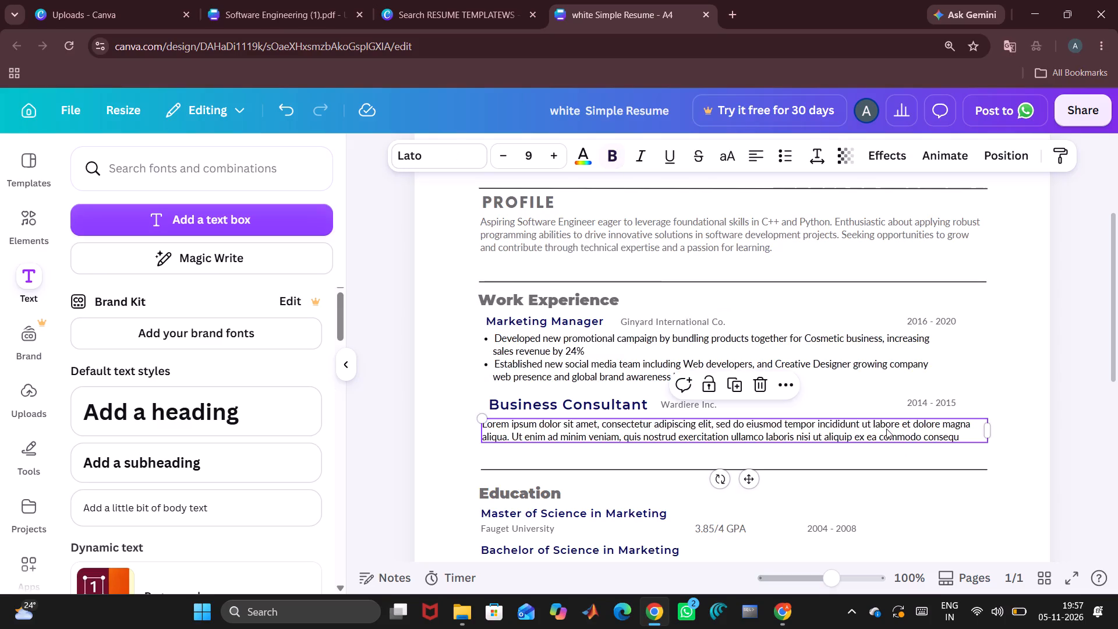
{"action": "key", "text": "Delete"}
{"action": "left_click", "coordinate": [671, 408]}
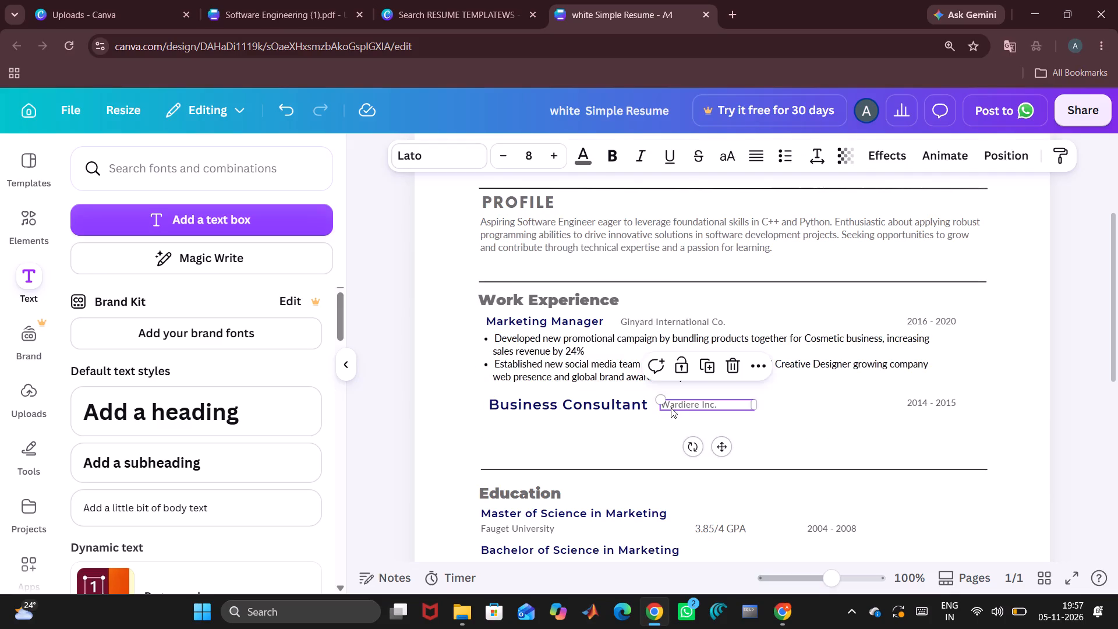
{"action": "key", "text": "Delete"}
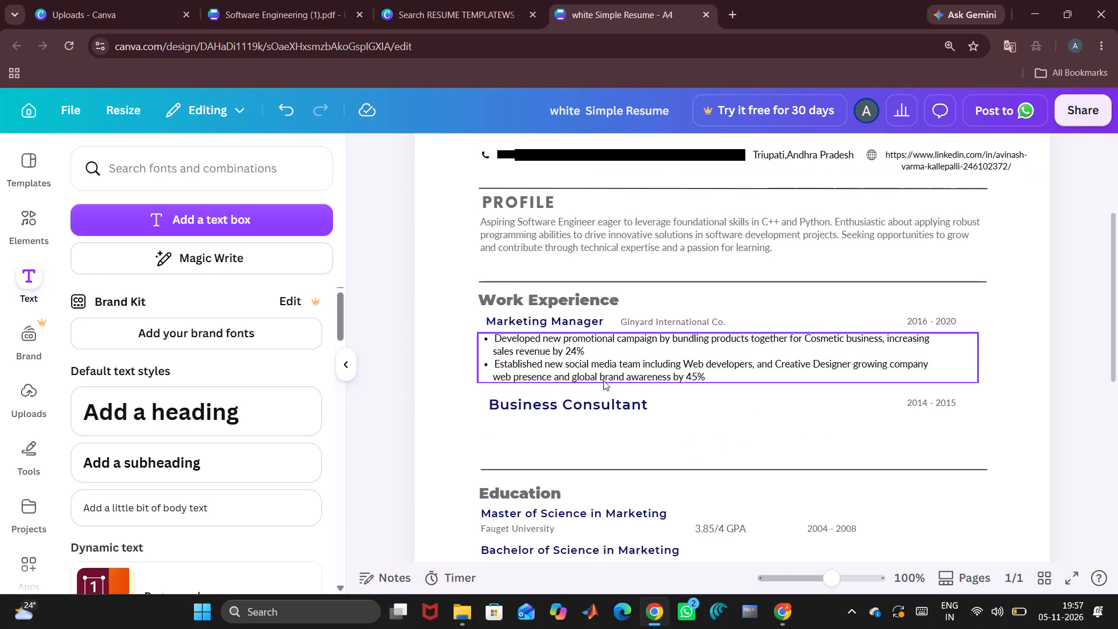
{"action": "left_click", "coordinate": [603, 380]}
{"action": "key", "text": "BackSpace"}
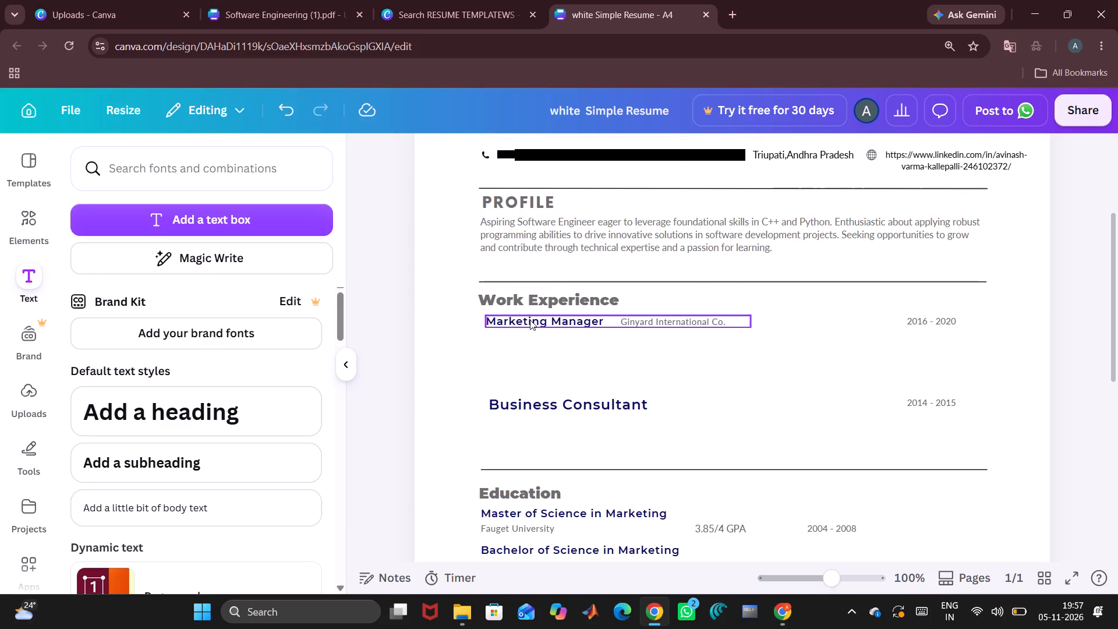
{"action": "left_click", "coordinate": [530, 320]}
{"action": "key", "text": "BackSpace"}
{"action": "left_click", "coordinate": [551, 304]}
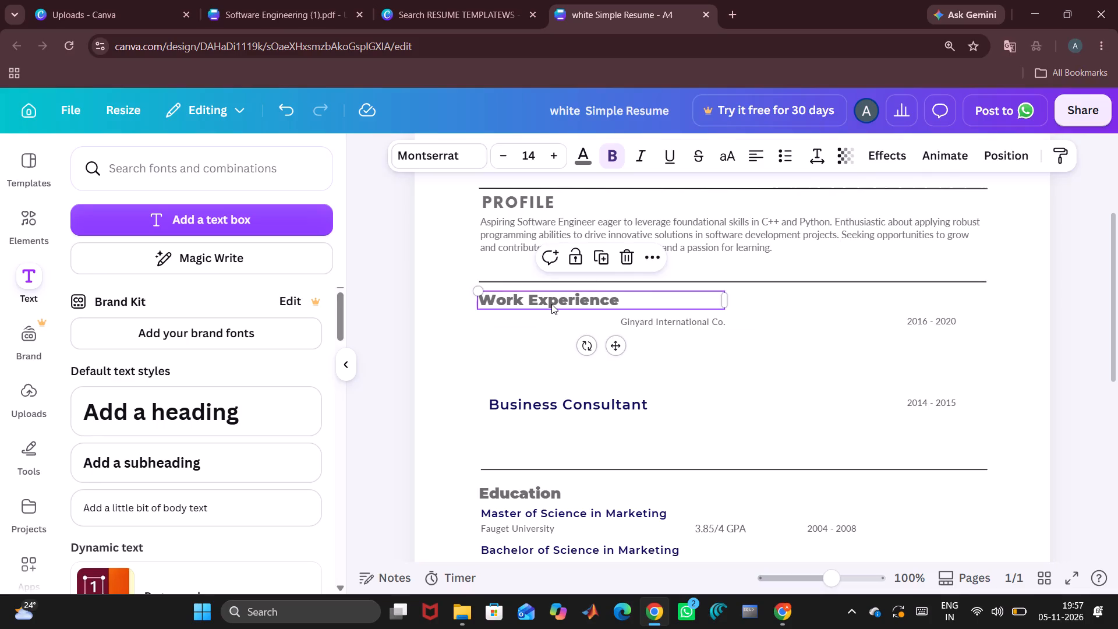
{"action": "key", "text": "BackSpace"}
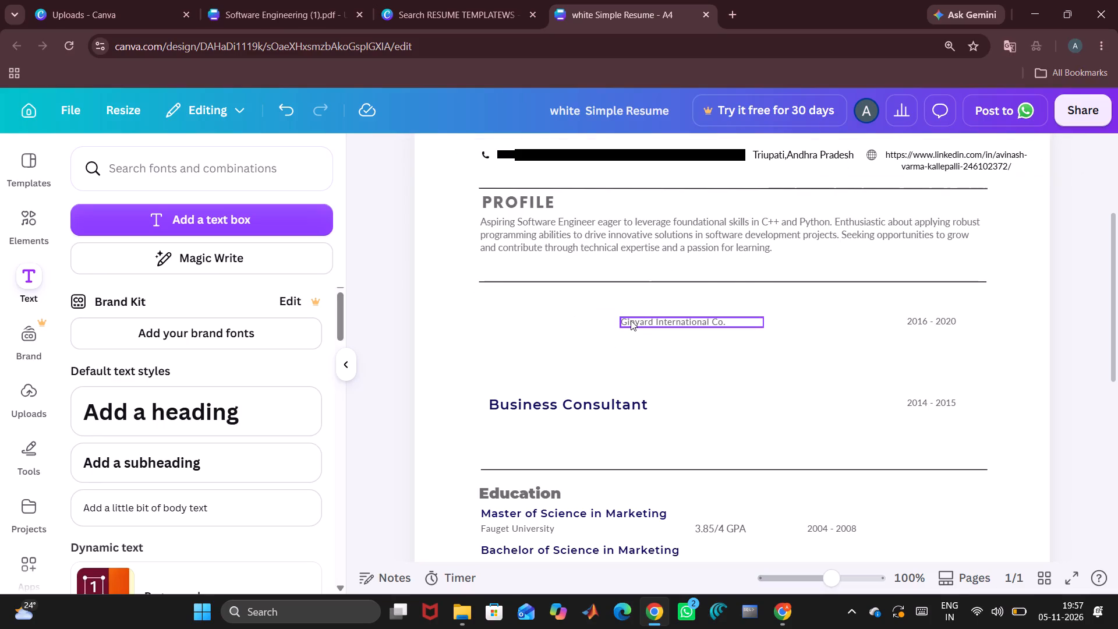
Delete the leftover Ginyard International Co. text, both work date ranges and the Business Consultant title.
{"action": "left_click", "coordinate": [638, 320]}
{"action": "key", "text": "BackSpace"}
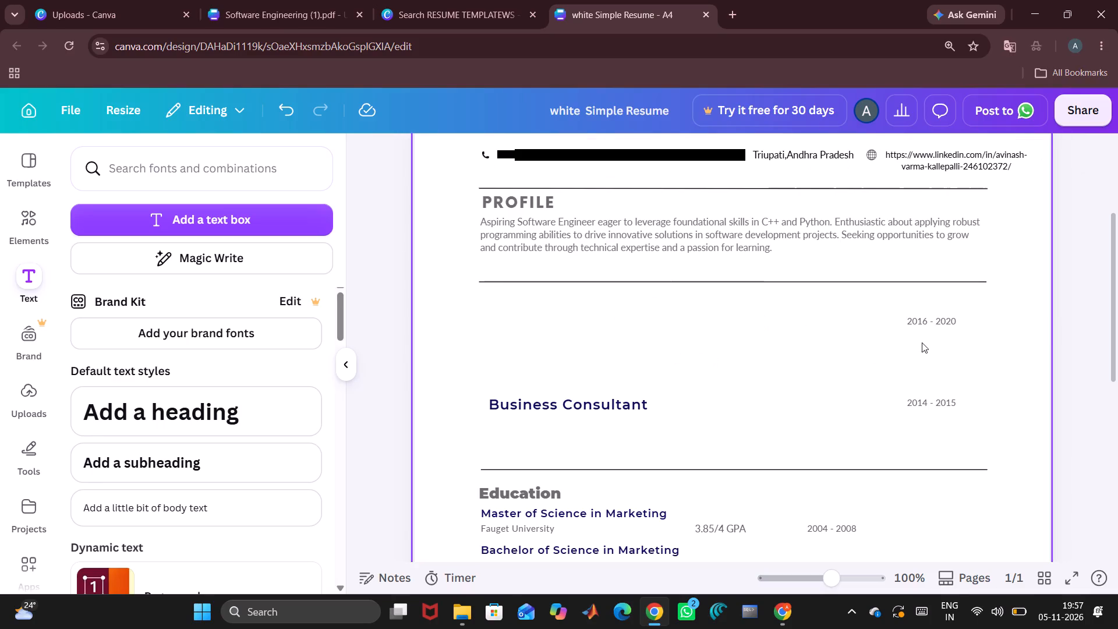
{"action": "left_click", "coordinate": [924, 325]}
{"action": "key", "text": "BackSpace"}
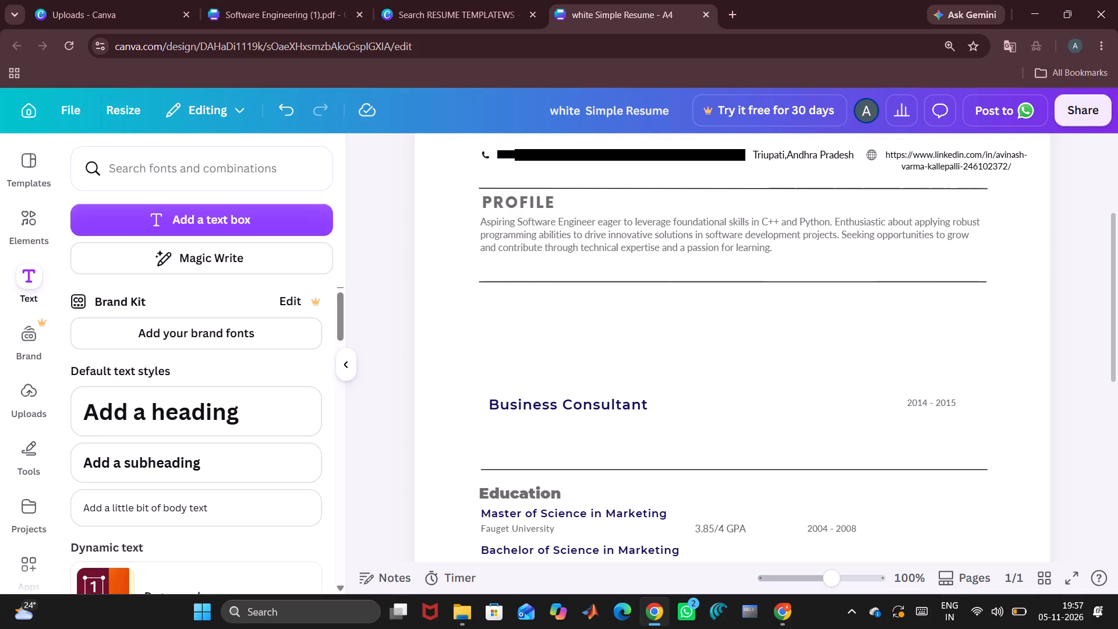
{"action": "left_click", "coordinate": [931, 404]}
{"action": "key", "text": "BackSpace"}
{"action": "left_click", "coordinate": [633, 410]}
{"action": "key", "text": "BackSpace"}
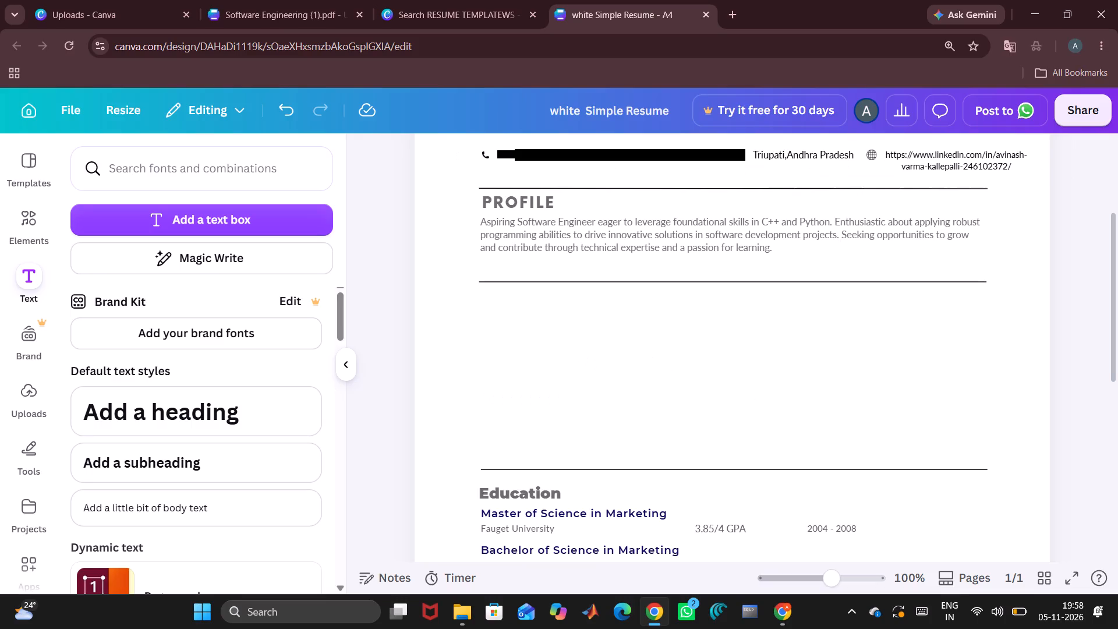
Delete the divider line directly above the Education heading.
{"action": "left_click", "coordinate": [713, 465]}
{"action": "left_click", "coordinate": [760, 436]}
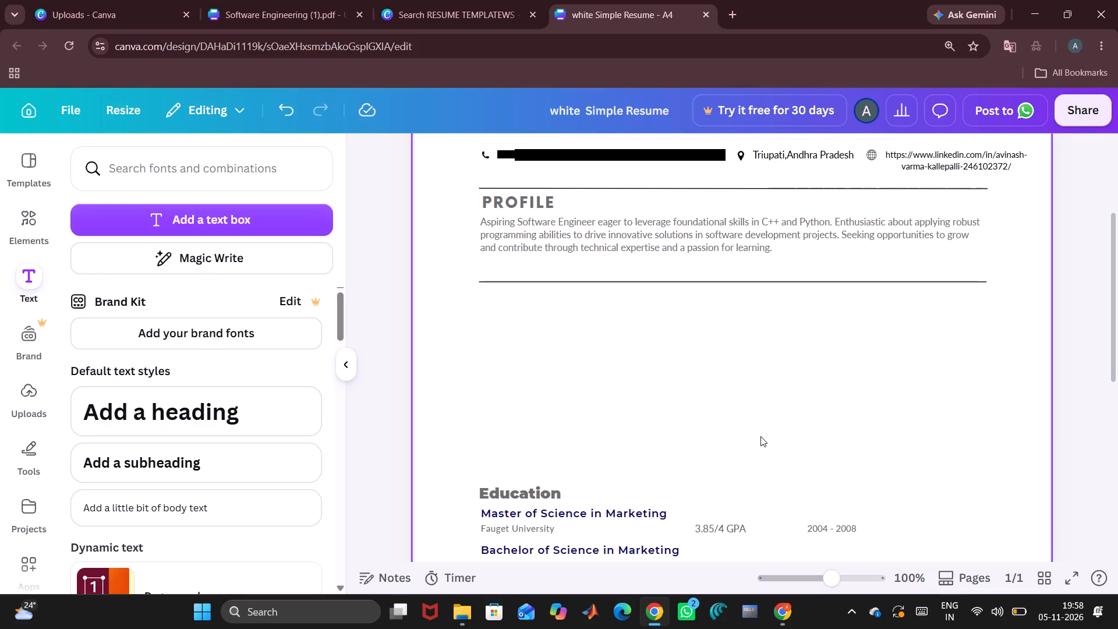
Move the Education heading up to just below the Profile section's lower divider, aligned with the divider's left end.
{"action": "left_click_drag", "start_coordinate": [521, 493], "coordinate": [542, 307]}
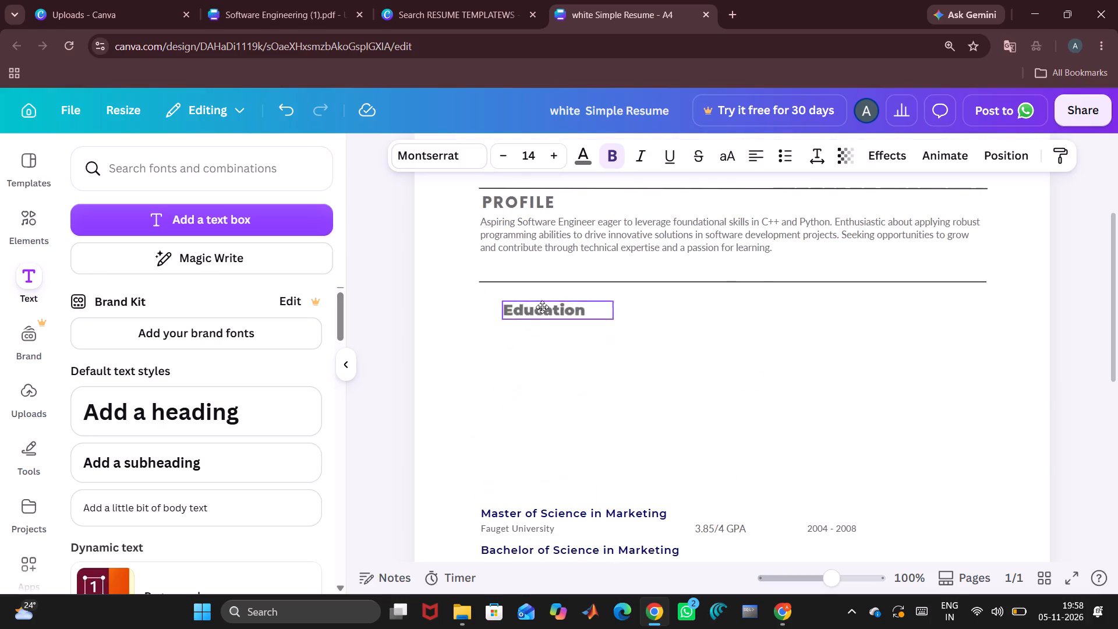
{"action": "left_click_drag", "start_coordinate": [542, 307], "coordinate": [522, 305]}
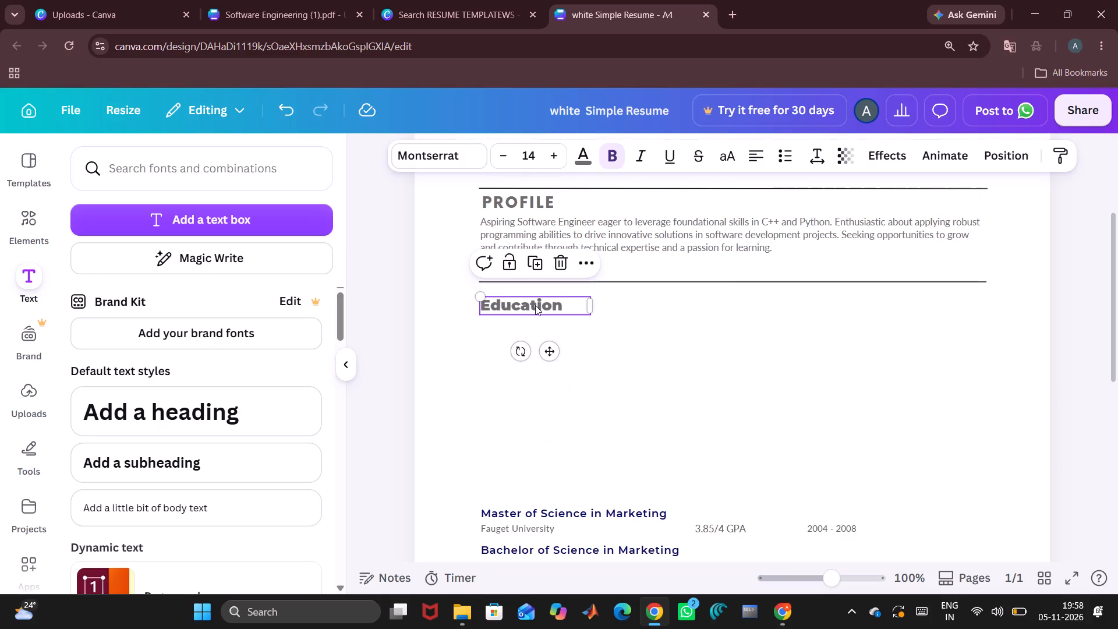
Change the font of the Education heading to Now.
{"action": "double_click", "coordinate": [535, 305]}
{"action": "left_click", "coordinate": [435, 157]}
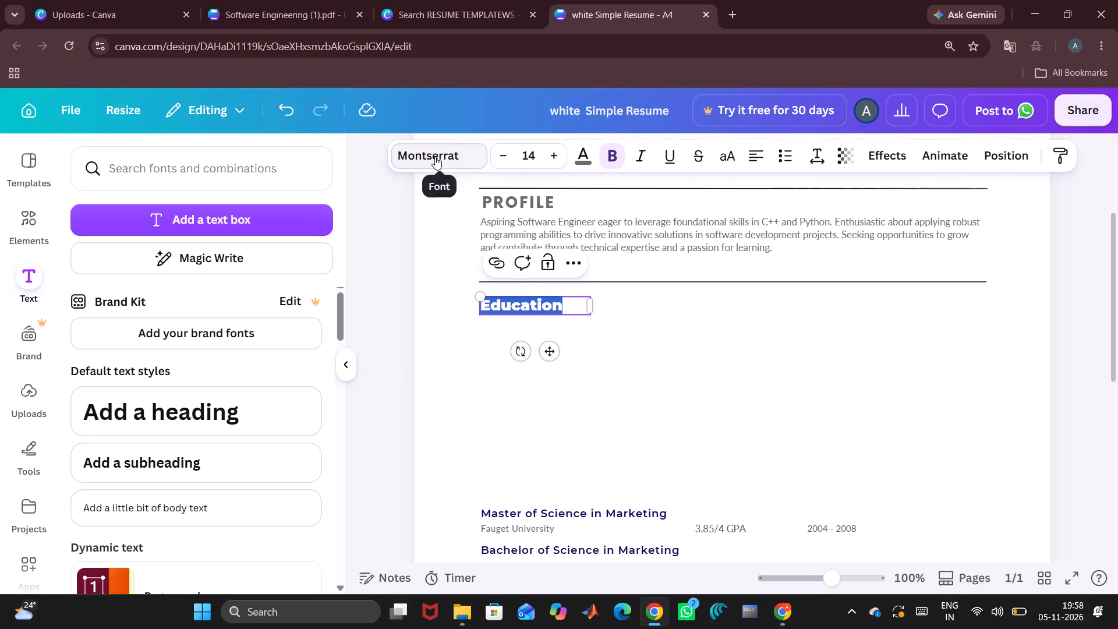
{"action": "left_click_drag", "start_coordinate": [144, 234], "coordinate": [69, 231]}
{"action": "key", "text": "BackSpace"}
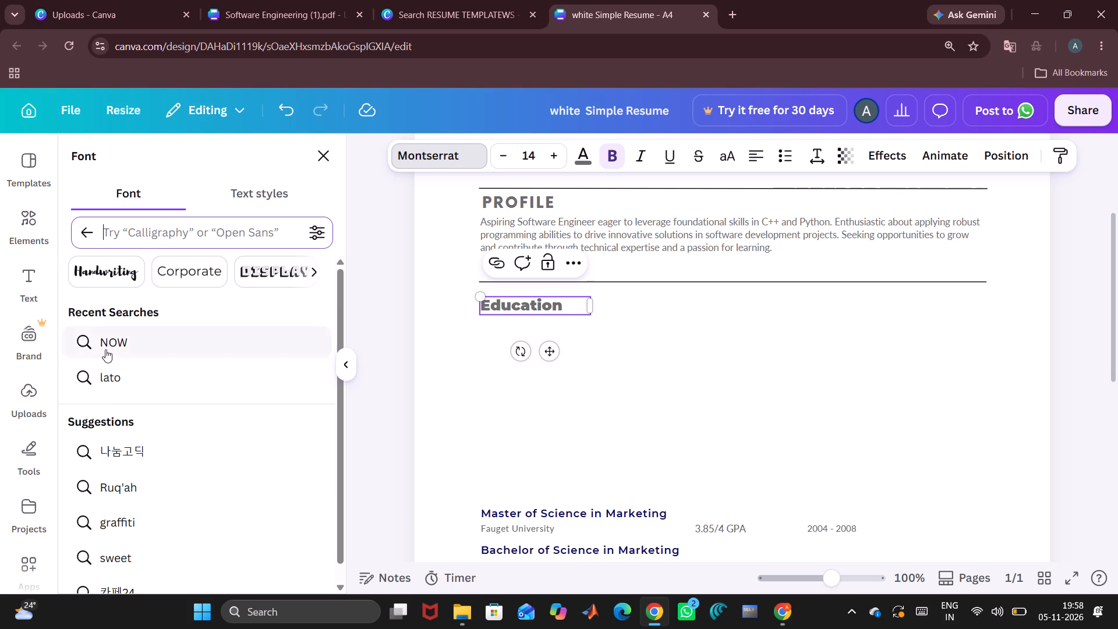
{"action": "left_click", "coordinate": [105, 338]}
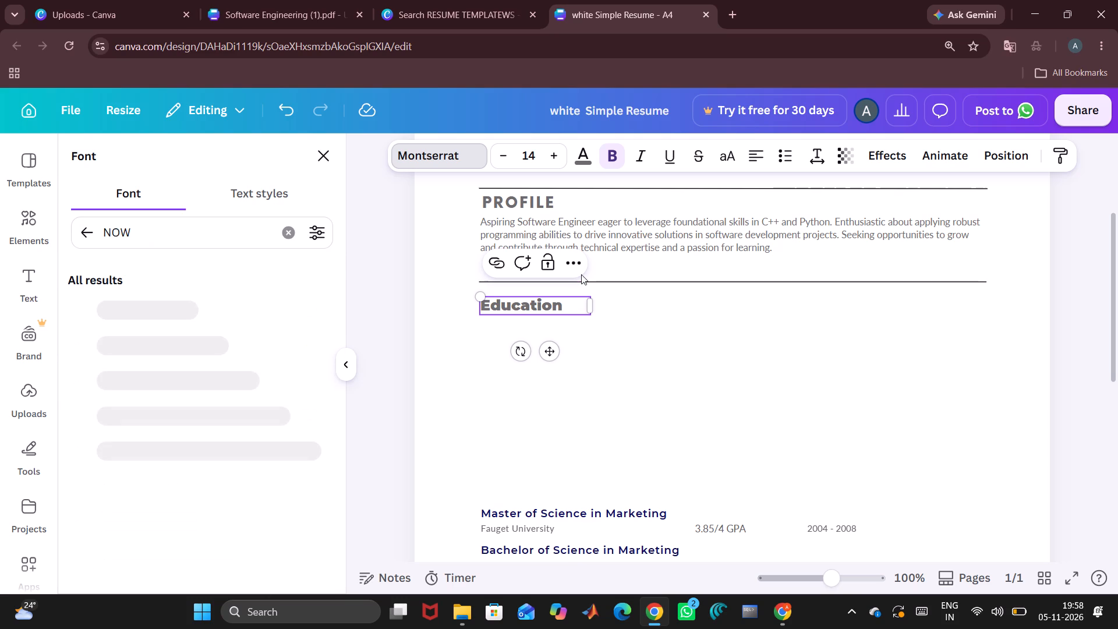
{"action": "left_click_drag", "start_coordinate": [569, 307], "coordinate": [465, 312]}
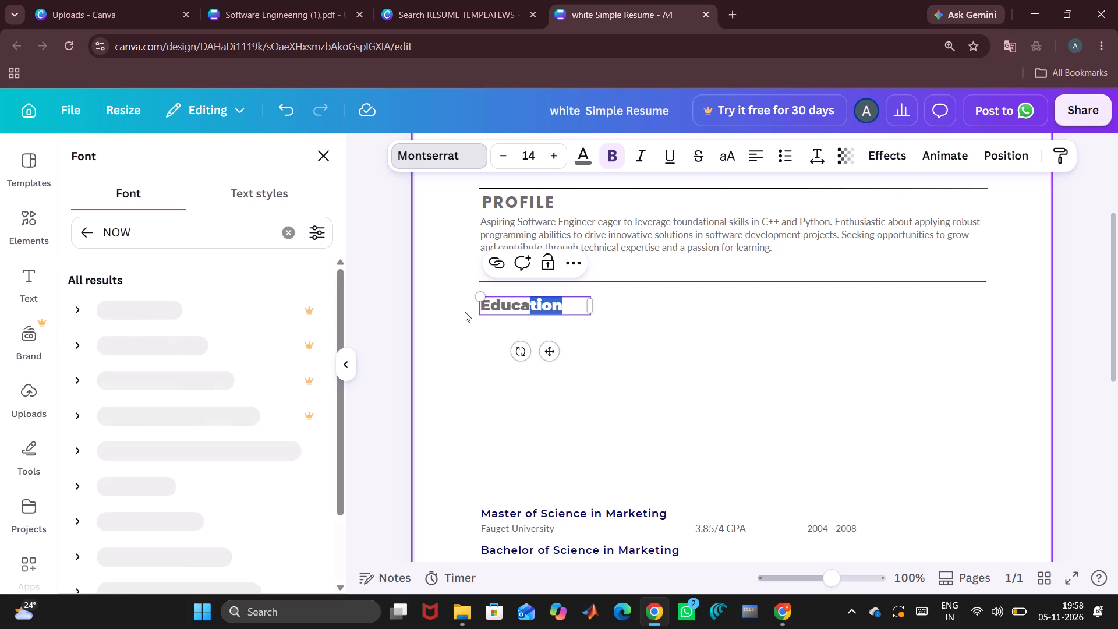
{"action": "left_click", "coordinate": [576, 307]}
{"action": "key", "text": "ctrl+a"}
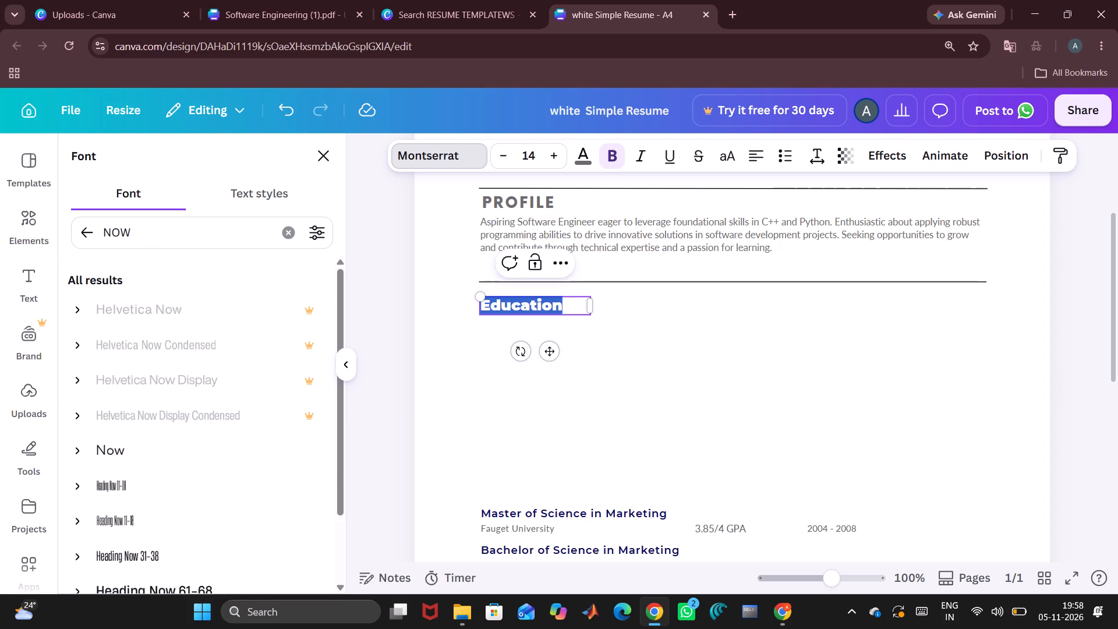
{"action": "left_click", "coordinate": [416, 158]}
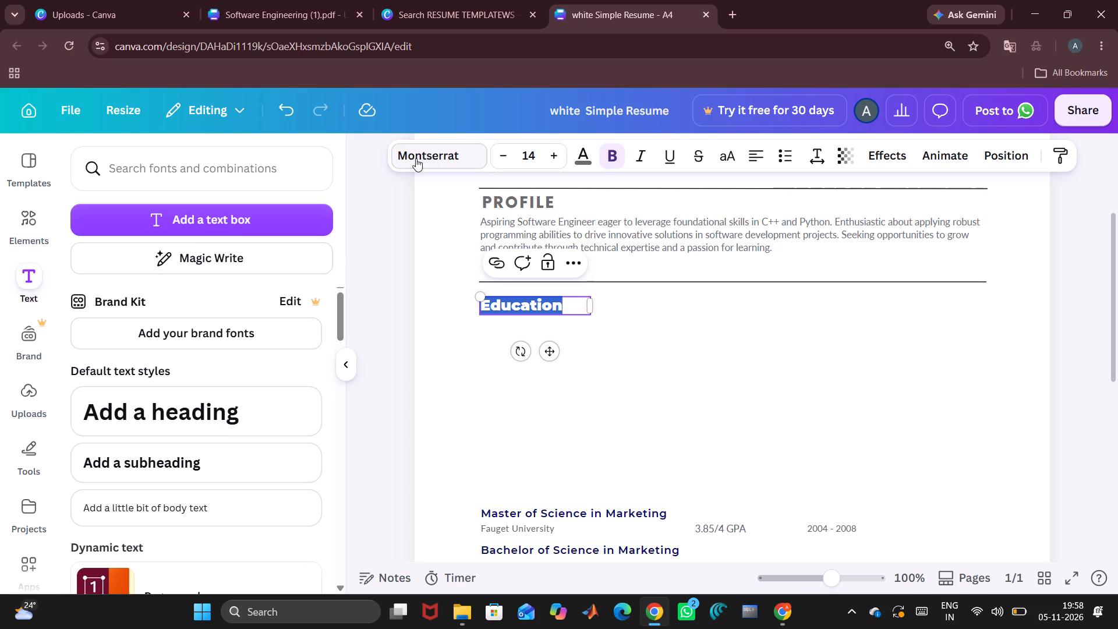
{"action": "left_click", "coordinate": [454, 155]}
{"action": "left_click", "coordinate": [125, 231]}
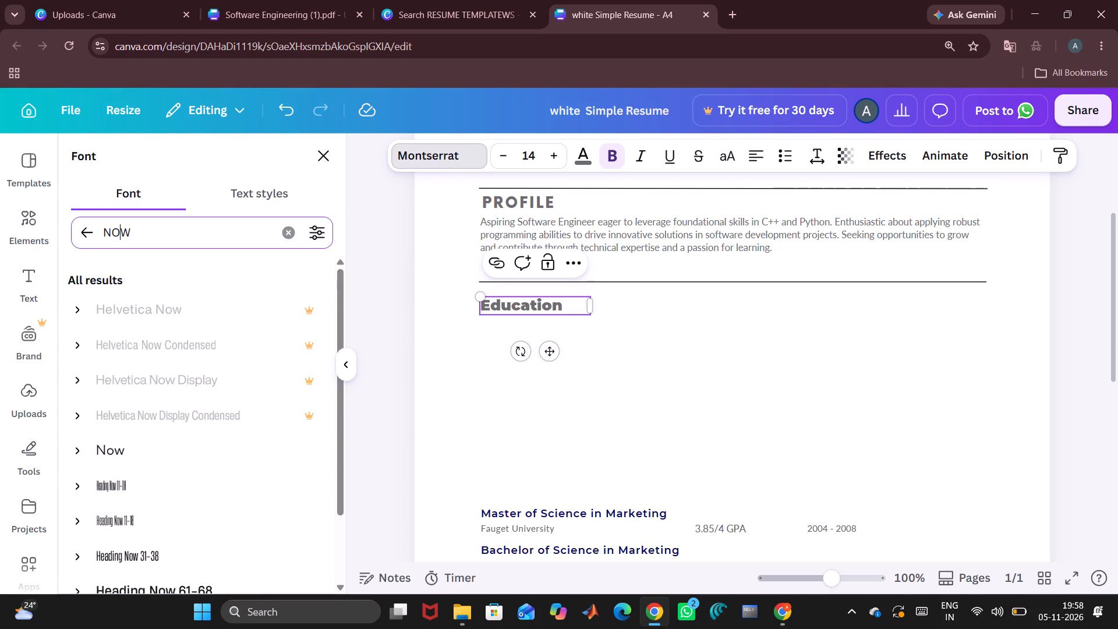
{"action": "key", "text": "Return"}
{"action": "left_click", "coordinate": [109, 455]}
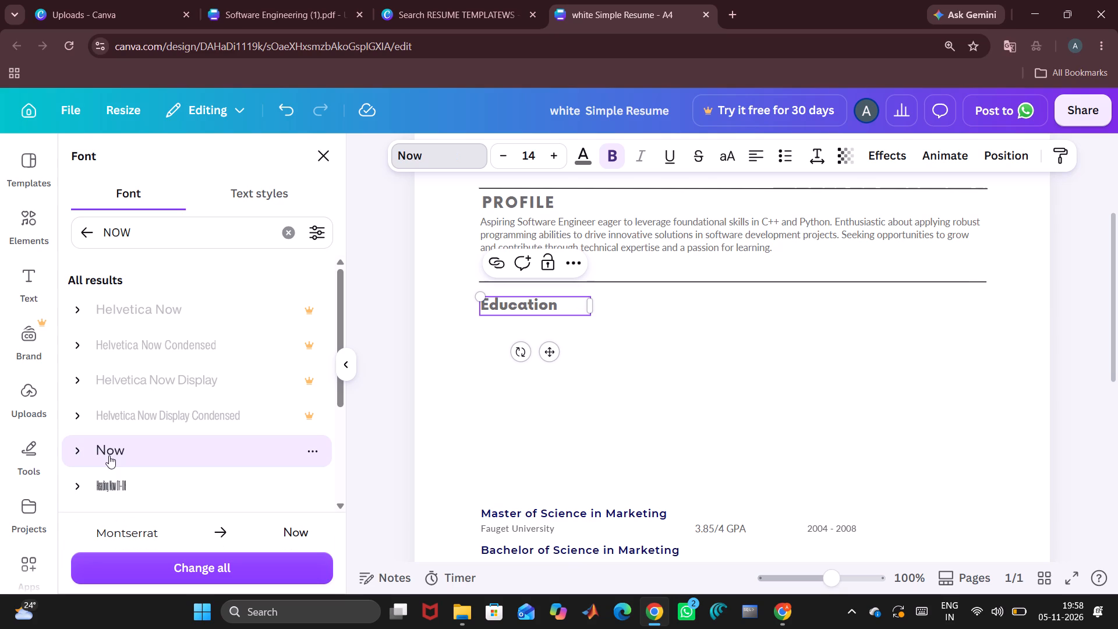
Rewrite the Education heading in capitals as EDUCATION.
{"action": "left_click", "coordinate": [563, 310]}
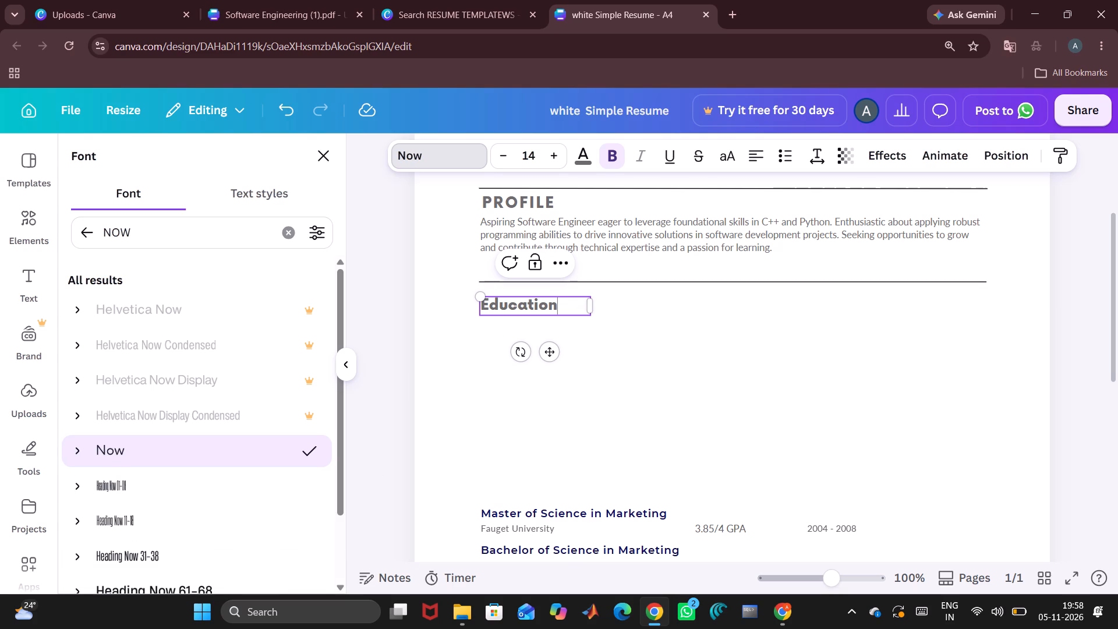
{"action": "key", "text": "BackSpace"}
{"action": "key", "text": "BackSpace"}
{"action": "key", "text": "BackSpace"}
{"action": "key", "text": "BackSpace"}
{"action": "key", "text": "BackSpace"}
{"action": "key", "text": "BackSpace"}
{"action": "key", "text": "BackSpace"}
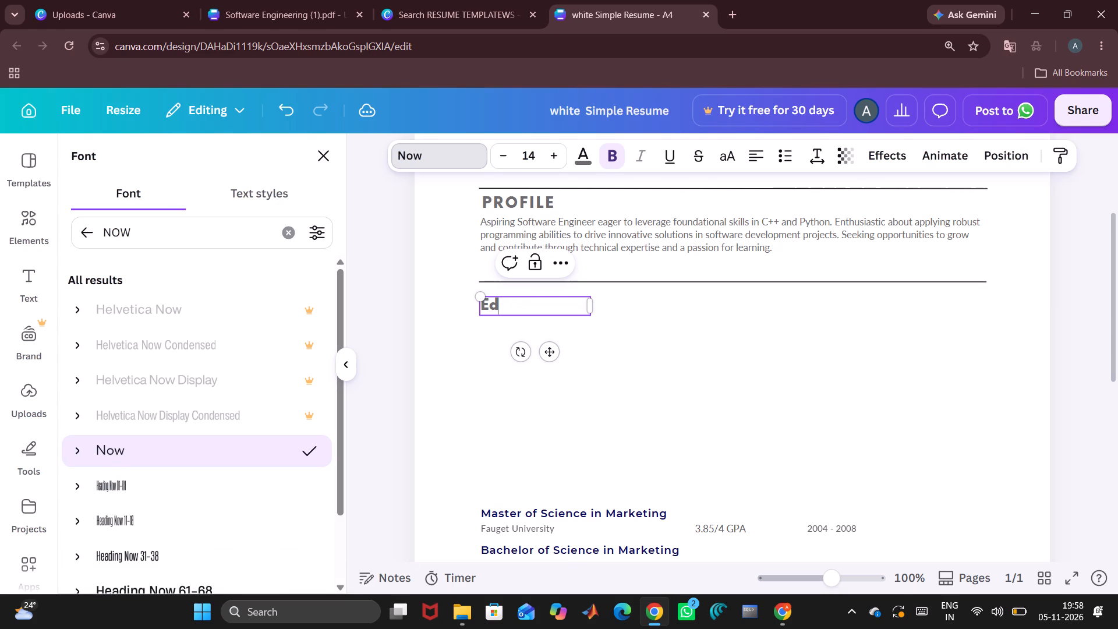
{"action": "key", "text": "BackSpace"}
{"action": "type", "text": "DUCA"}
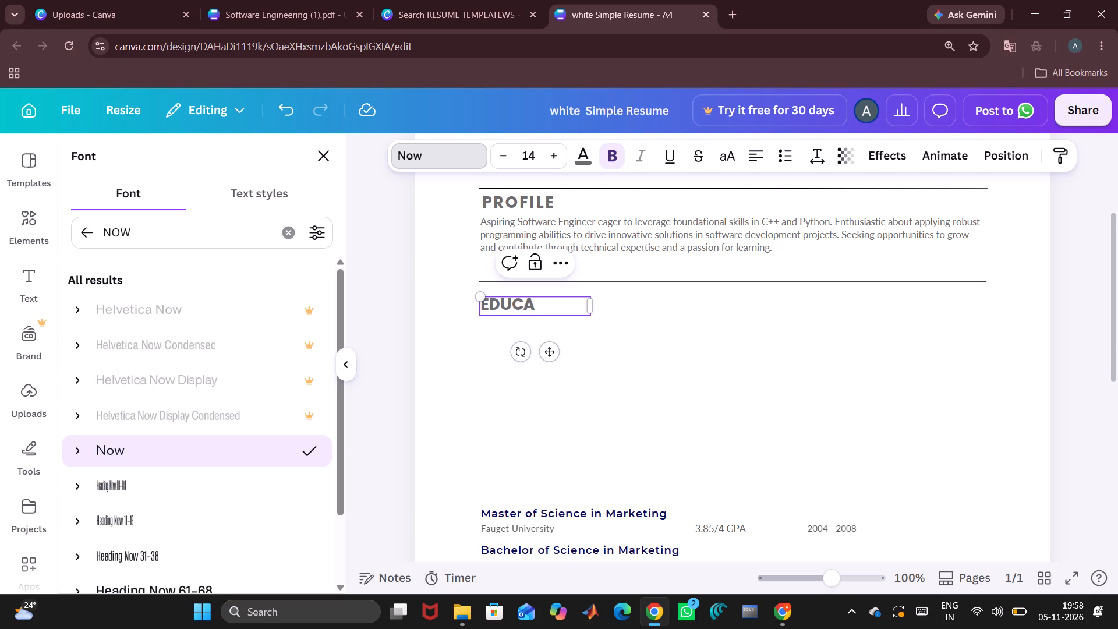
{"action": "type", "text": "TION"}
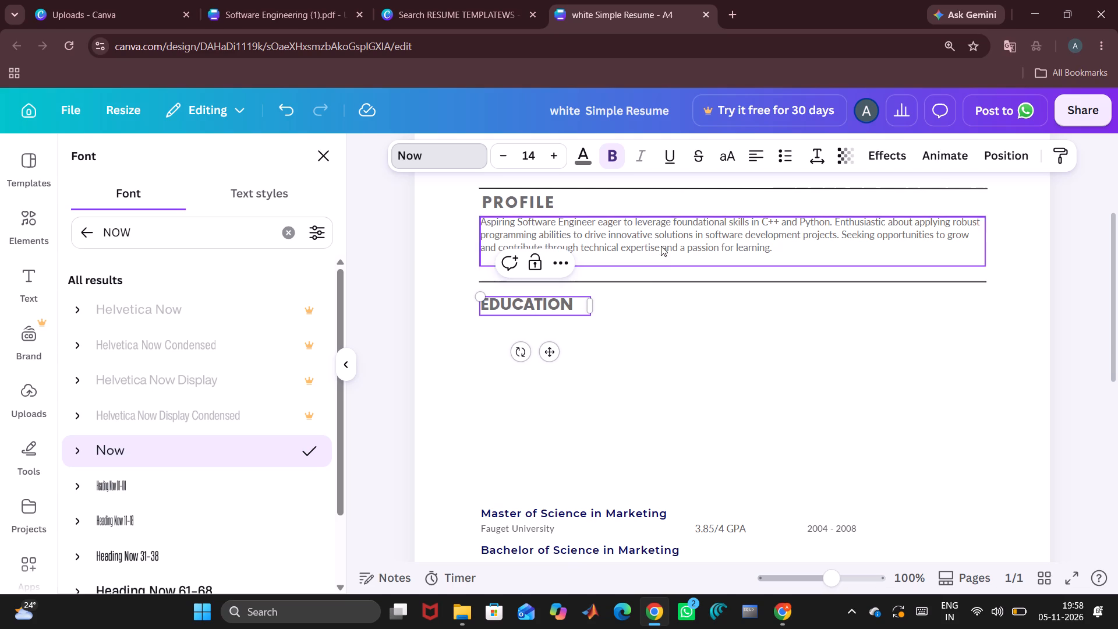
Match the EDUCATION heading's letter spacing to the PROFILE heading by setting it to 110.
{"action": "left_click", "coordinate": [531, 196]}
{"action": "left_click", "coordinate": [819, 155]}
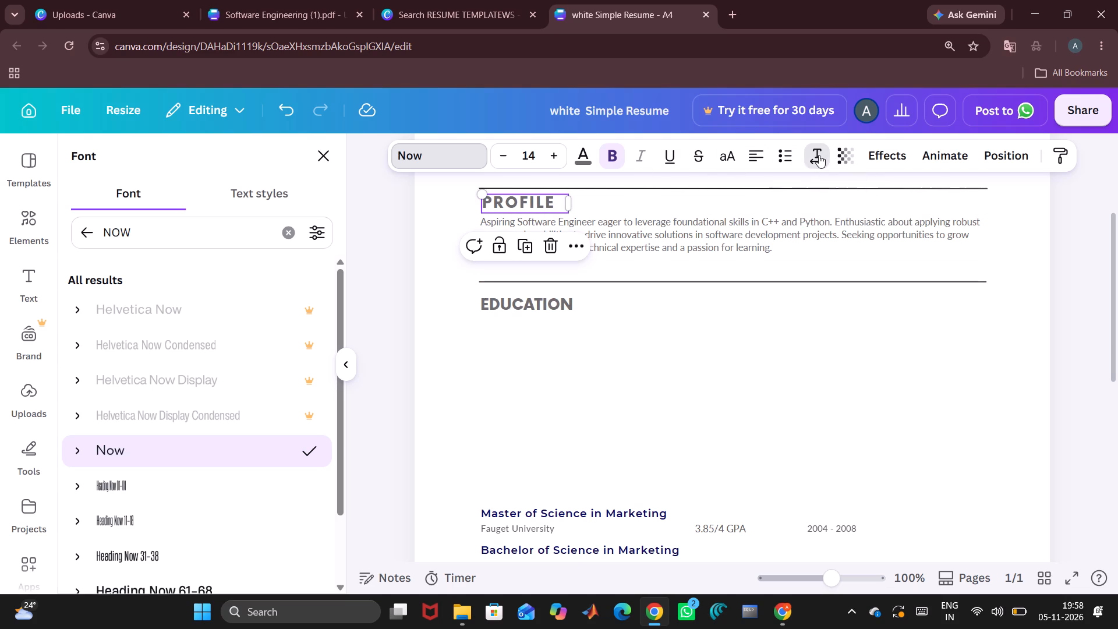
{"action": "left_click", "coordinate": [543, 311]}
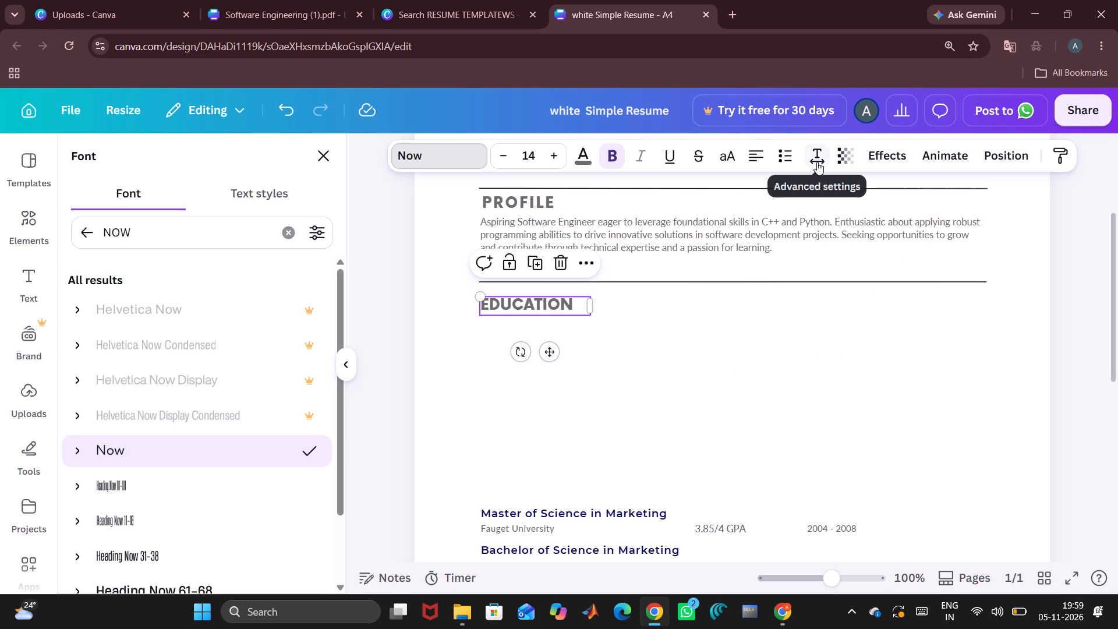
{"action": "left_click", "coordinate": [817, 162]}
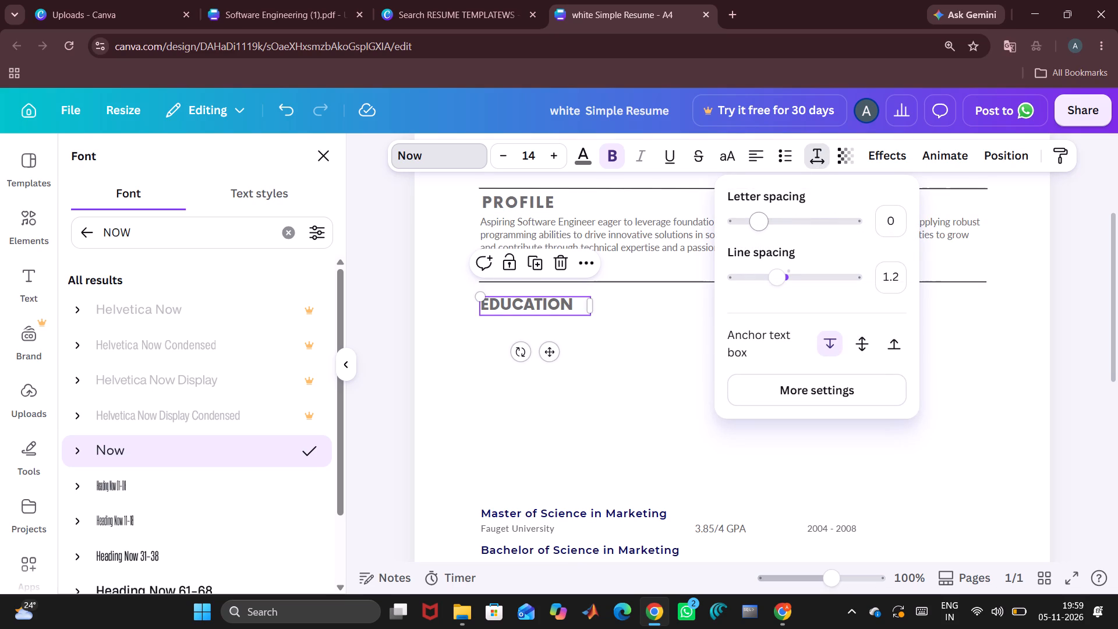
{"action": "left_click", "coordinate": [772, 228]}
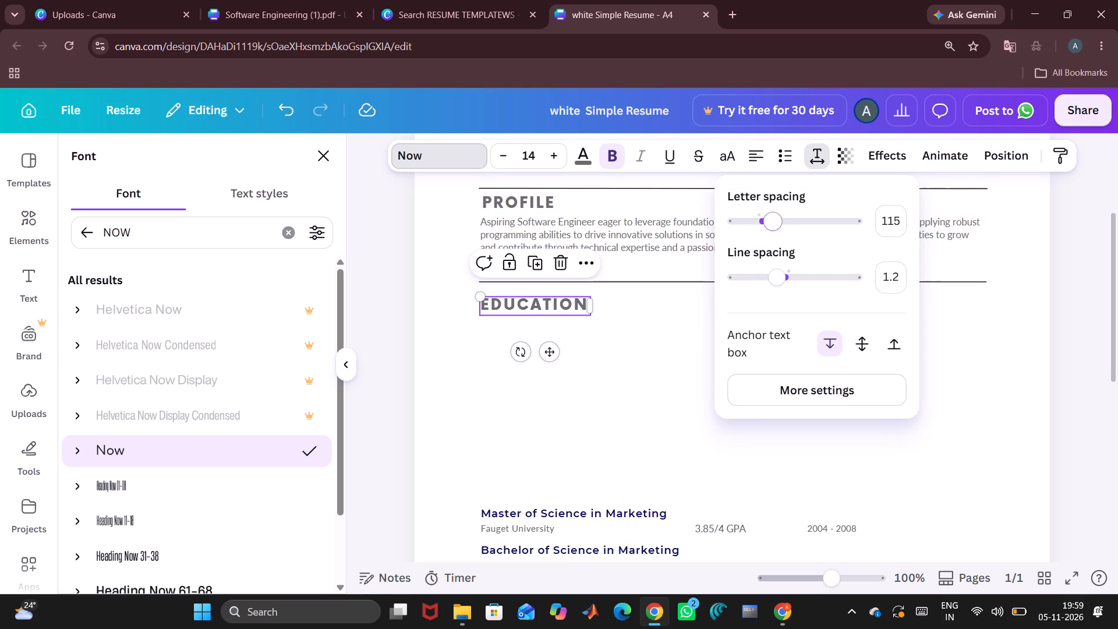
{"action": "left_click", "coordinate": [897, 222]}
{"action": "type", "text": "110"}
{"action": "left_click", "coordinate": [823, 444]}
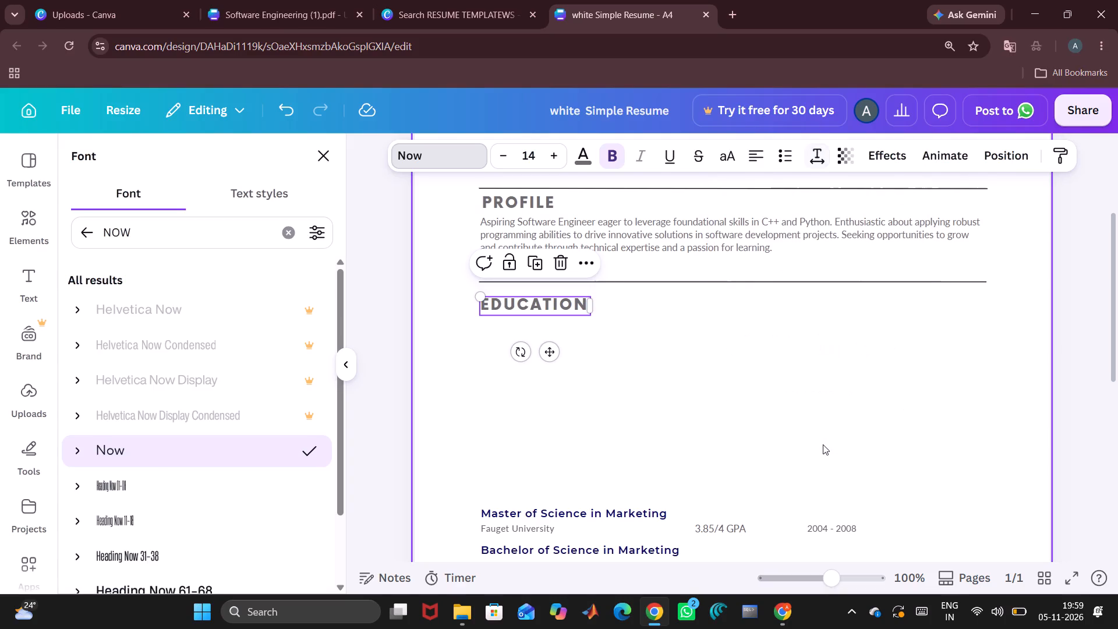
{"action": "left_click", "coordinate": [558, 309]}
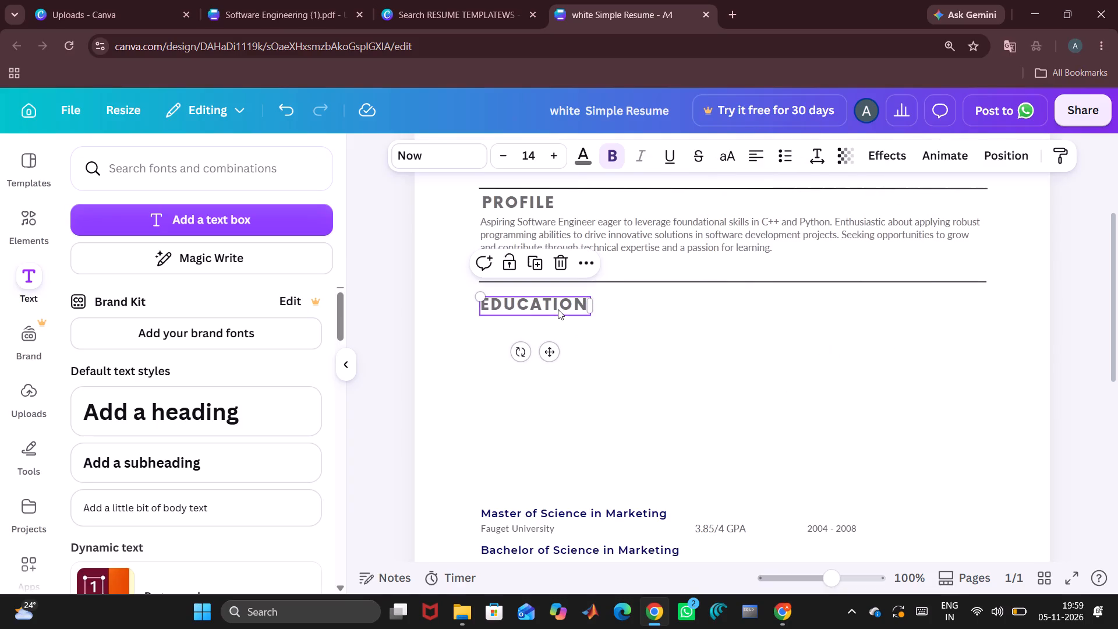
{"action": "left_click", "coordinate": [614, 350]}
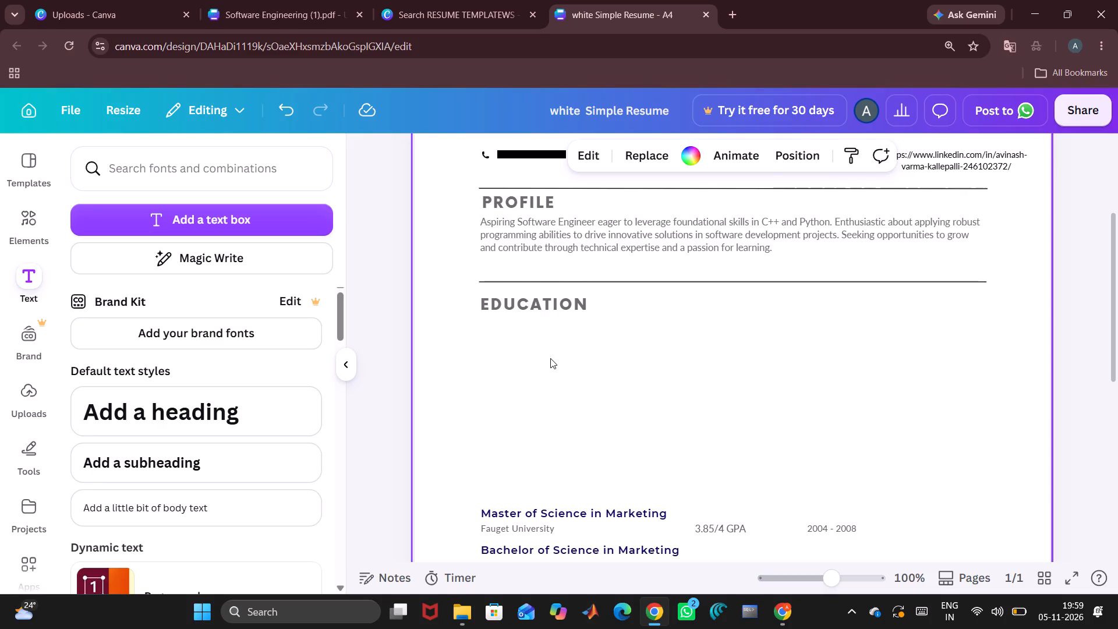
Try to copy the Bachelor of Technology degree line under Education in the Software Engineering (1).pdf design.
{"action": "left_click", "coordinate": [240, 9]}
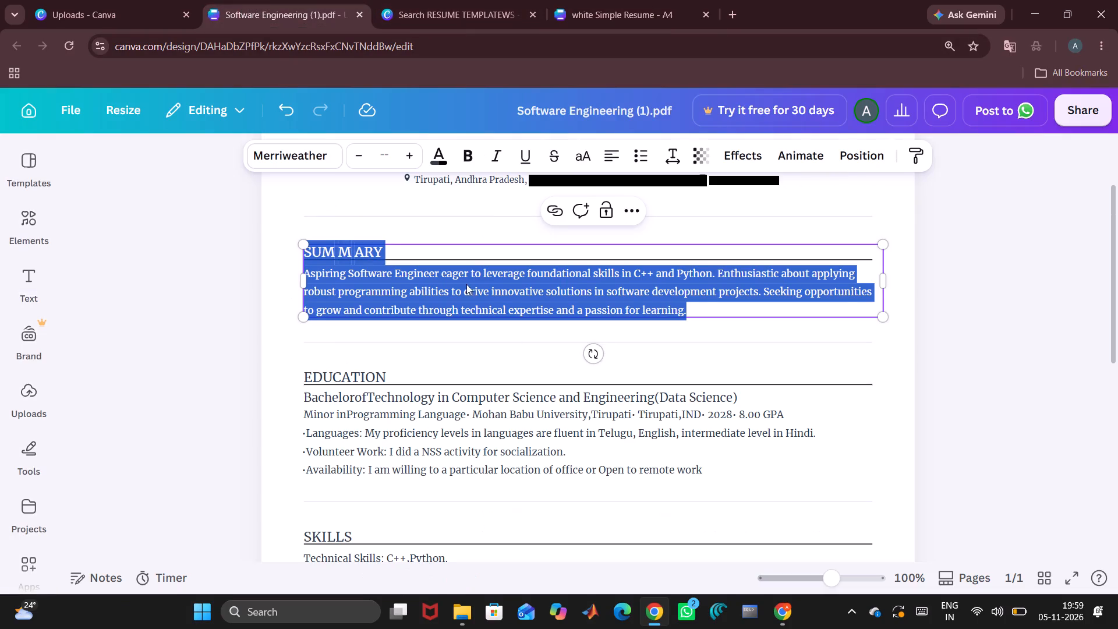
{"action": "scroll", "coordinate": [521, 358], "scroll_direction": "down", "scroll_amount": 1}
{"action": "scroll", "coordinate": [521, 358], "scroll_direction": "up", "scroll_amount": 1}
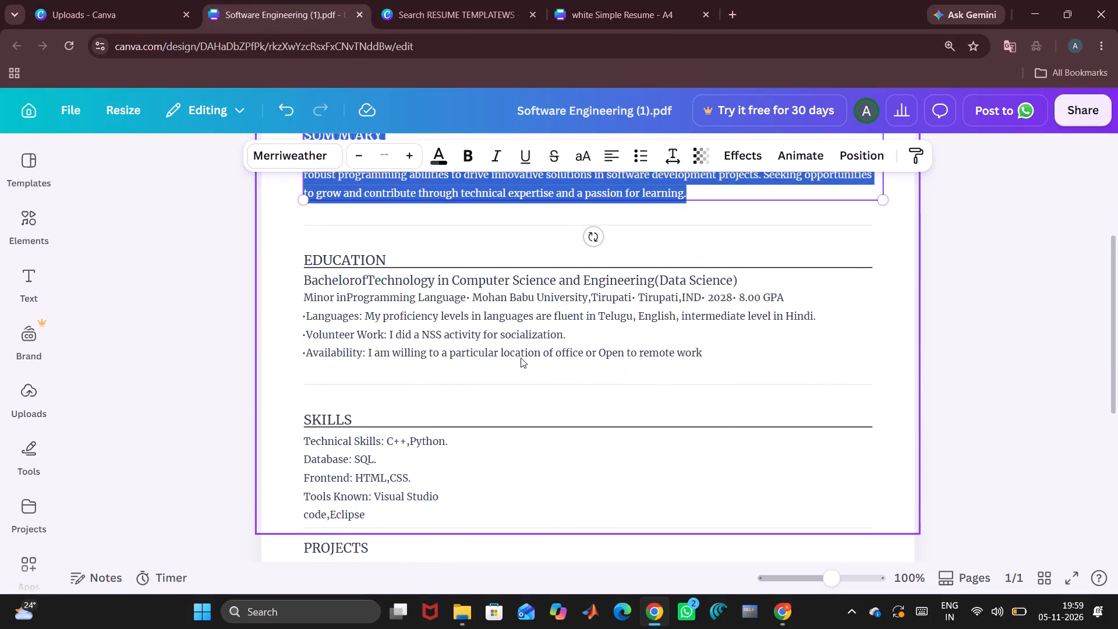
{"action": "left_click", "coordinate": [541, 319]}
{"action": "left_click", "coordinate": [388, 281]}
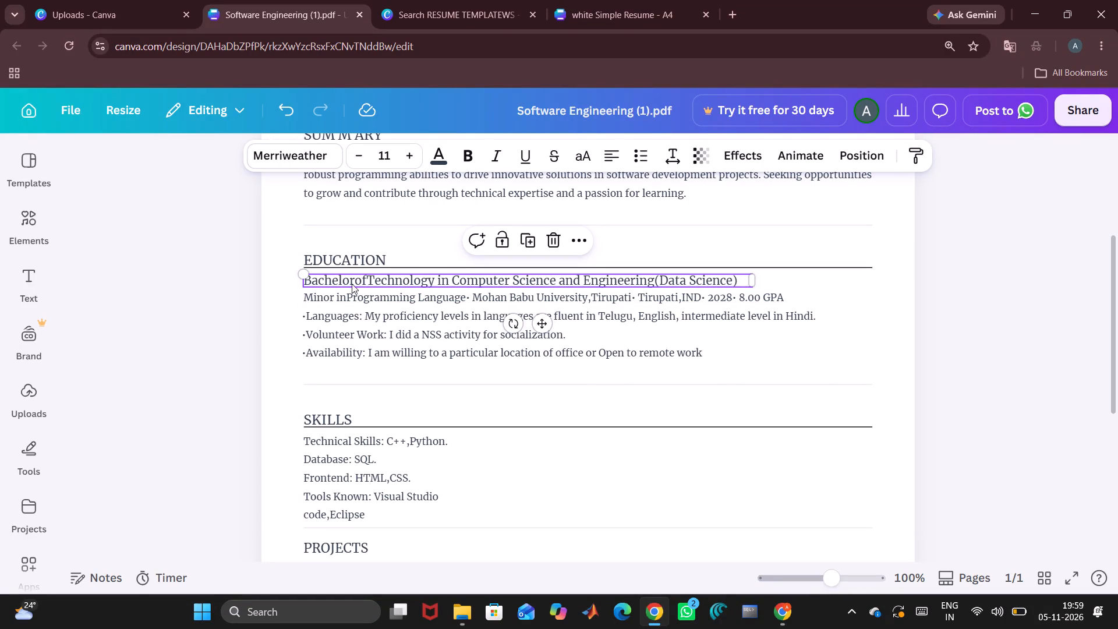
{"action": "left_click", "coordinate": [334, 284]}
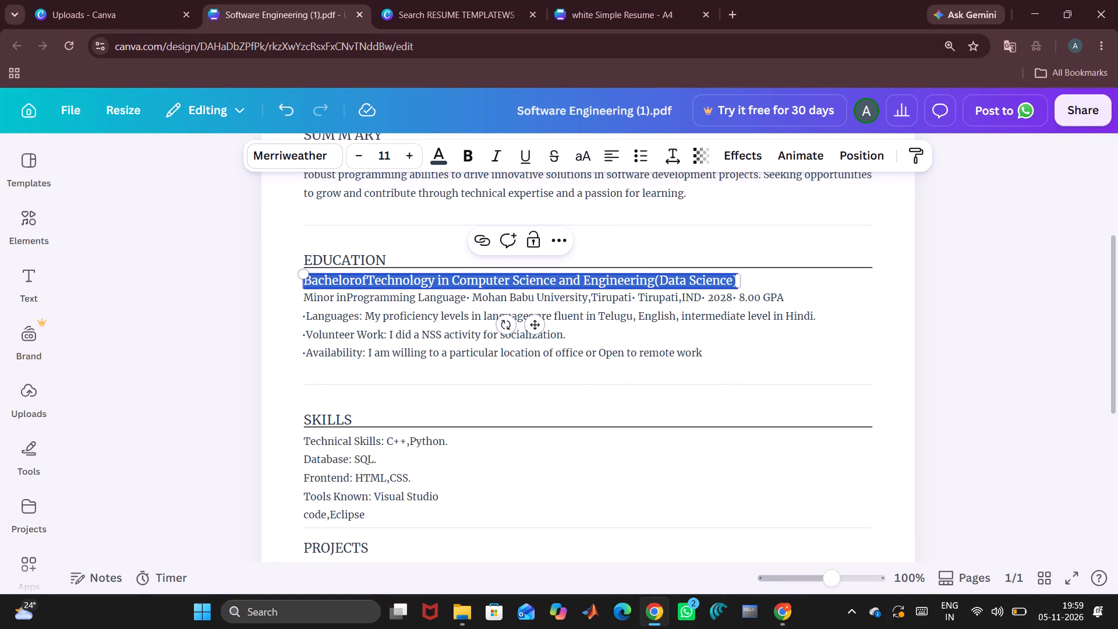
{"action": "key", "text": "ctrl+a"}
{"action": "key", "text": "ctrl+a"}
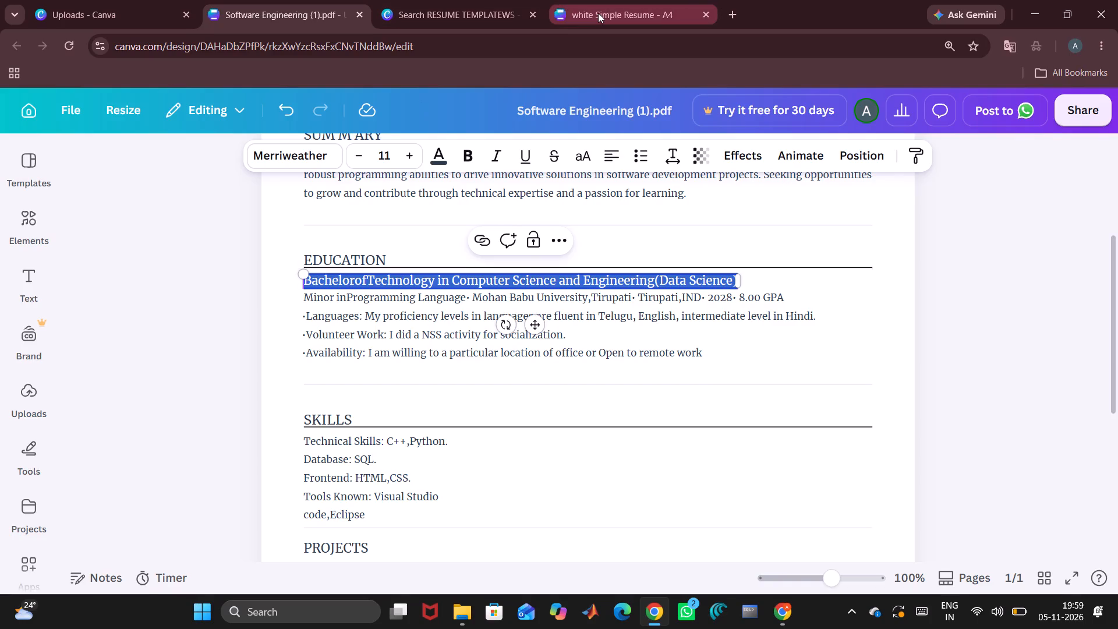
Return to the white Simple Resume design and add a new text box in the space below the EDUCATION heading.
{"action": "left_click", "coordinate": [598, 13]}
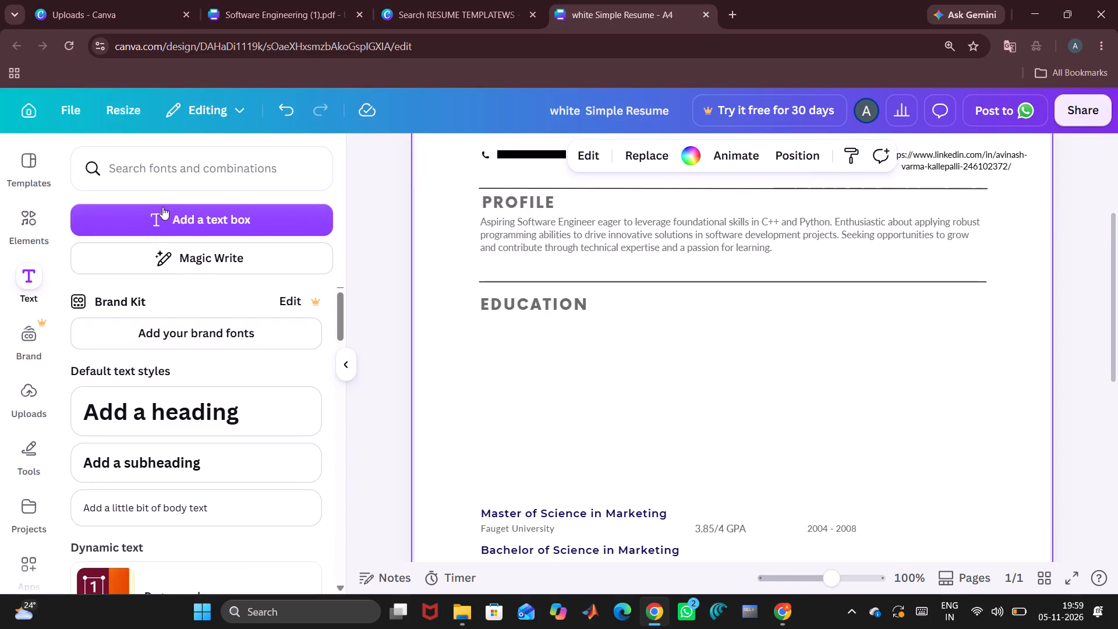
{"action": "left_click", "coordinate": [158, 215]}
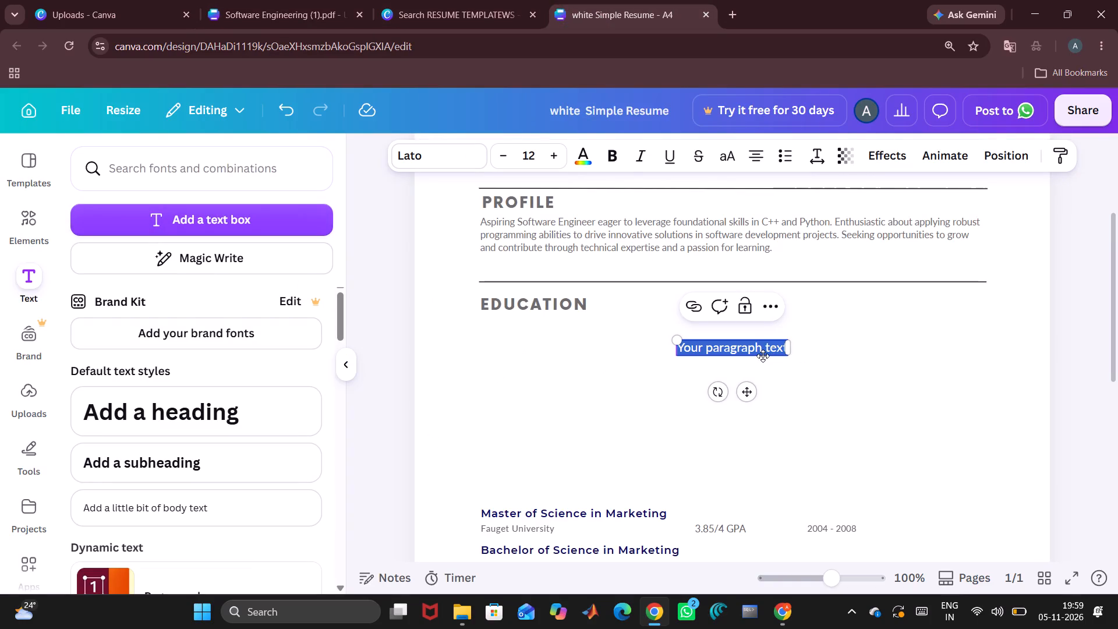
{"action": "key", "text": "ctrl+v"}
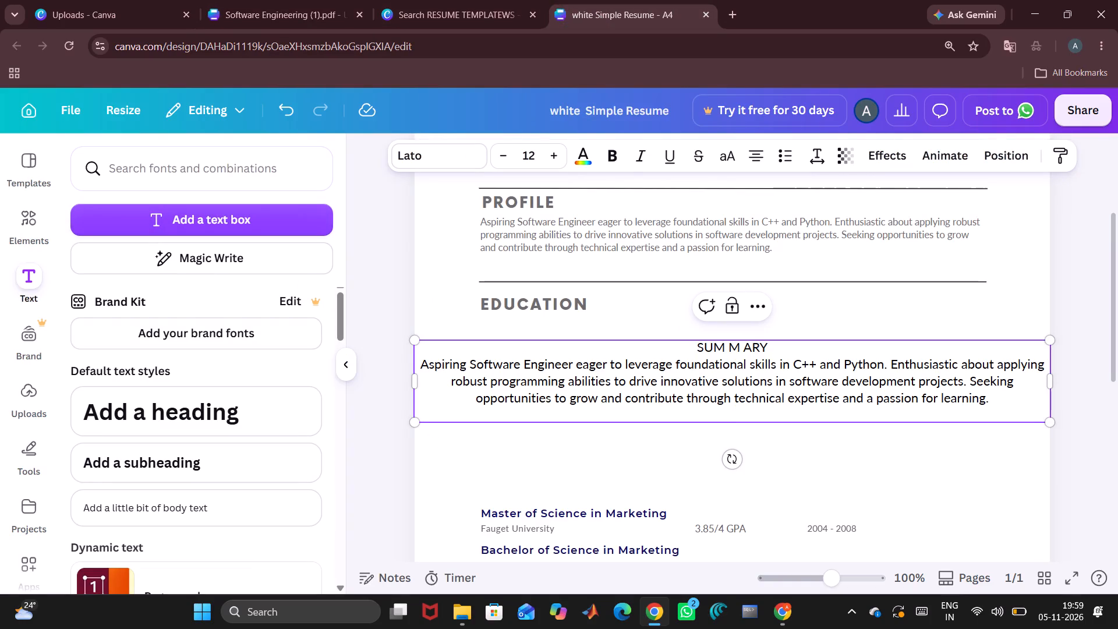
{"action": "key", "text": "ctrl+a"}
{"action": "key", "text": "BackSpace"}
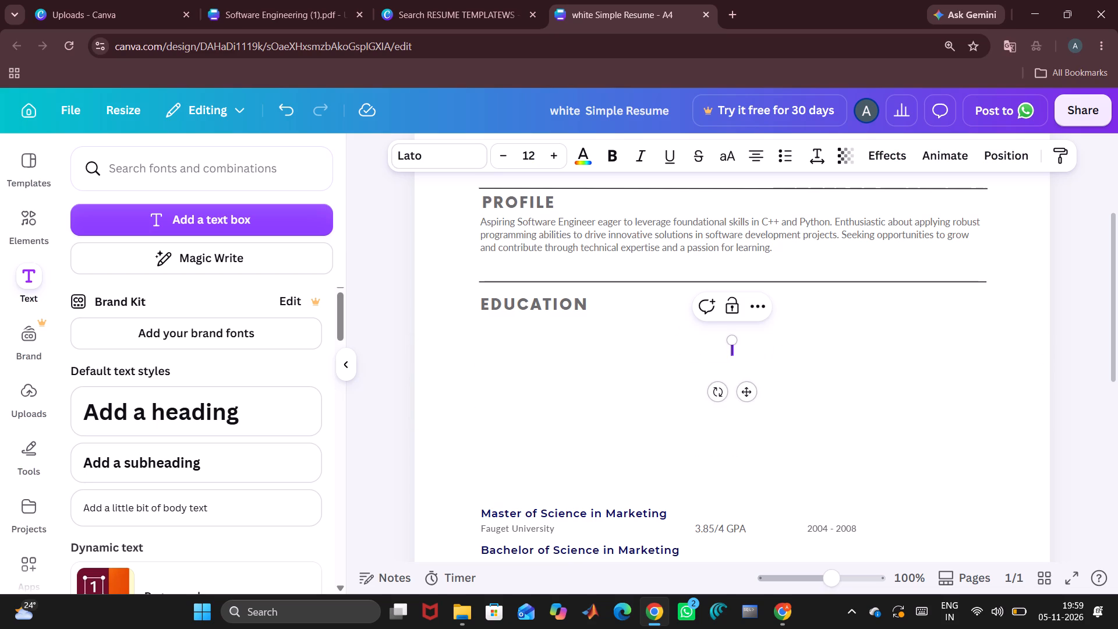
Copy the Bachelor of Technology degree line from the Software Engineering (1).pdf design into the empty text box on the white Simple Resume.
{"action": "left_click", "coordinate": [246, 2]}
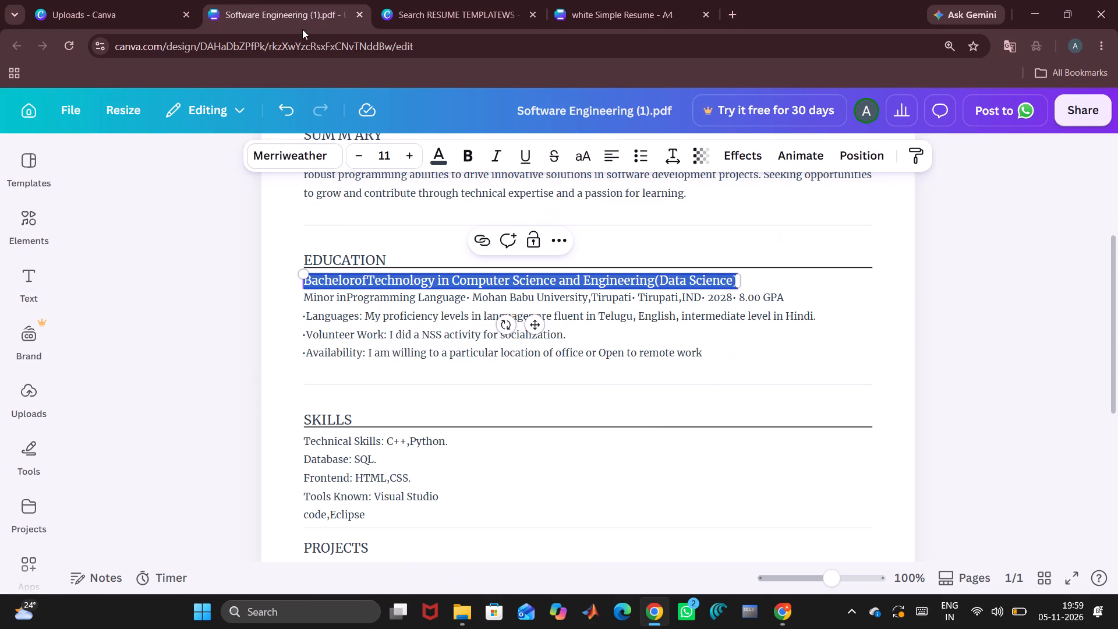
{"action": "left_click", "coordinate": [629, 276]}
{"action": "left_click", "coordinate": [629, 276]}
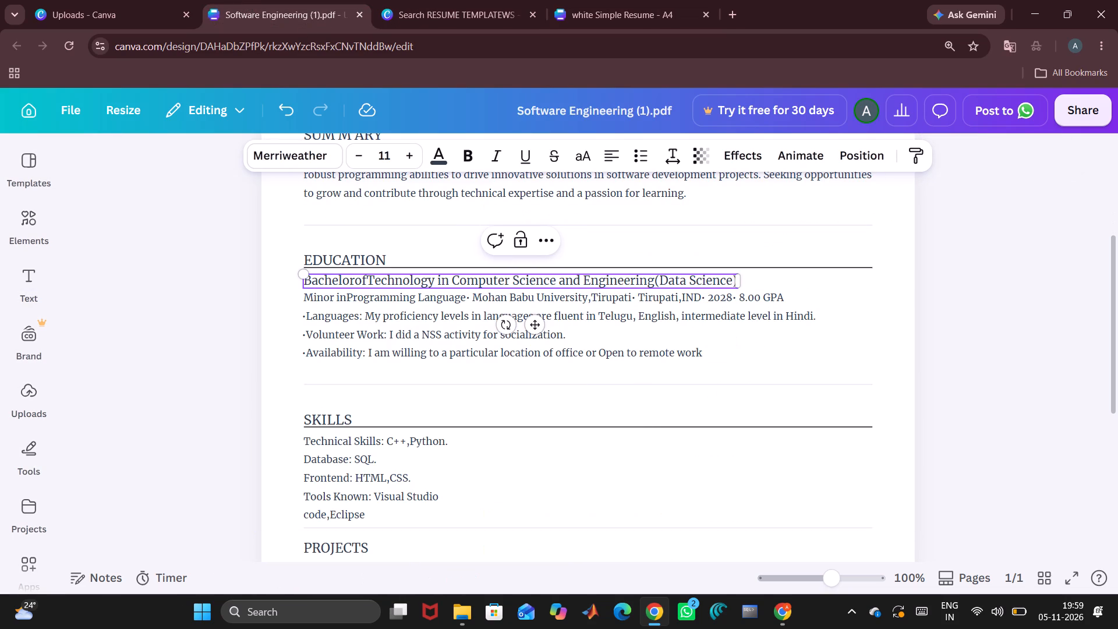
{"action": "key", "text": "ctrl+a"}
{"action": "key", "text": "ctrl+c"}
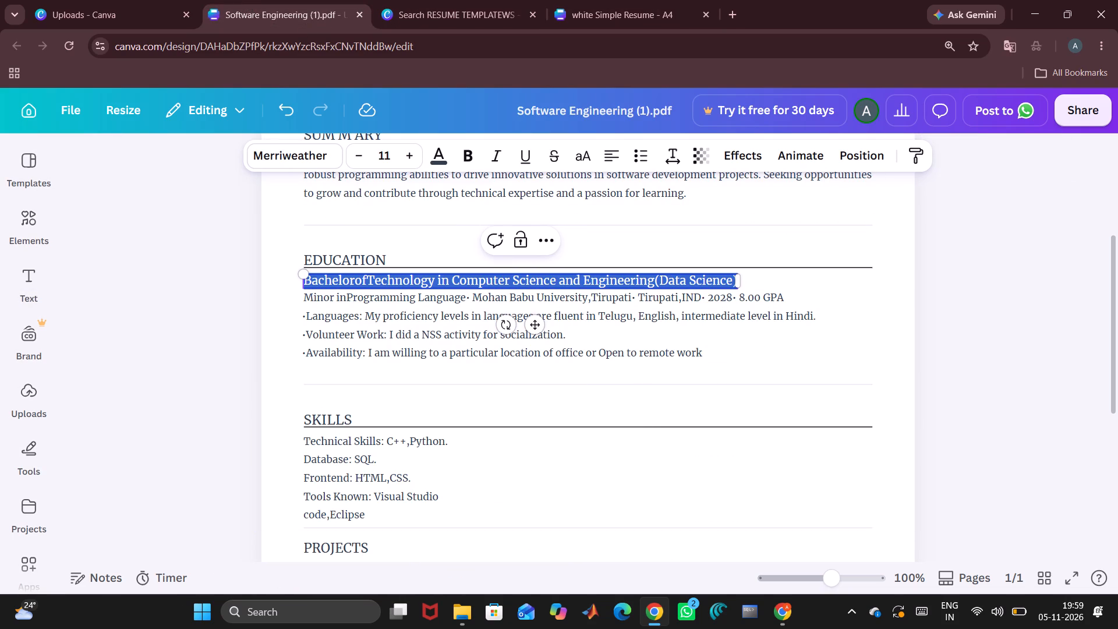
{"action": "left_click", "coordinate": [589, 16]}
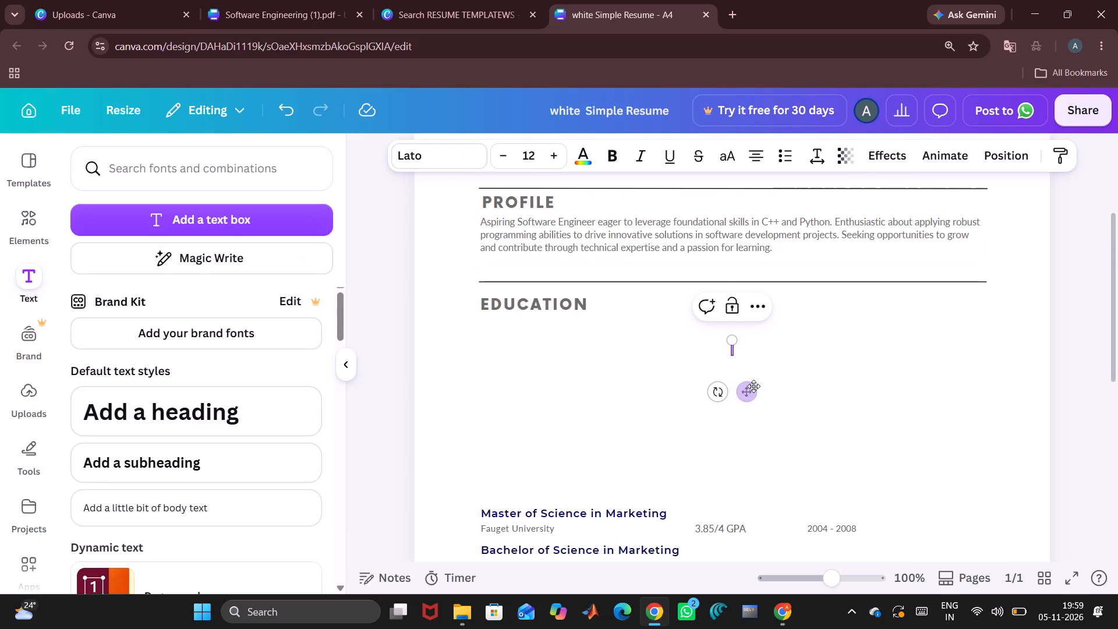
{"action": "key", "text": "ctrl+v"}
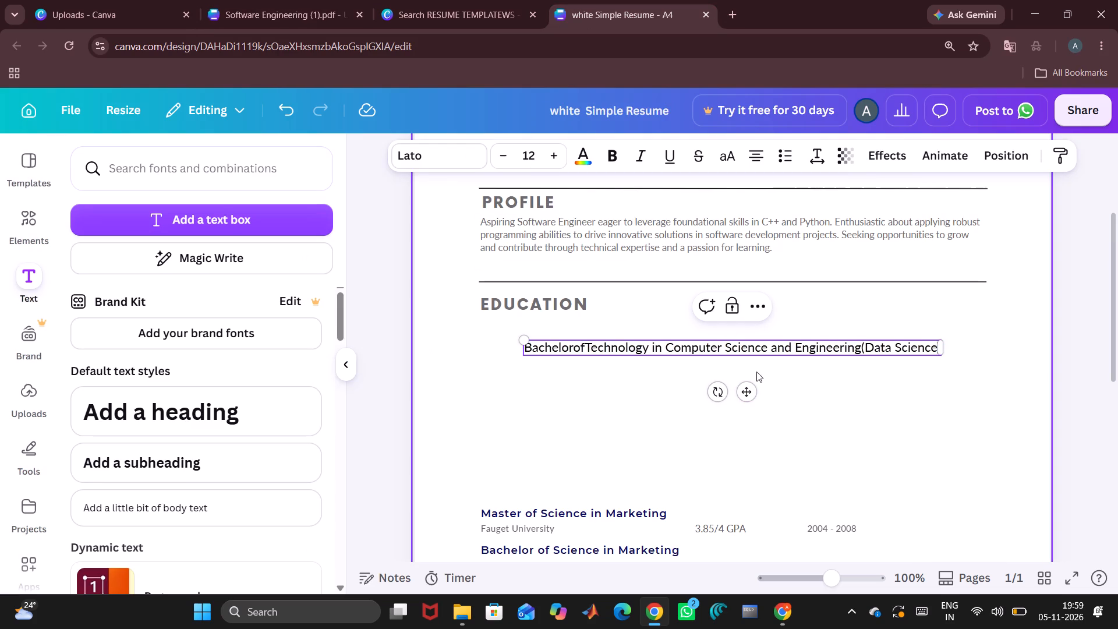
Move the degree line up directly beneath the EDUCATION heading, with its left edge aligned to the heading.
{"action": "left_click_drag", "start_coordinate": [748, 394], "coordinate": [711, 379]}
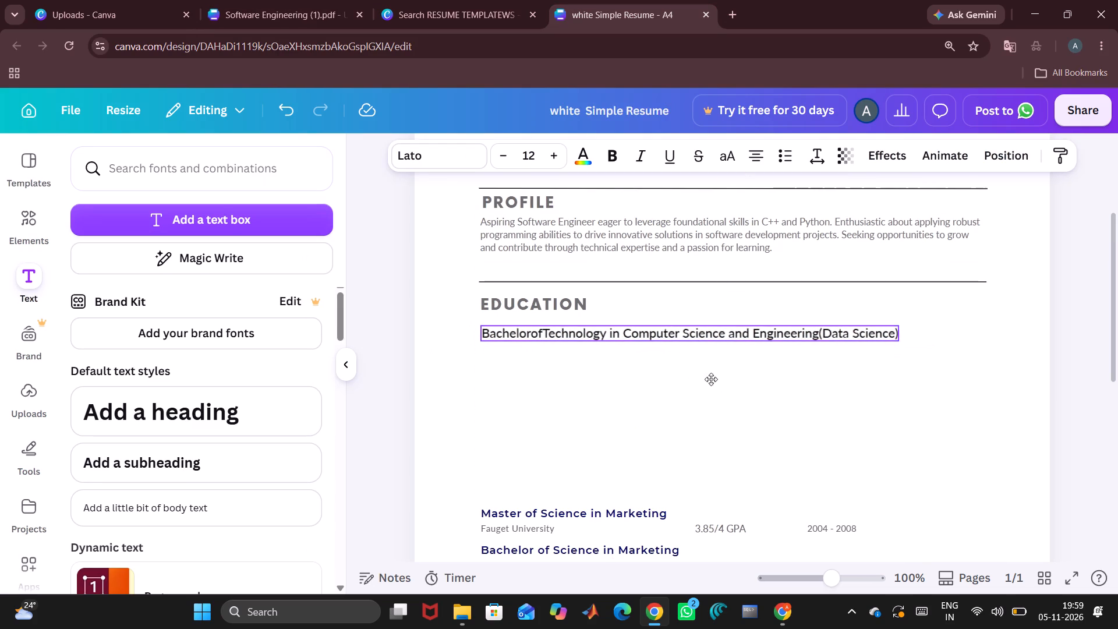
{"action": "left_click_drag", "start_coordinate": [711, 379], "coordinate": [704, 379]}
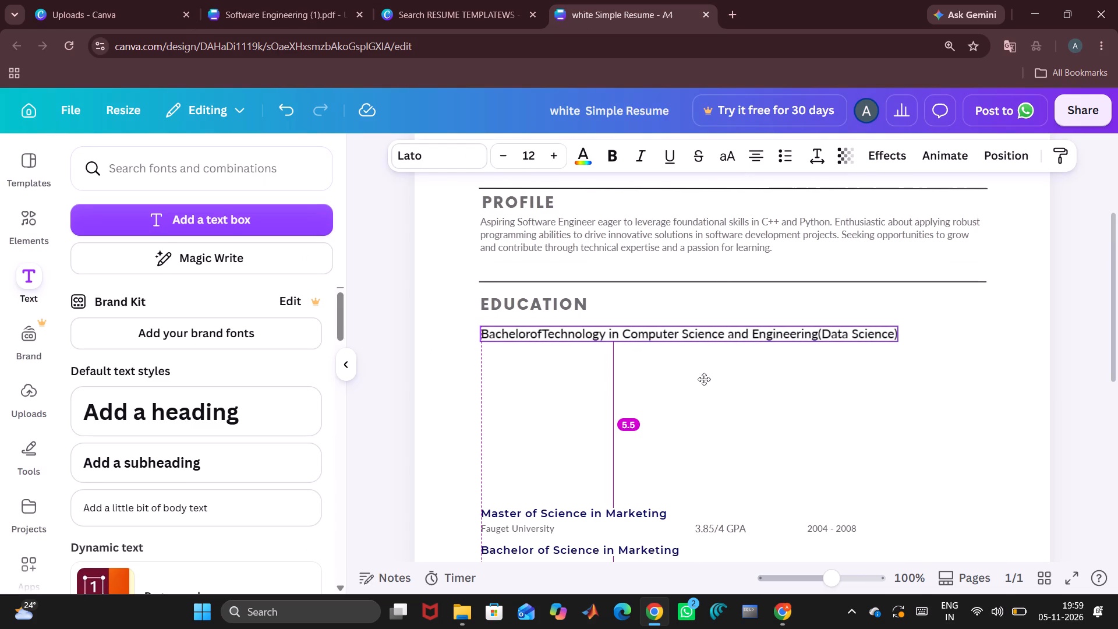
{"action": "left_click_drag", "start_coordinate": [704, 379], "coordinate": [706, 379]}
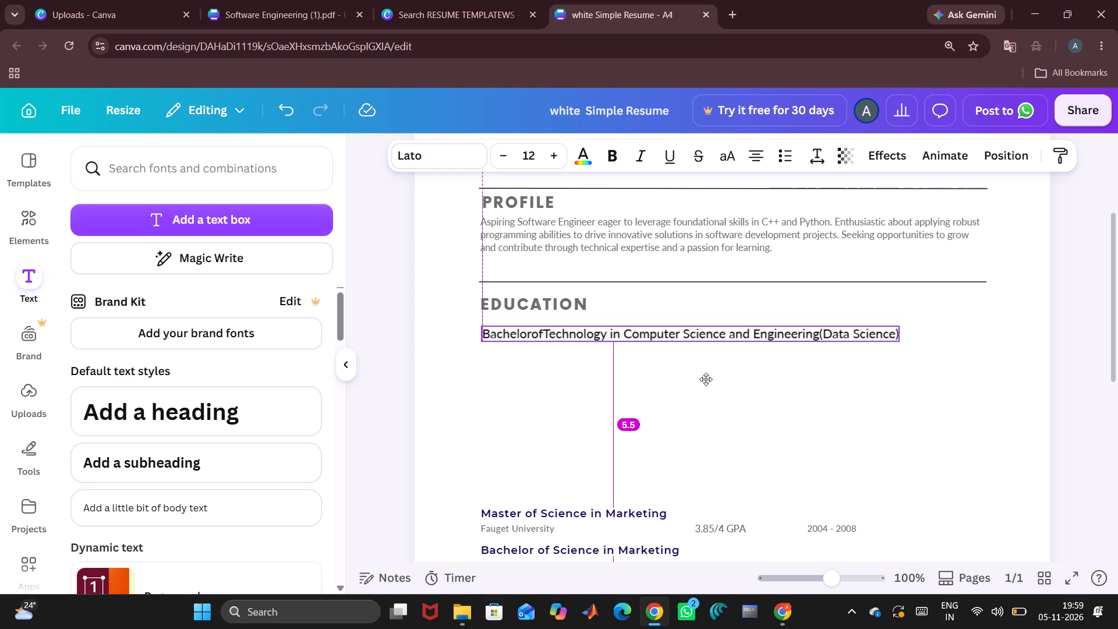
{"action": "left_click_drag", "start_coordinate": [706, 379], "coordinate": [706, 380]}
Tidy the end of the degree line so it reads (Data Science) followed by a trailing space.
{"action": "double_click", "coordinate": [723, 334]}
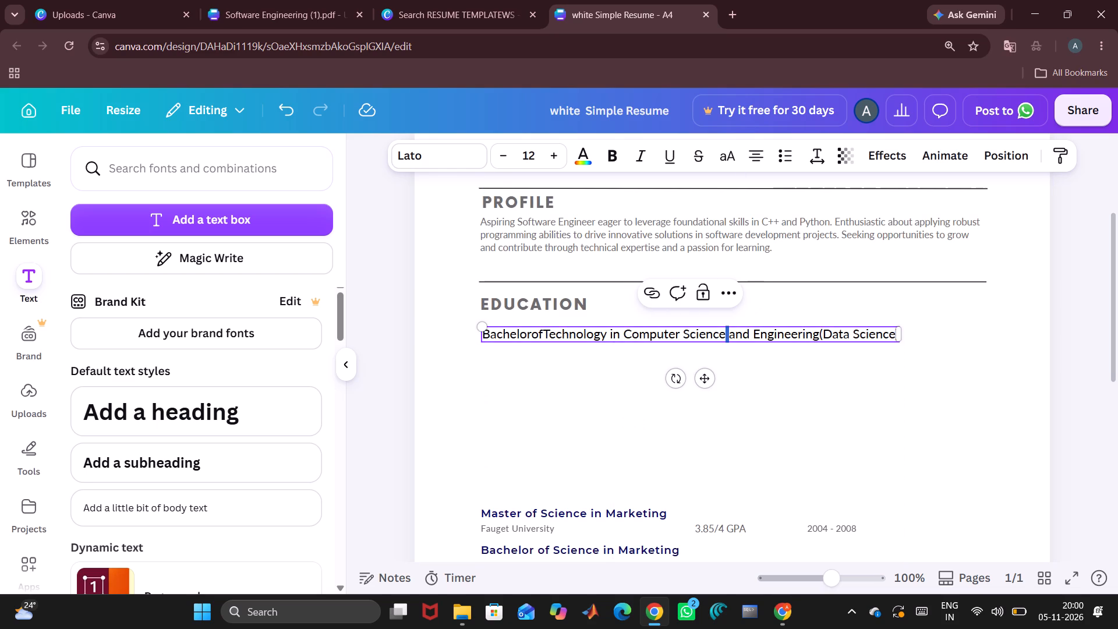
{"action": "left_click", "coordinate": [756, 334]}
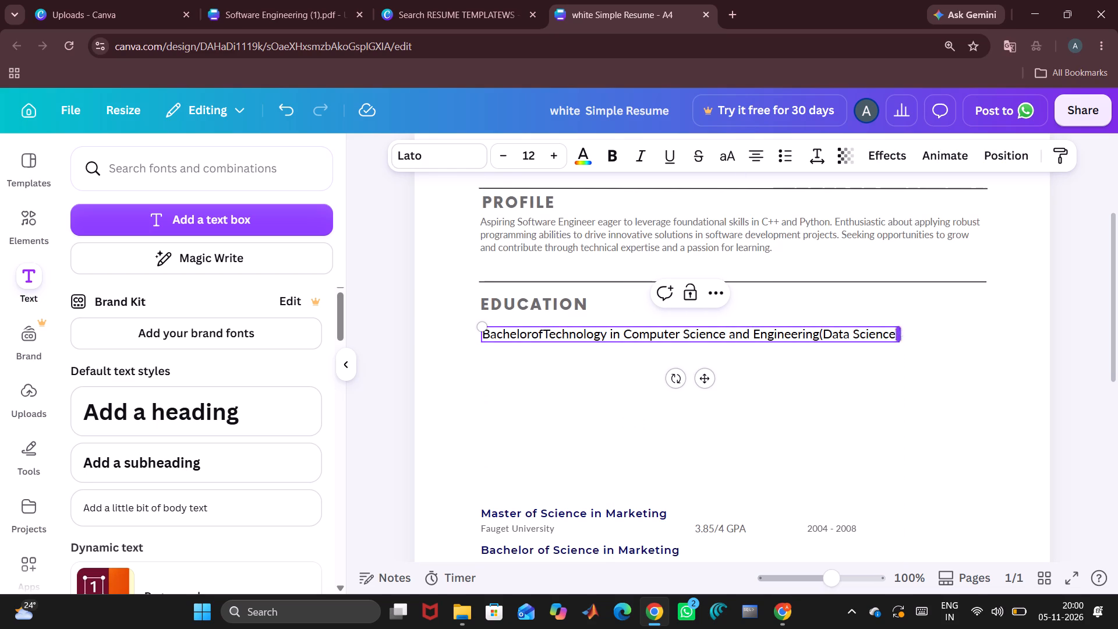
{"action": "left_click", "coordinate": [882, 338]}
{"action": "key", "text": "Right"}
{"action": "key", "text": "Right"}
{"action": "key", "text": "space"}
{"action": "key", "text": "space"}
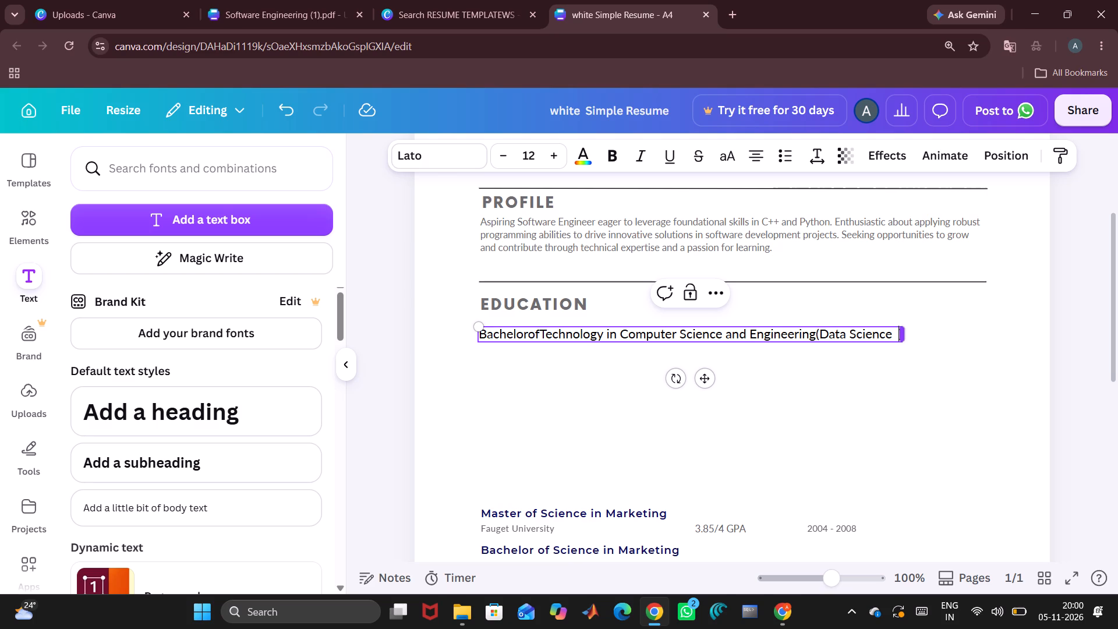
{"action": "key", "text": "BackSpace"}
{"action": "key", "text": "shift+parenright"}
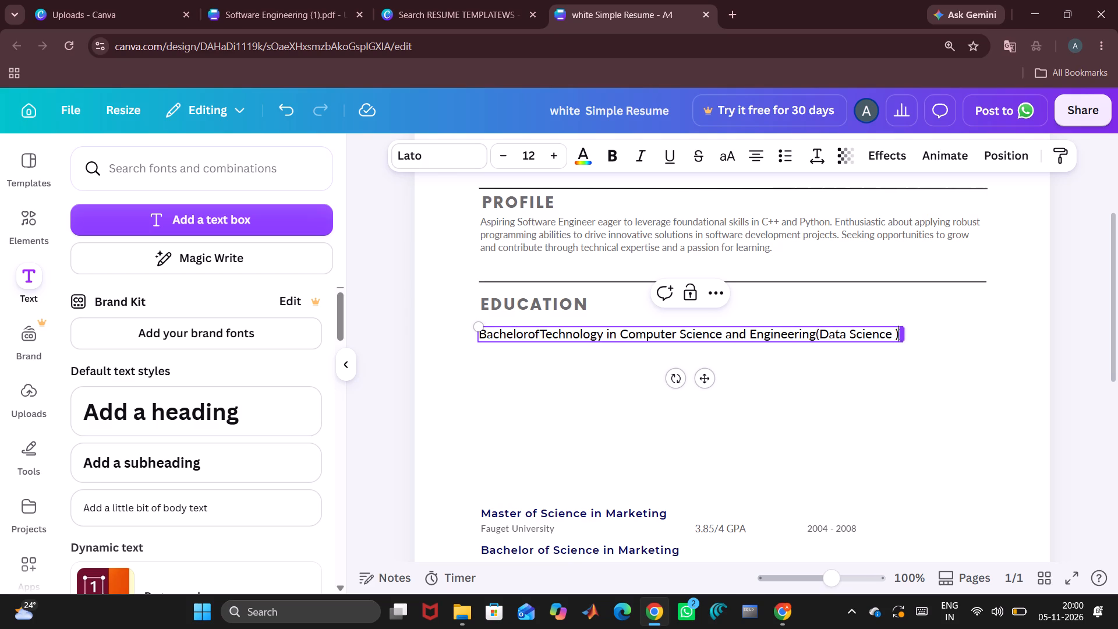
{"action": "key", "text": "Left"}
{"action": "key", "text": "BackSpace"}
{"action": "key", "text": "Right"}
{"action": "key", "text": "space"}
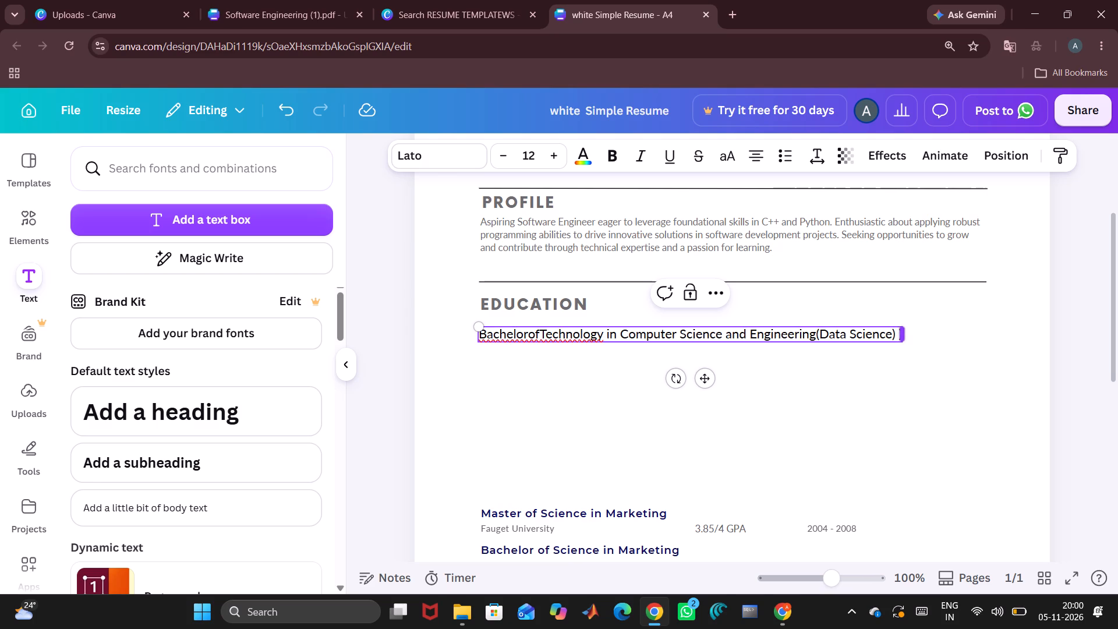
Left-align the text of the degree line.
{"action": "left_click", "coordinate": [603, 330]}
{"action": "left_click", "coordinate": [753, 157]}
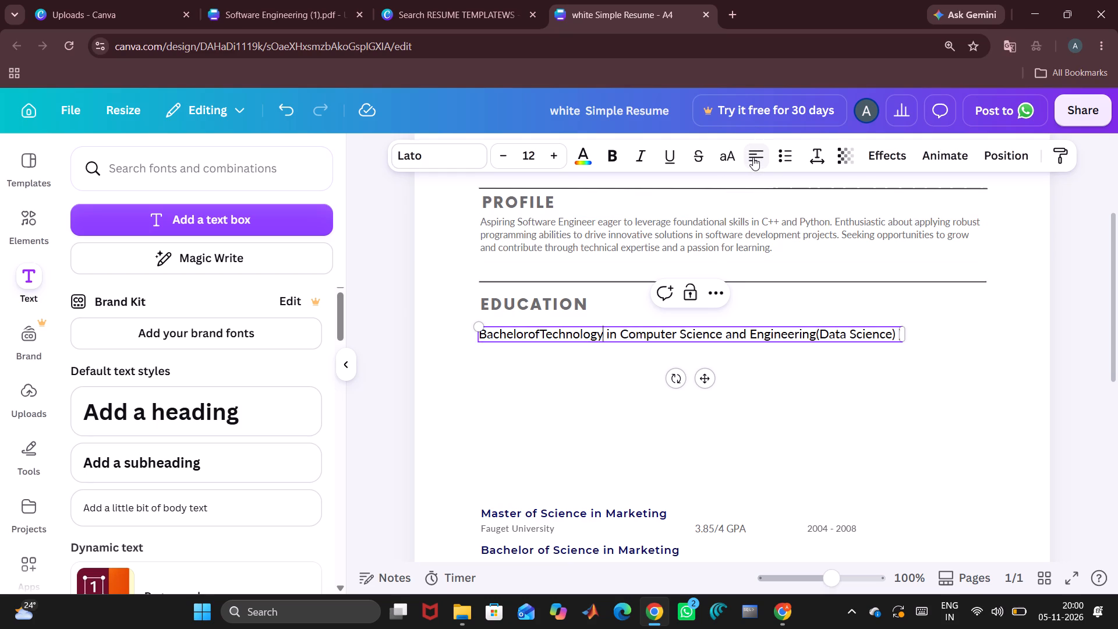
Copy the Minor in Programming Language line from the Software Engineering (1).pdf design to the end of the degree line on the white Simple Resume.
{"action": "left_click", "coordinate": [892, 335]}
{"action": "key", "text": "Right"}
{"action": "key", "text": "space"}
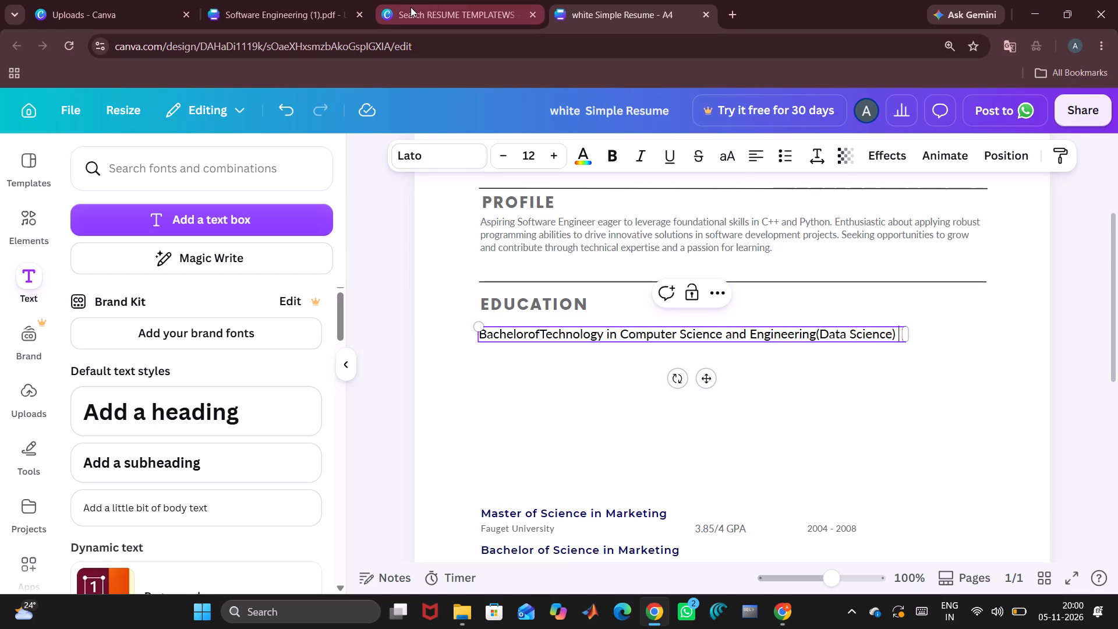
{"action": "left_click", "coordinate": [326, 14]}
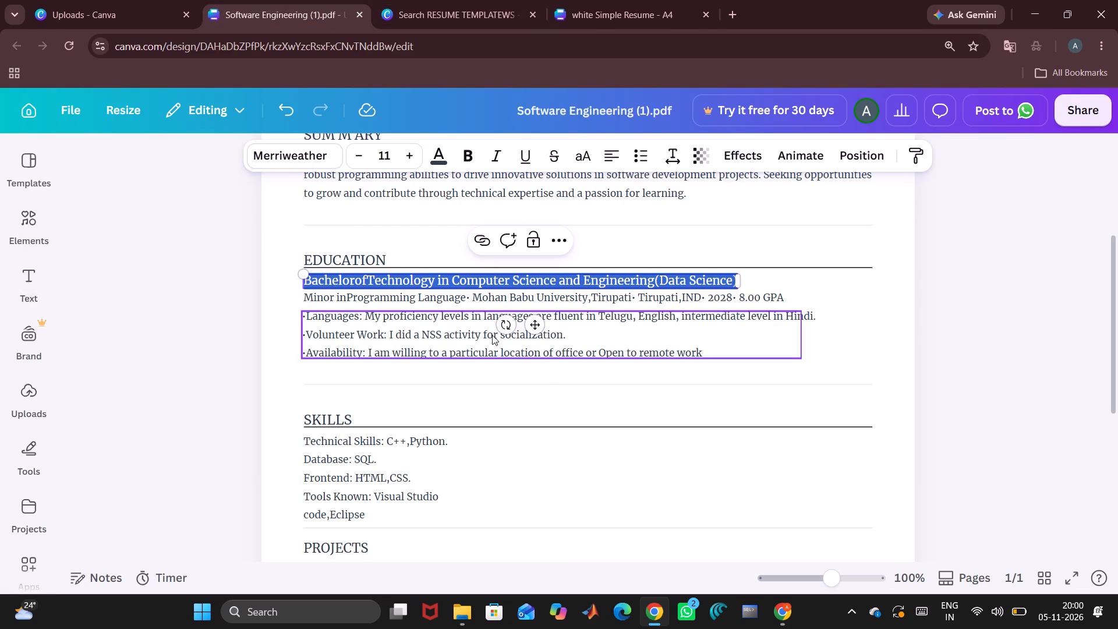
{"action": "left_click", "coordinate": [468, 306]}
{"action": "left_click", "coordinate": [469, 298]}
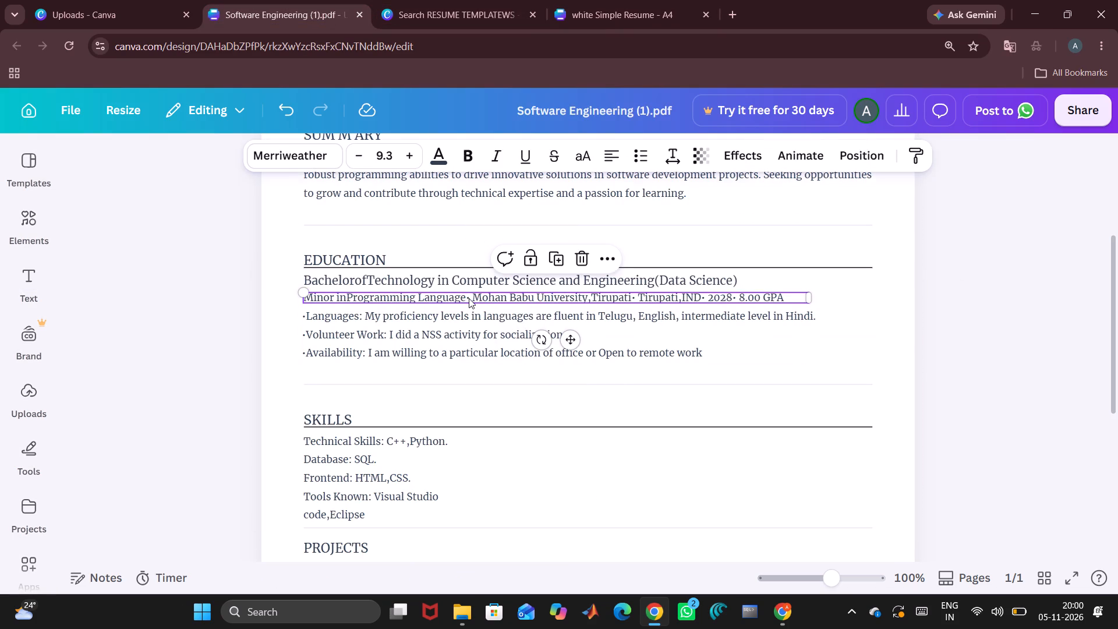
{"action": "left_click", "coordinate": [473, 298]}
{"action": "key", "text": "ctrl+a"}
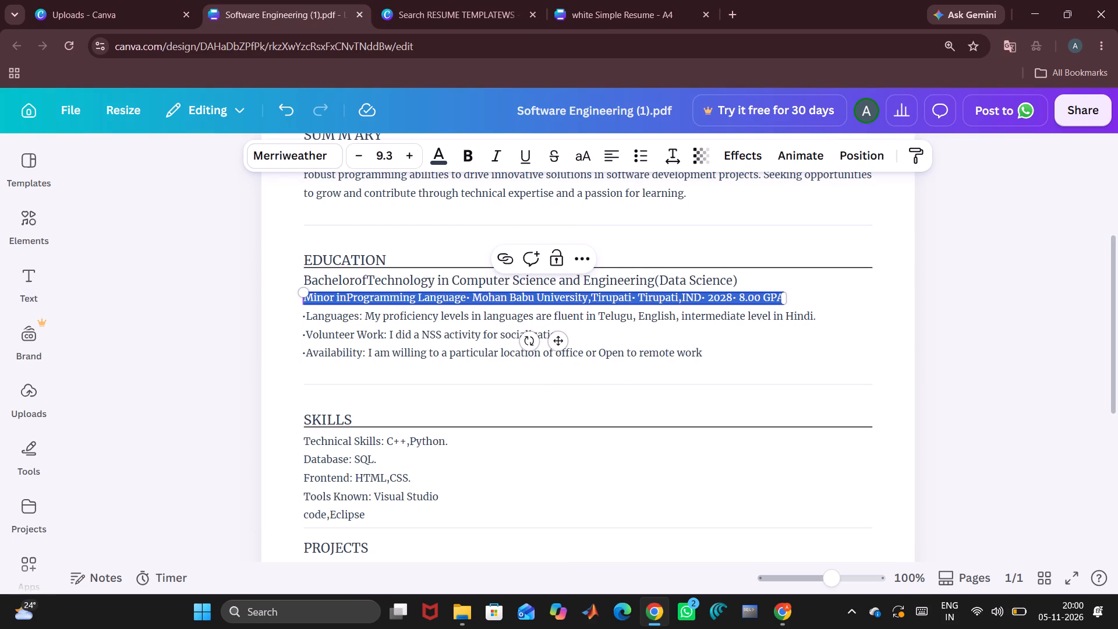
{"action": "key", "text": "ctrl+c"}
{"action": "key", "text": "ctrl+c"}
{"action": "left_click", "coordinate": [588, 12]}
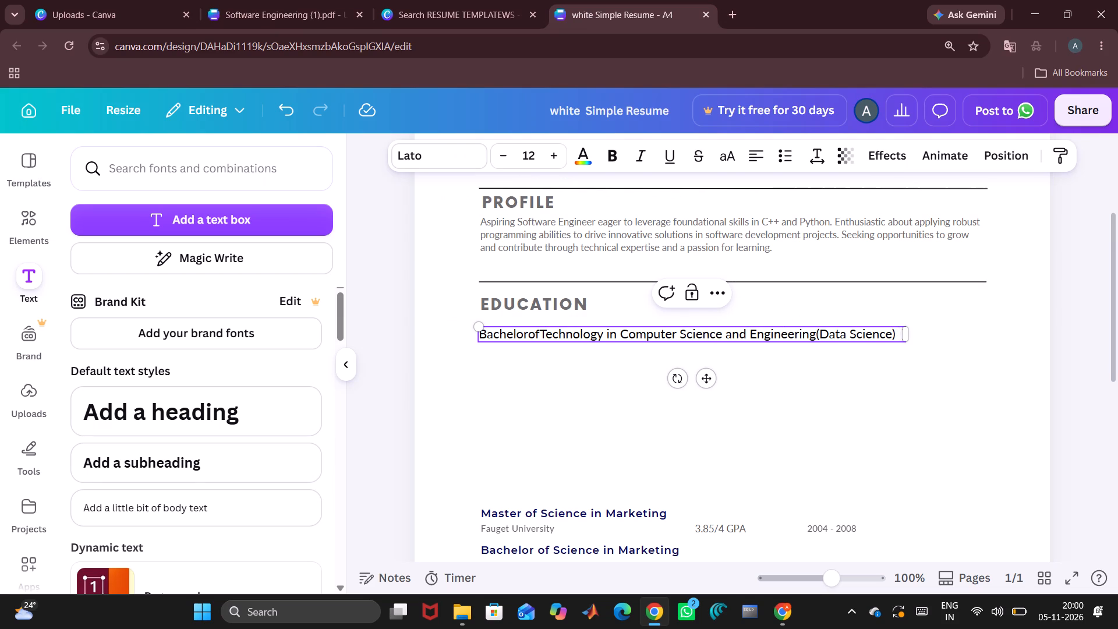
{"action": "key", "text": "ctrl+v"}
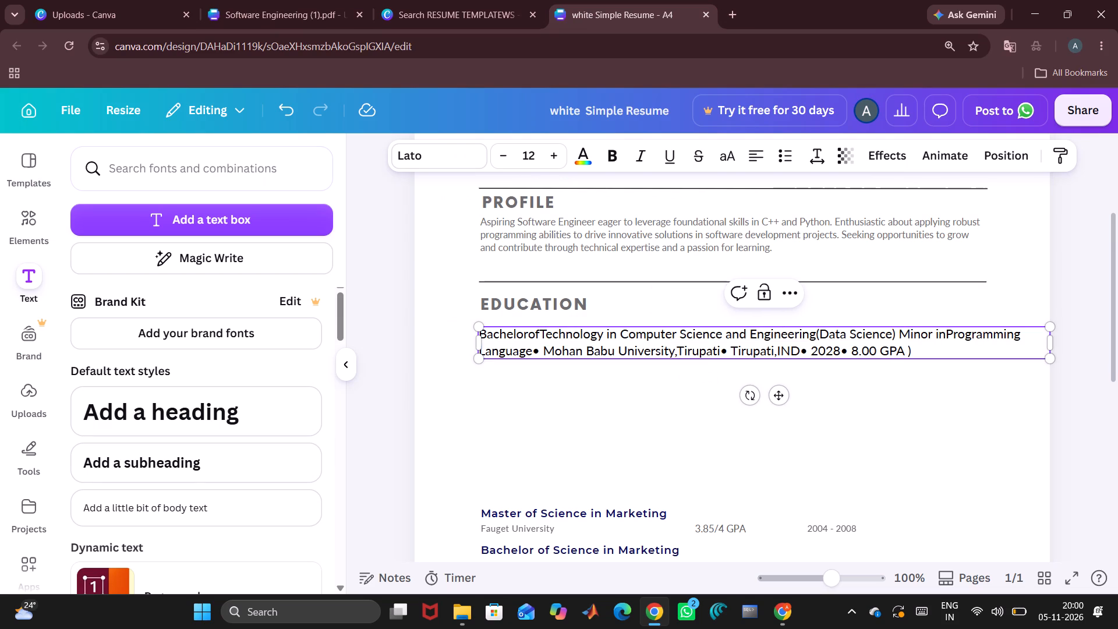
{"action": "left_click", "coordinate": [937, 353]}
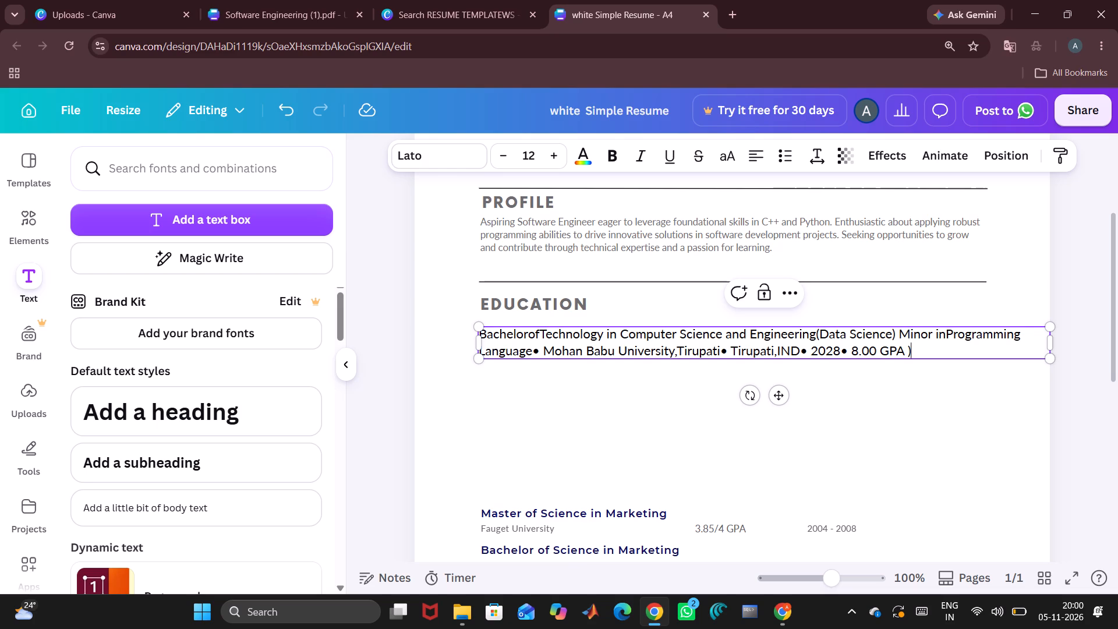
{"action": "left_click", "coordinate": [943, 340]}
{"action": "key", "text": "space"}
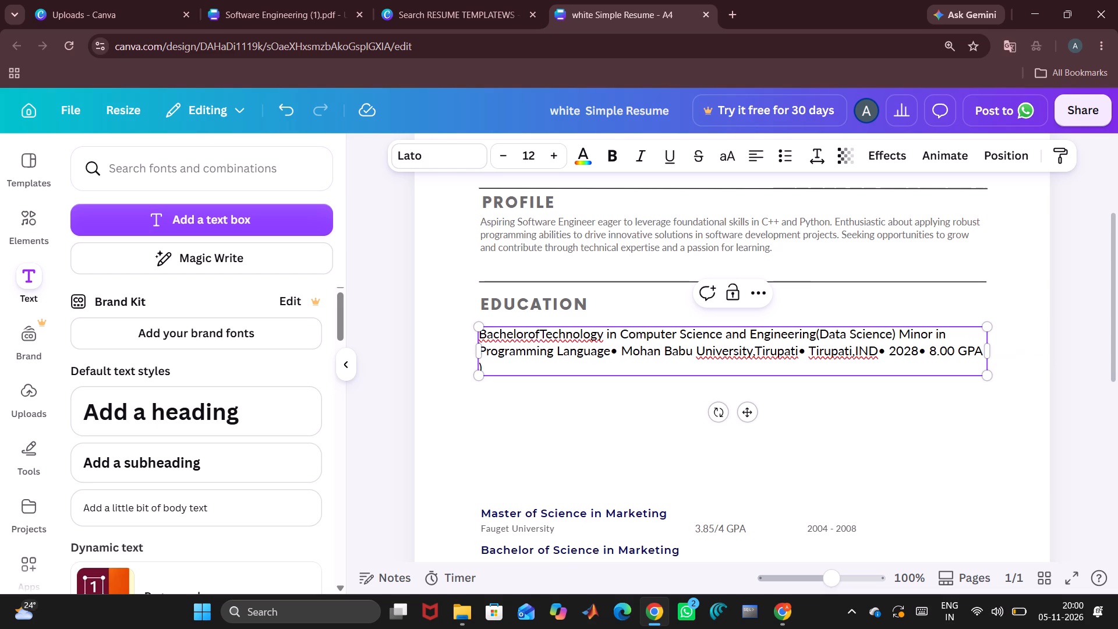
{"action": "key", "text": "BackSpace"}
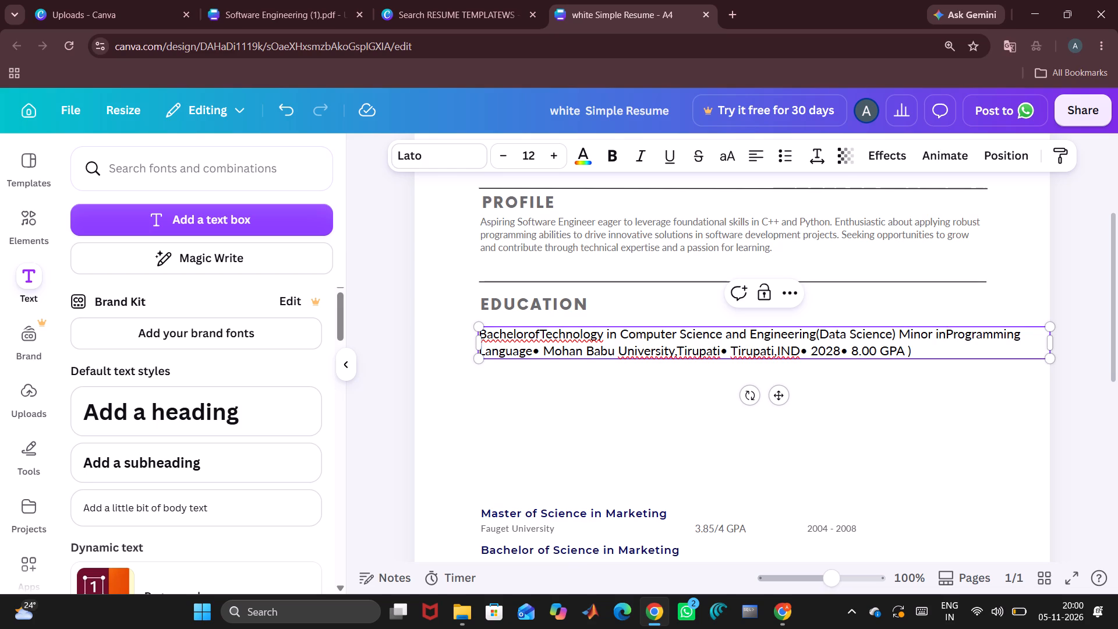
Widen the education text box slightly so its text fits on two lines, with a trailing space after 8.00 GPA ).
{"action": "triple_click", "coordinate": [902, 334]}
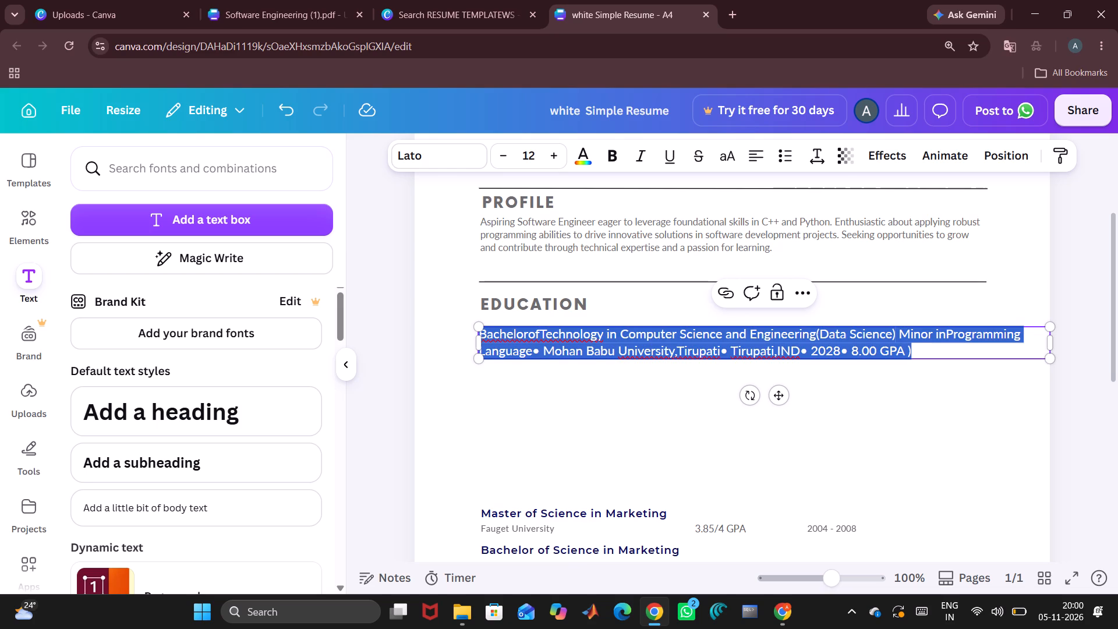
{"action": "left_click", "coordinate": [934, 356]}
{"action": "key", "text": "space"}
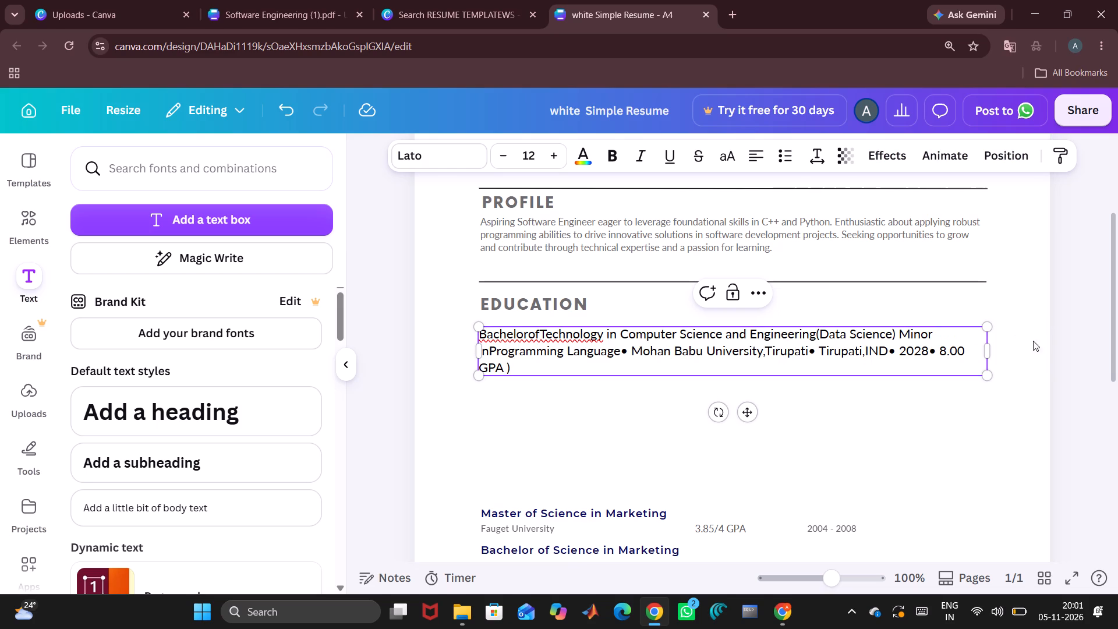
{"action": "left_click_drag", "start_coordinate": [992, 358], "coordinate": [1011, 357]}
{"action": "left_click", "coordinate": [996, 348]}
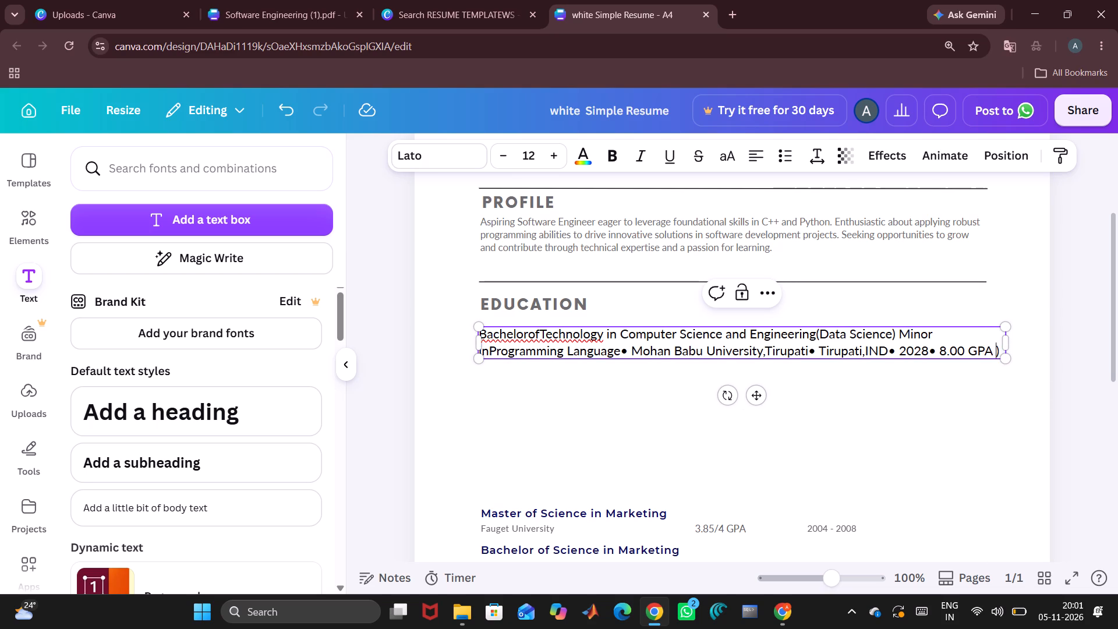
{"action": "left_click", "coordinate": [996, 348]}
{"action": "key", "text": "Right"}
{"action": "key", "text": "space"}
Copy the Languages, Volunteer Work and Availability bullets from the Software Engineering (1).pdf design to the end of the resume's education text.
{"action": "left_click", "coordinate": [238, 0]}
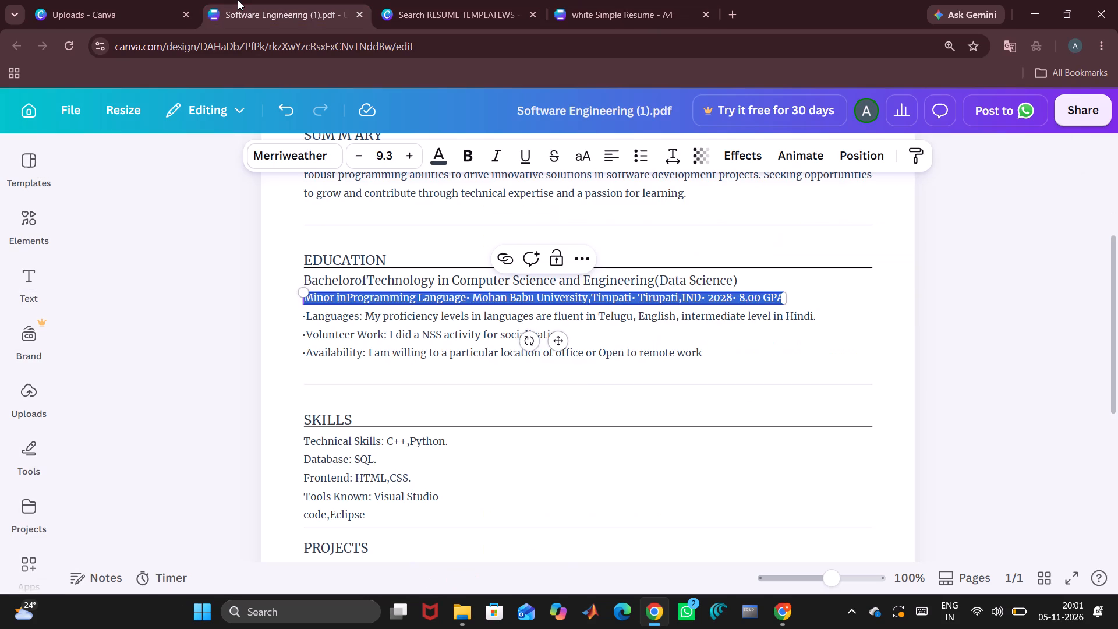
{"action": "left_click", "coordinate": [555, 327]}
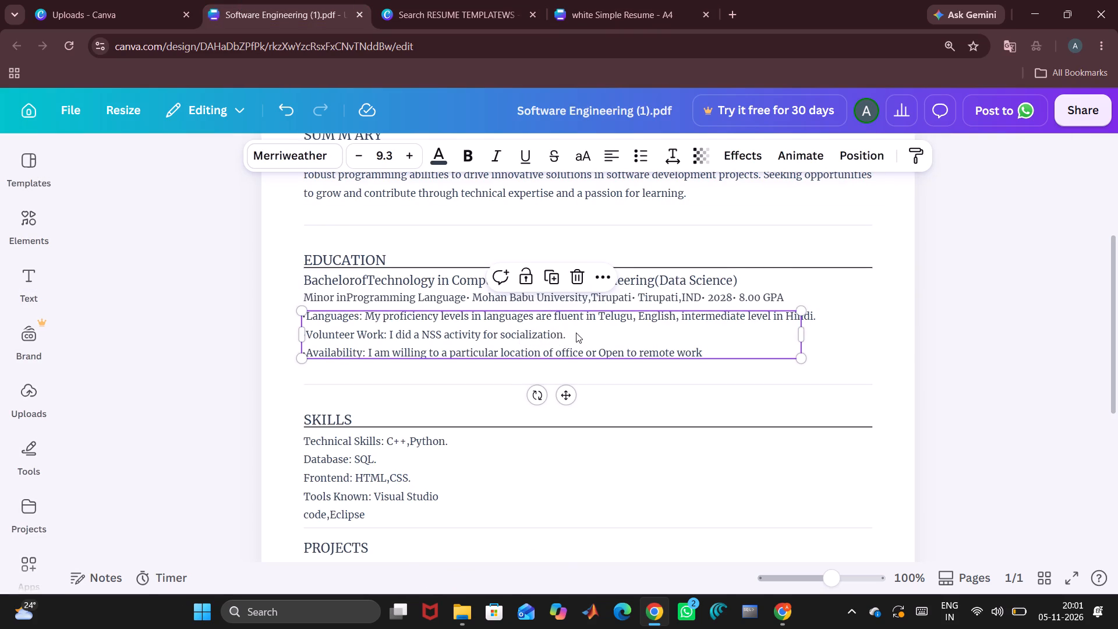
{"action": "double_click", "coordinate": [576, 333]}
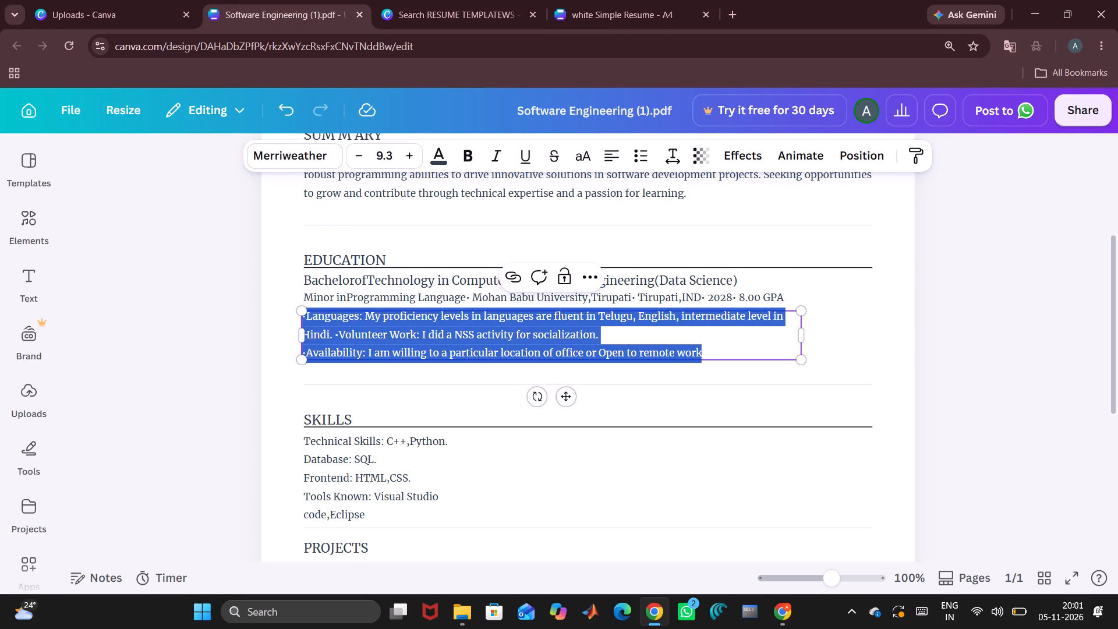
{"action": "key", "text": "ctrl+c"}
{"action": "left_click", "coordinate": [606, 18]}
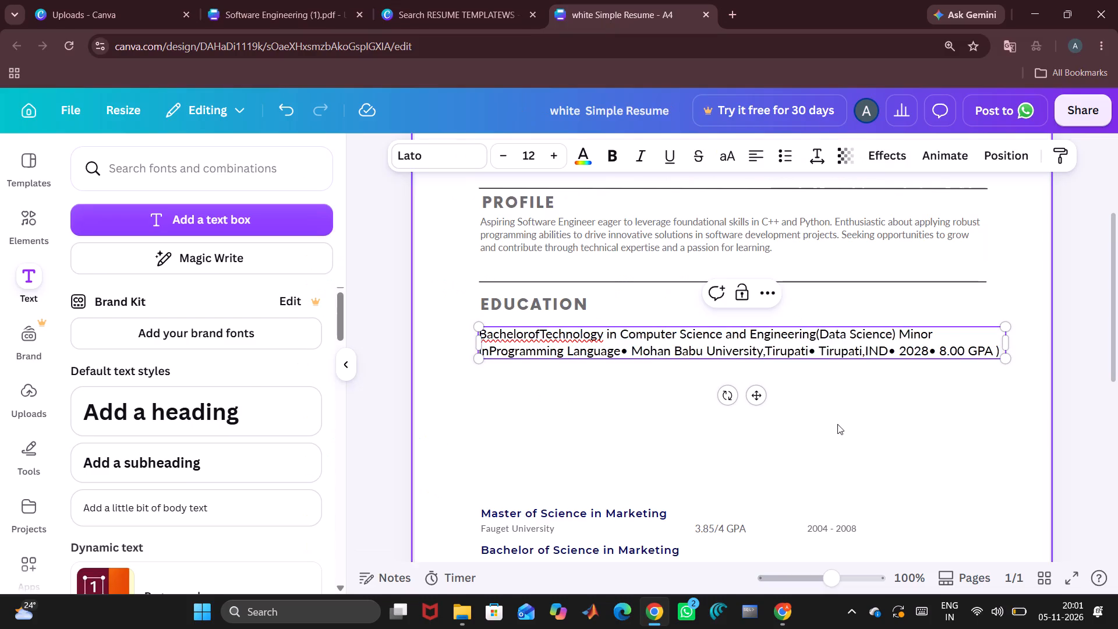
{"action": "key", "text": "ctrl+v"}
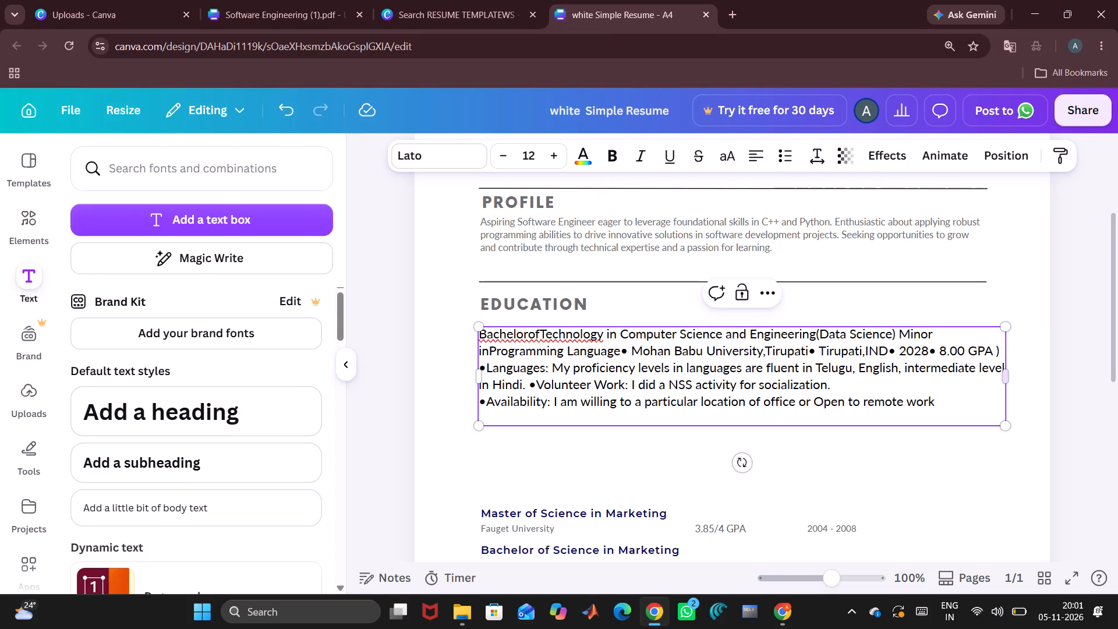
{"action": "left_click", "coordinate": [957, 488]}
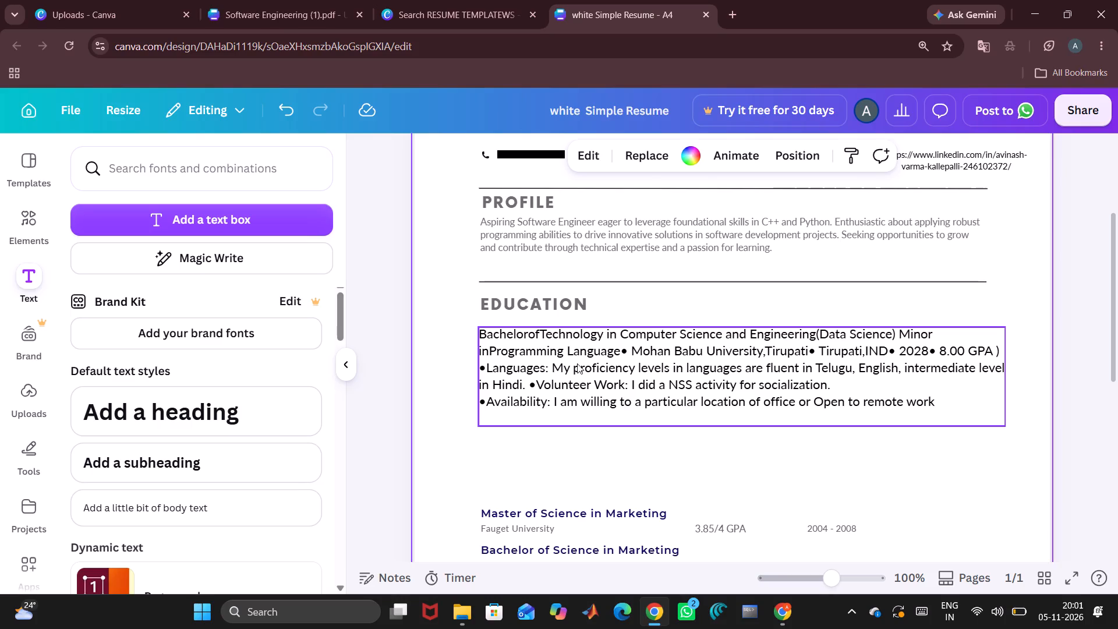
Change the colour of all the education text to the design's grey.
{"action": "left_click", "coordinate": [666, 391]}
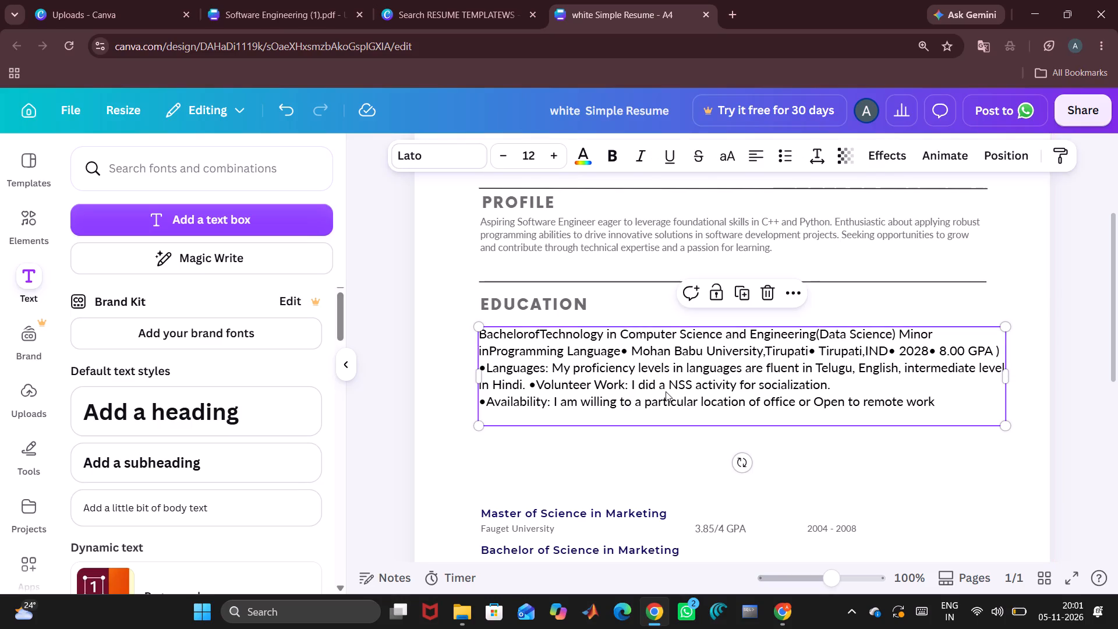
{"action": "left_click", "coordinate": [846, 393]}
{"action": "key", "text": "ctrl+a"}
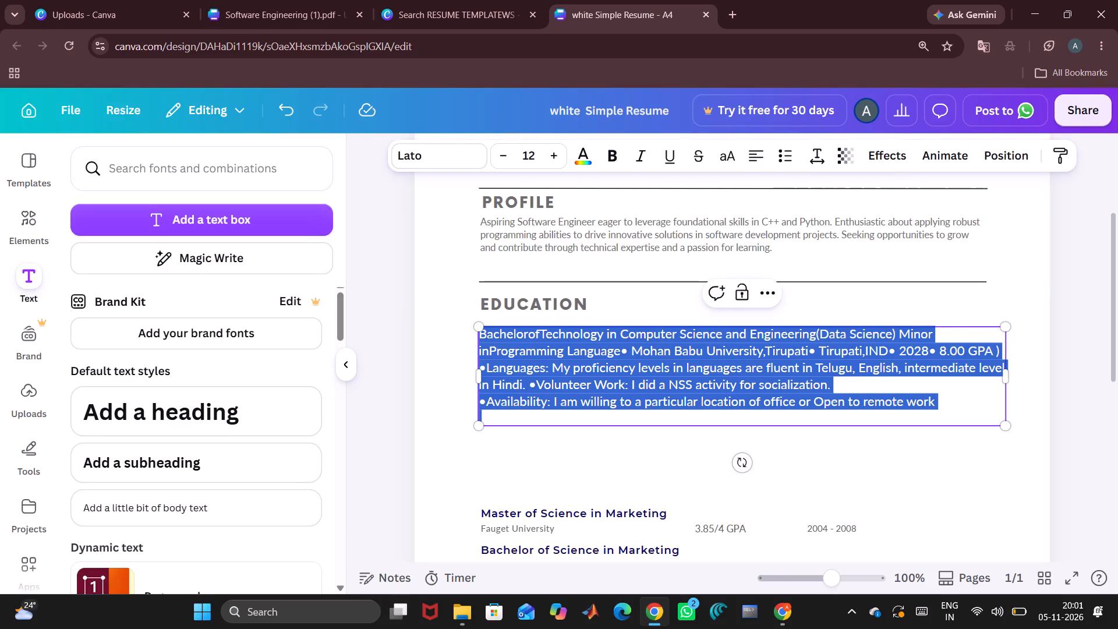
{"action": "left_click", "coordinate": [576, 155]}
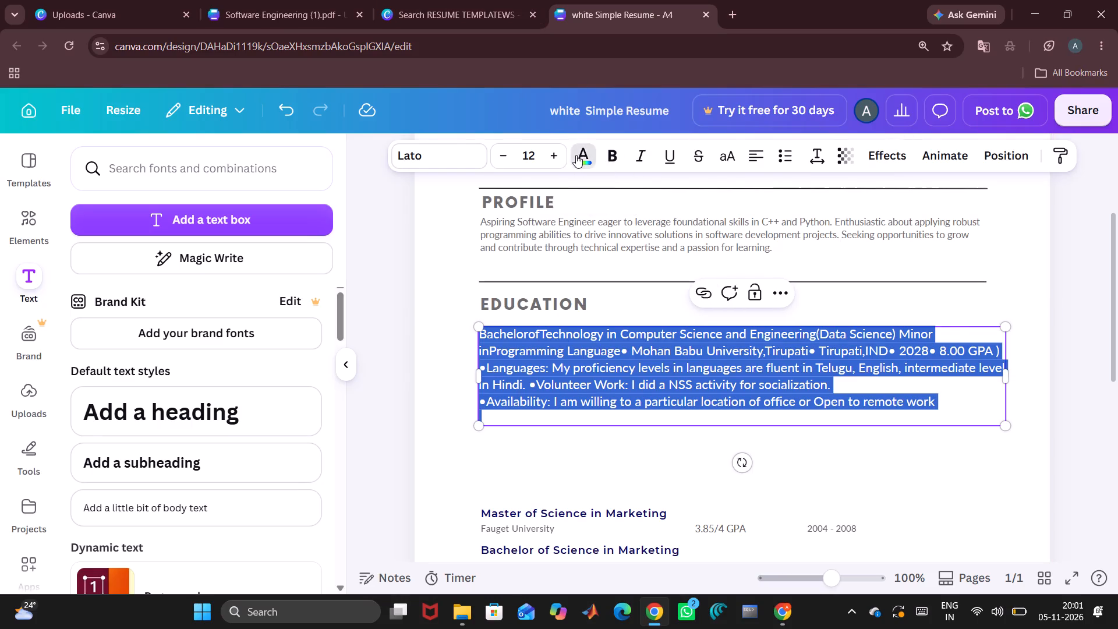
{"action": "left_click", "coordinate": [184, 270]}
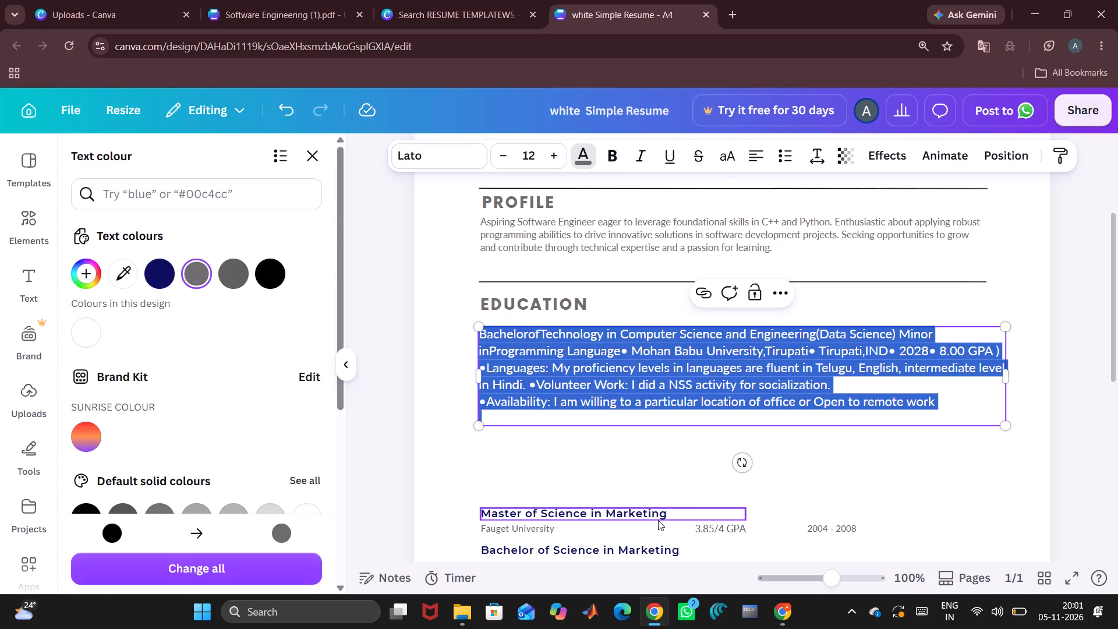
{"action": "left_click", "coordinate": [652, 468]}
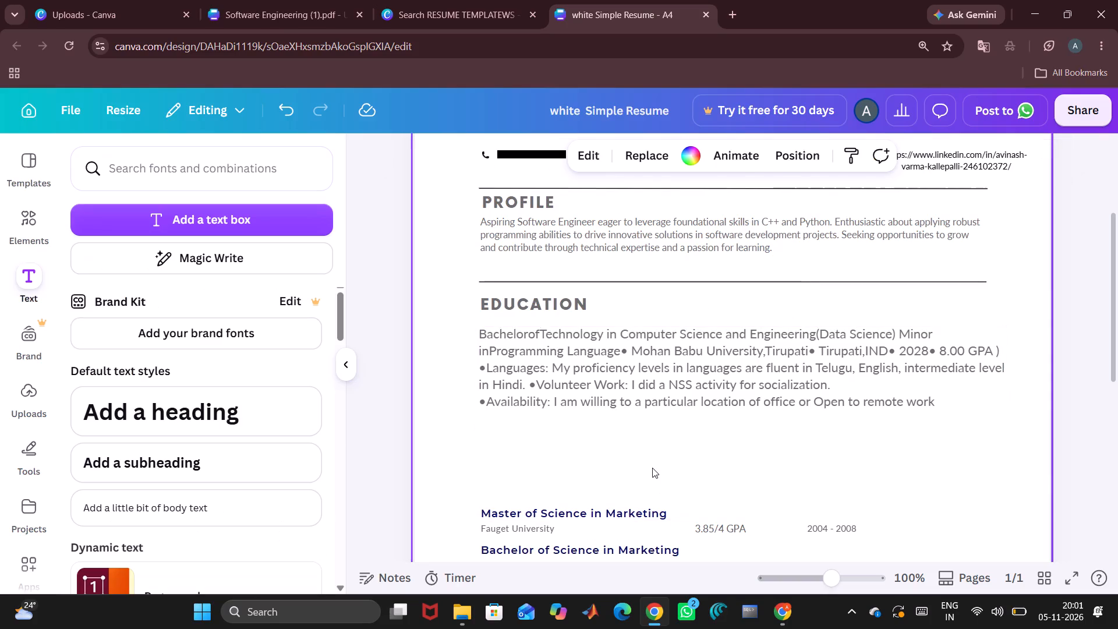
Set the font size of the whole PROFILE paragraph to 10.
{"action": "left_click", "coordinate": [688, 235]}
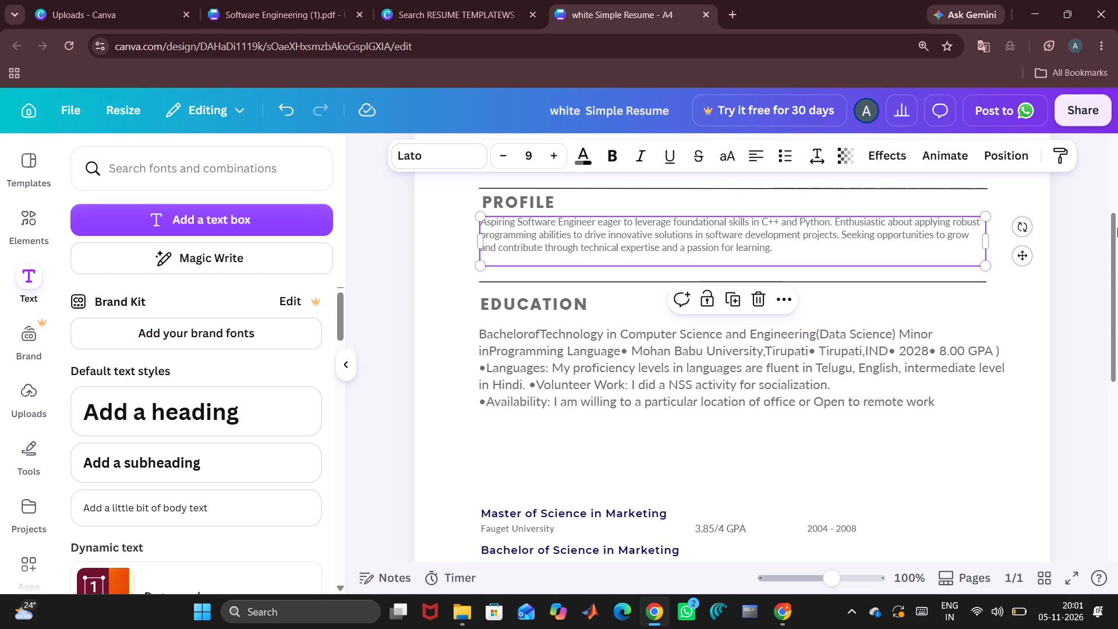
{"action": "left_click", "coordinate": [674, 236]}
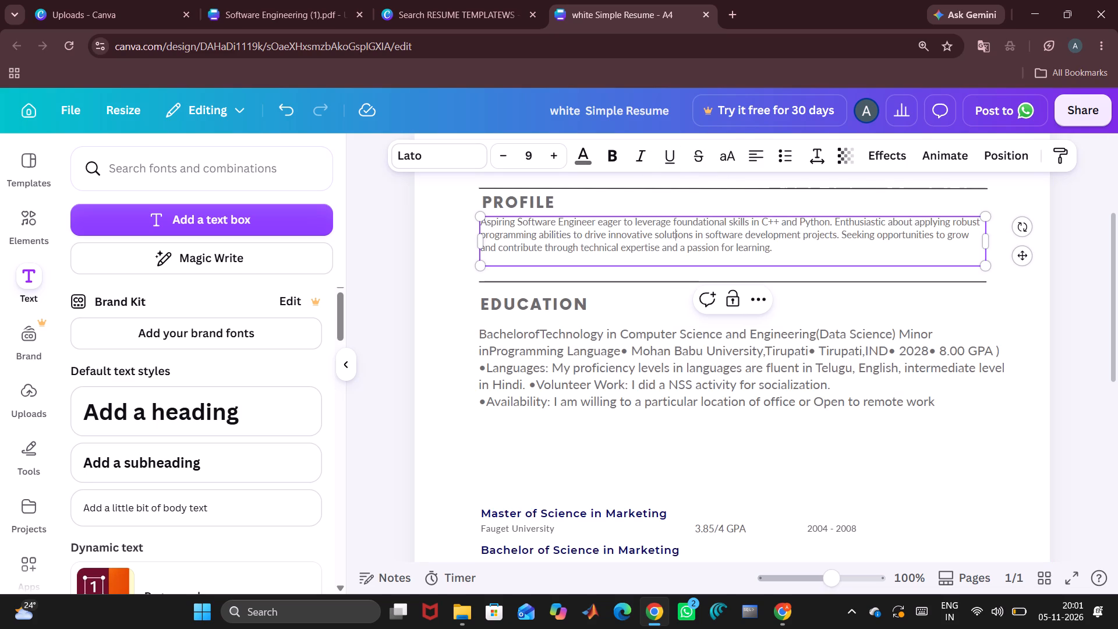
{"action": "left_click", "coordinate": [734, 248]}
{"action": "key", "text": "ctrl+a"}
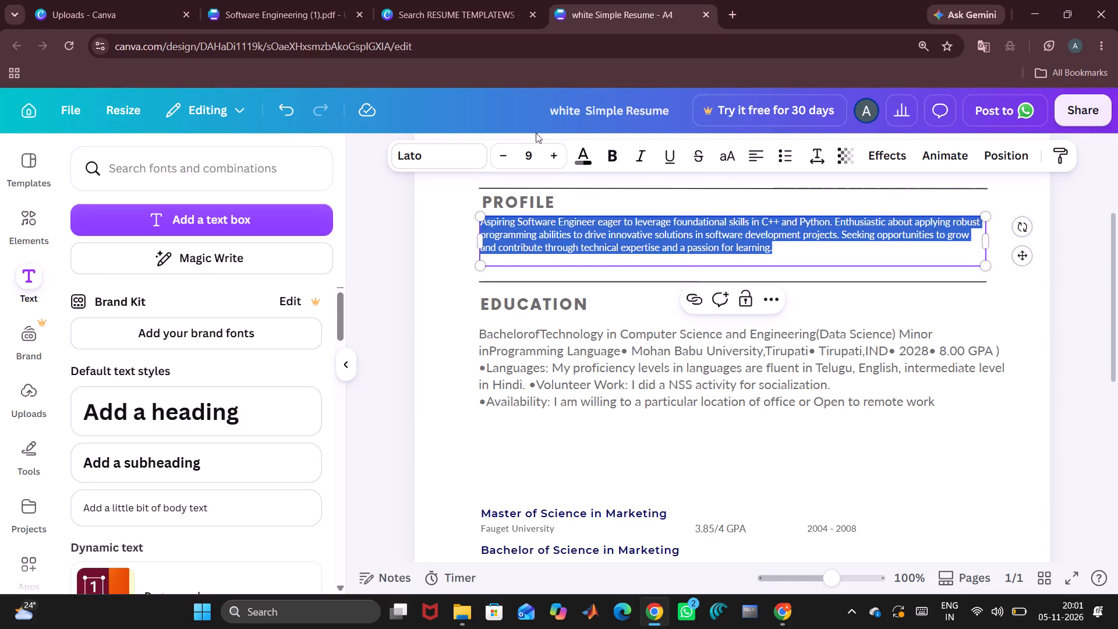
{"action": "left_click", "coordinate": [550, 155]}
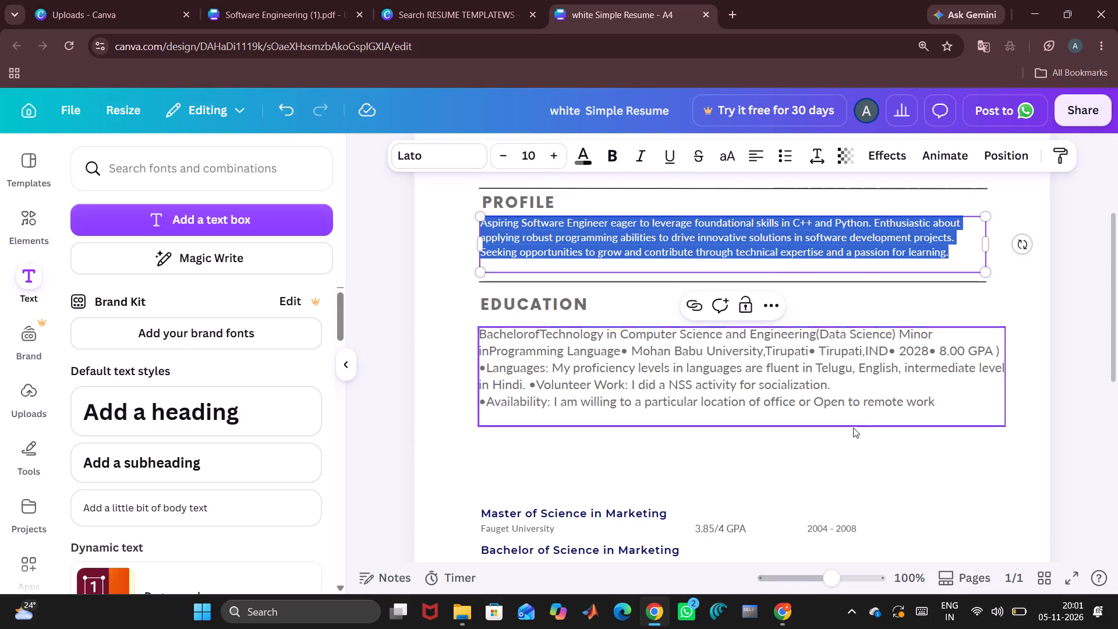
{"action": "left_click", "coordinate": [846, 493]}
Reduce the font size of all the education text to 10, matching the PROFILE paragraph.
{"action": "left_click", "coordinate": [768, 374]}
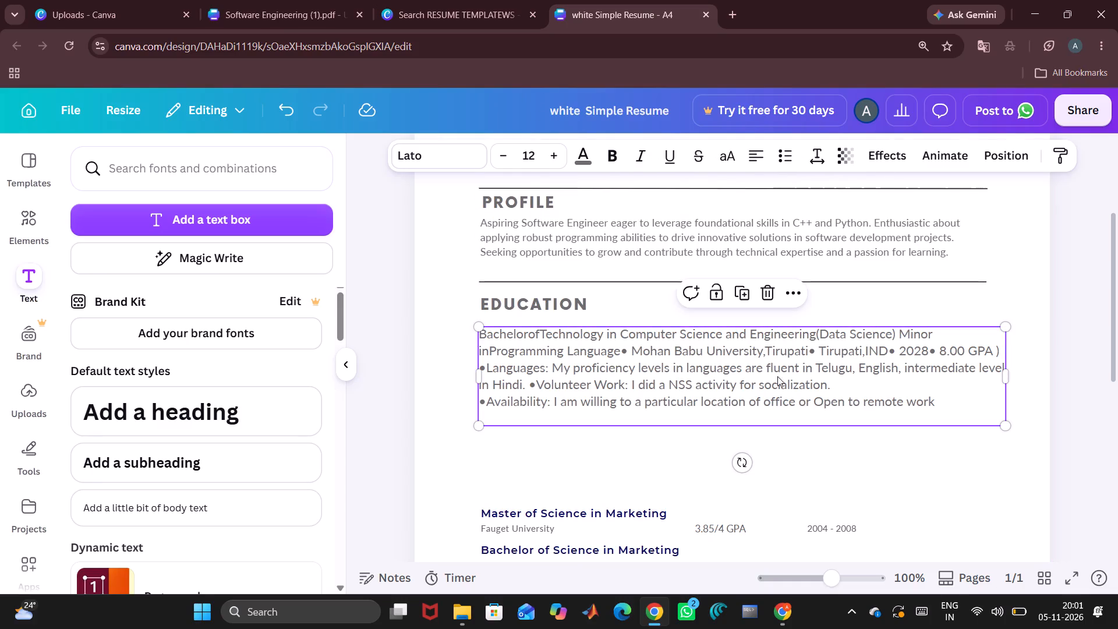
{"action": "double_click", "coordinate": [792, 381]}
{"action": "key", "text": "ctrl+a"}
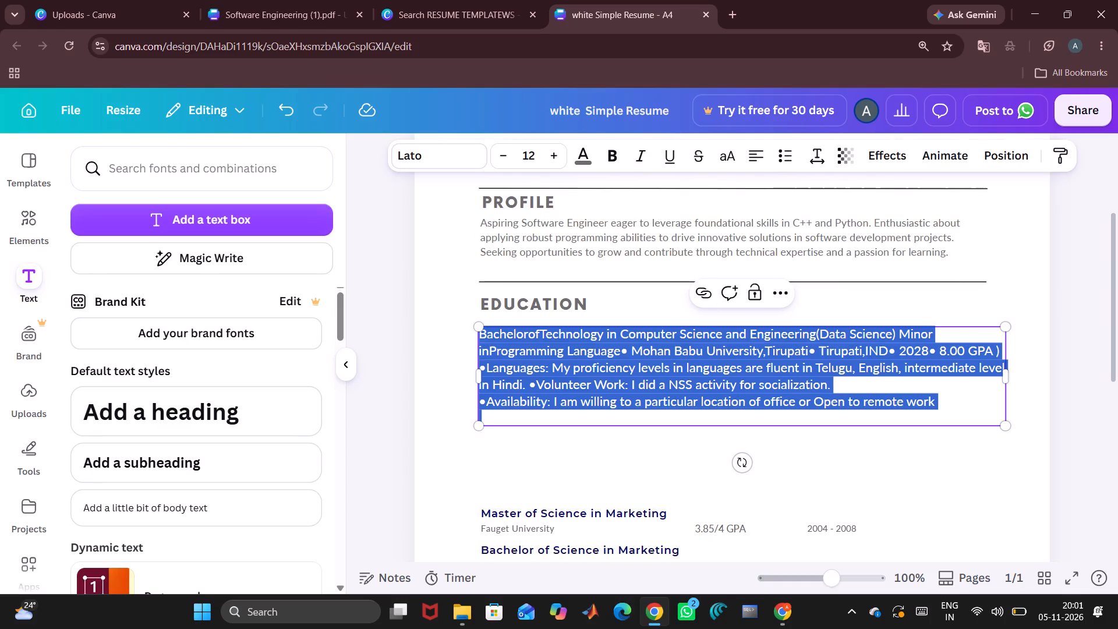
{"action": "left_click", "coordinate": [501, 156]}
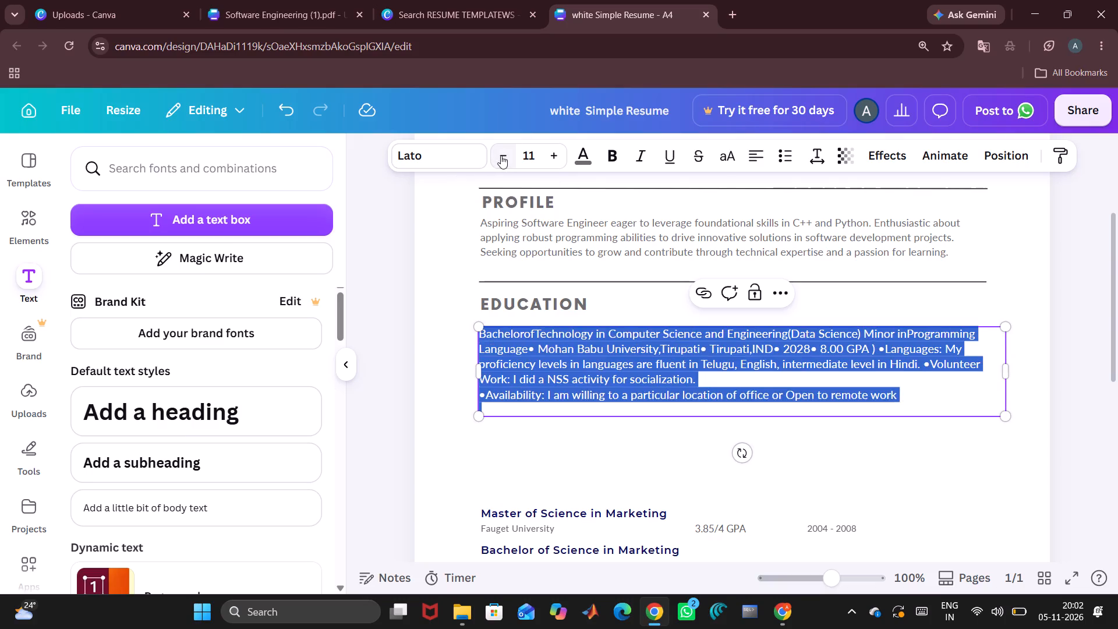
{"action": "left_click", "coordinate": [501, 156]}
{"action": "left_click", "coordinate": [648, 452]}
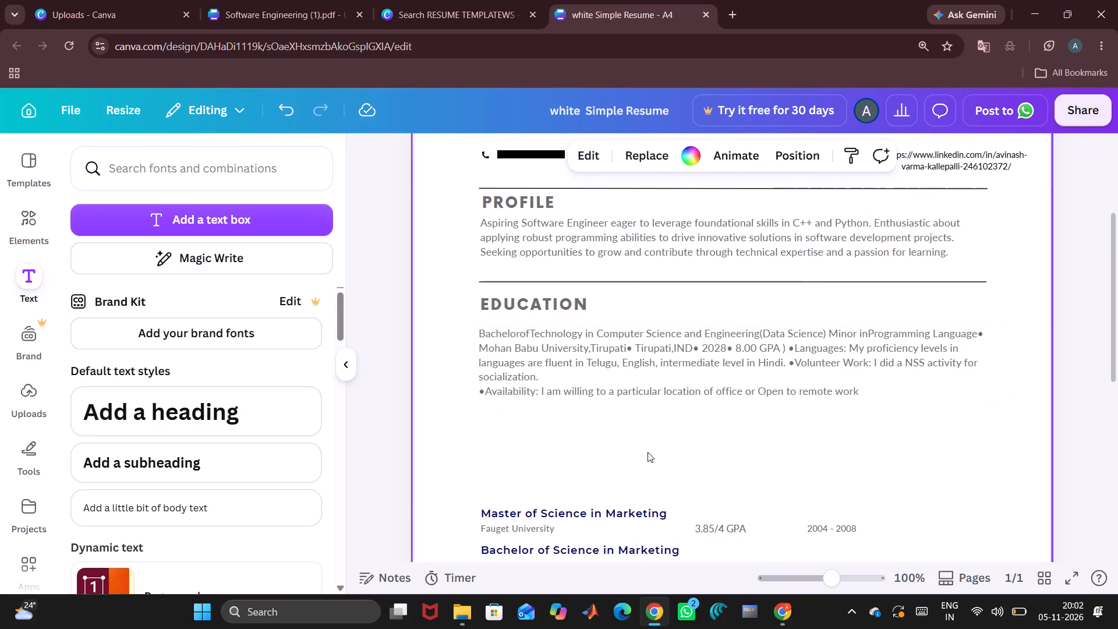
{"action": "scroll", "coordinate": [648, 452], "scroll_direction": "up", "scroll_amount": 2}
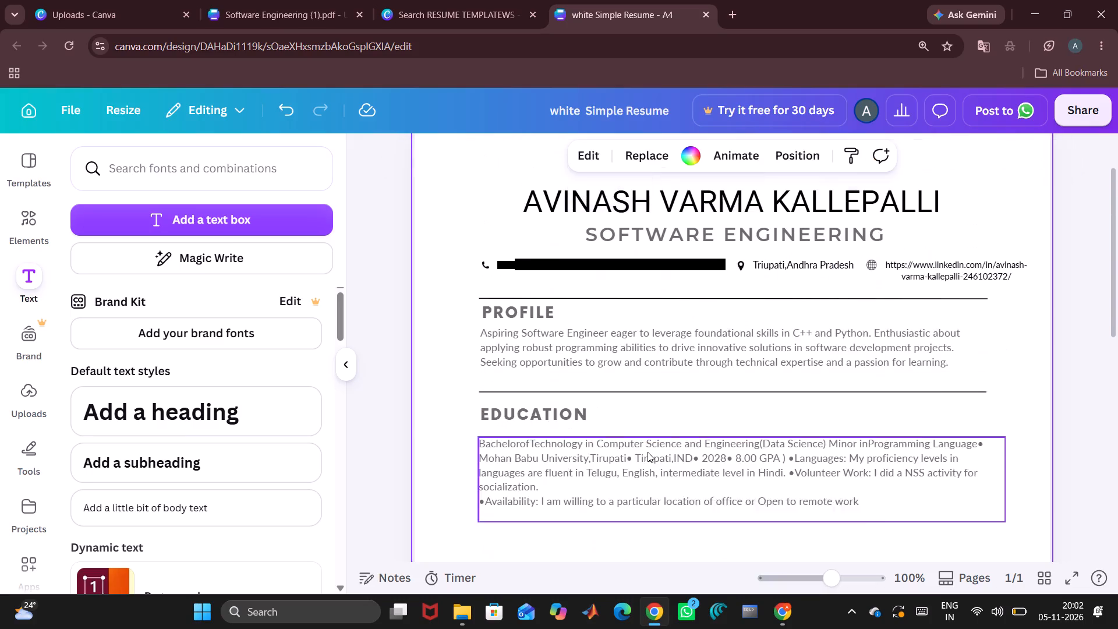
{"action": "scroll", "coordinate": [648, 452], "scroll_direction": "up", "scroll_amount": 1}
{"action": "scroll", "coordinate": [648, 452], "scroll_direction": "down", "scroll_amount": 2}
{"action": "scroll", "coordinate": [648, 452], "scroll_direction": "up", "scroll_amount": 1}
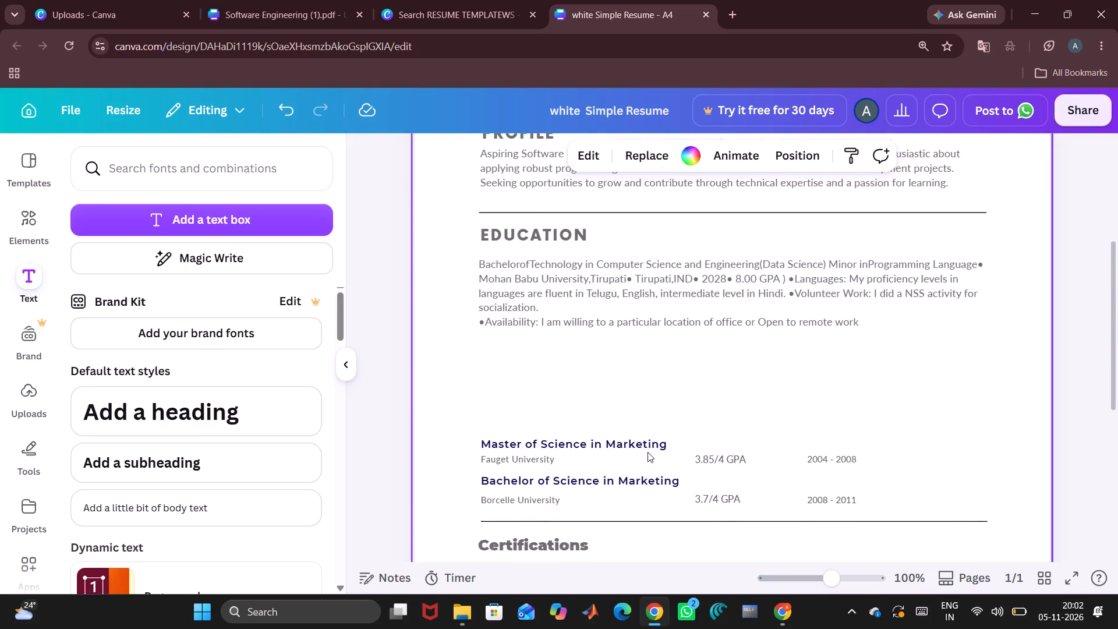
Delete the template's leftover Master of Science in Marketing and Bachelor of Science in Marketing titles below the education text.
{"action": "scroll", "coordinate": [648, 452], "scroll_direction": "up", "scroll_amount": 2}
{"action": "scroll", "coordinate": [648, 452], "scroll_direction": "down", "scroll_amount": 1}
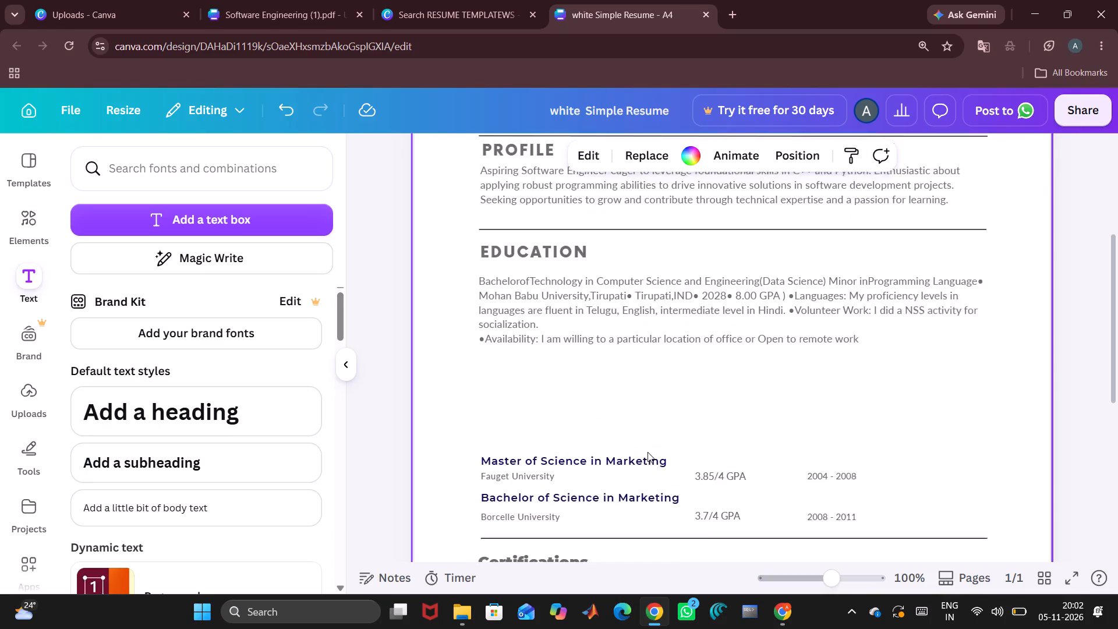
{"action": "scroll", "coordinate": [648, 452], "scroll_direction": "down", "scroll_amount": 1}
{"action": "scroll", "coordinate": [645, 302], "scroll_direction": "down", "scroll_amount": 1}
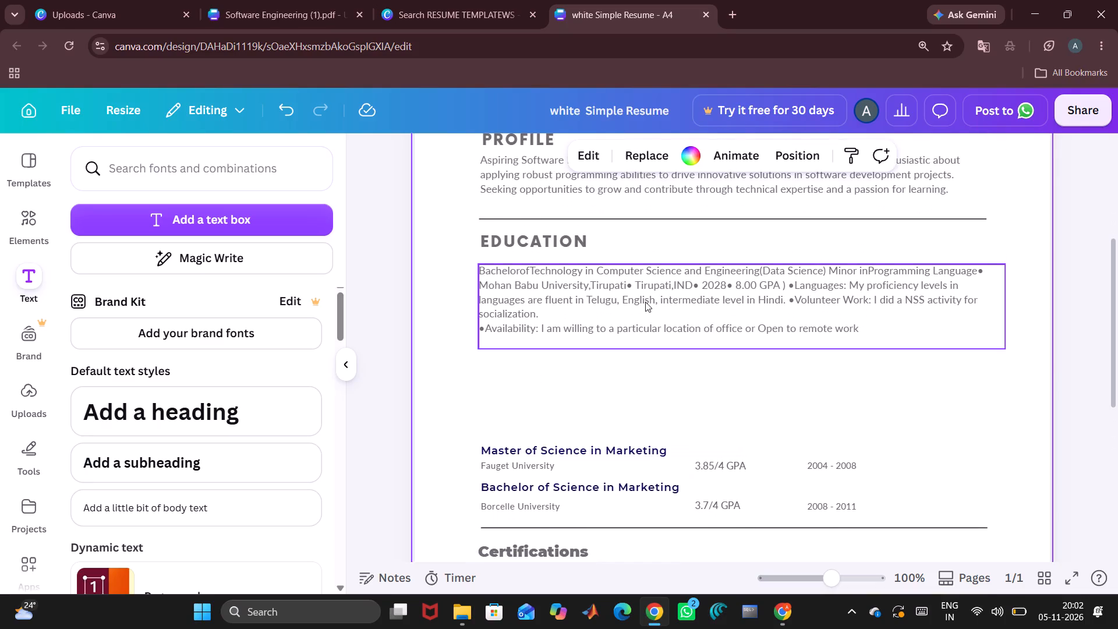
{"action": "scroll", "coordinate": [645, 302], "scroll_direction": "down", "scroll_amount": 1}
{"action": "left_click", "coordinate": [632, 408]}
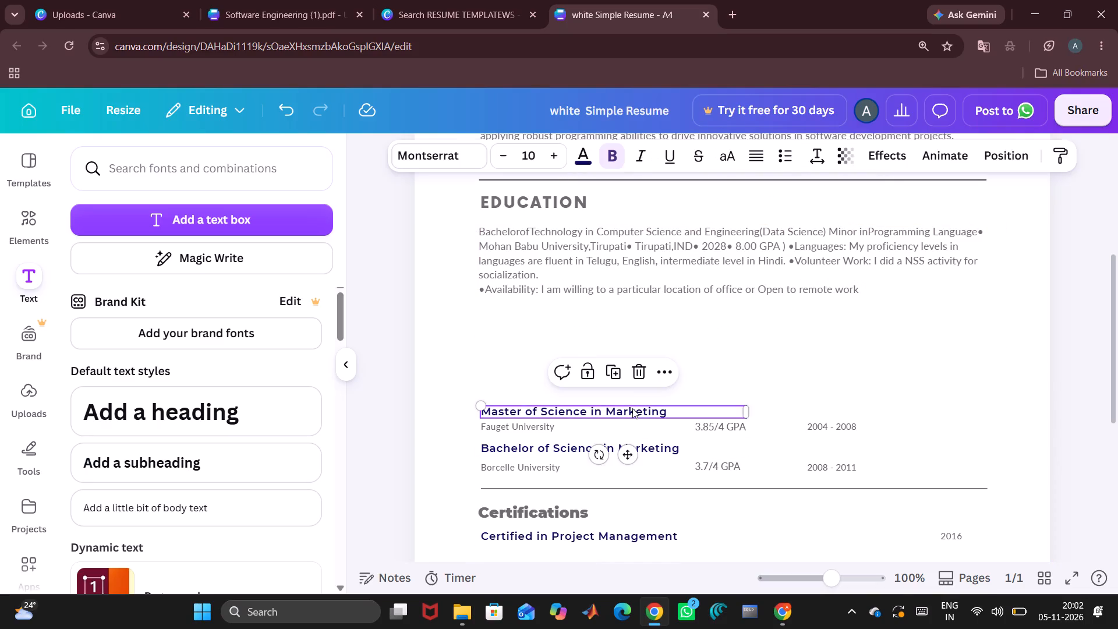
{"action": "key", "text": "BackSpace"}
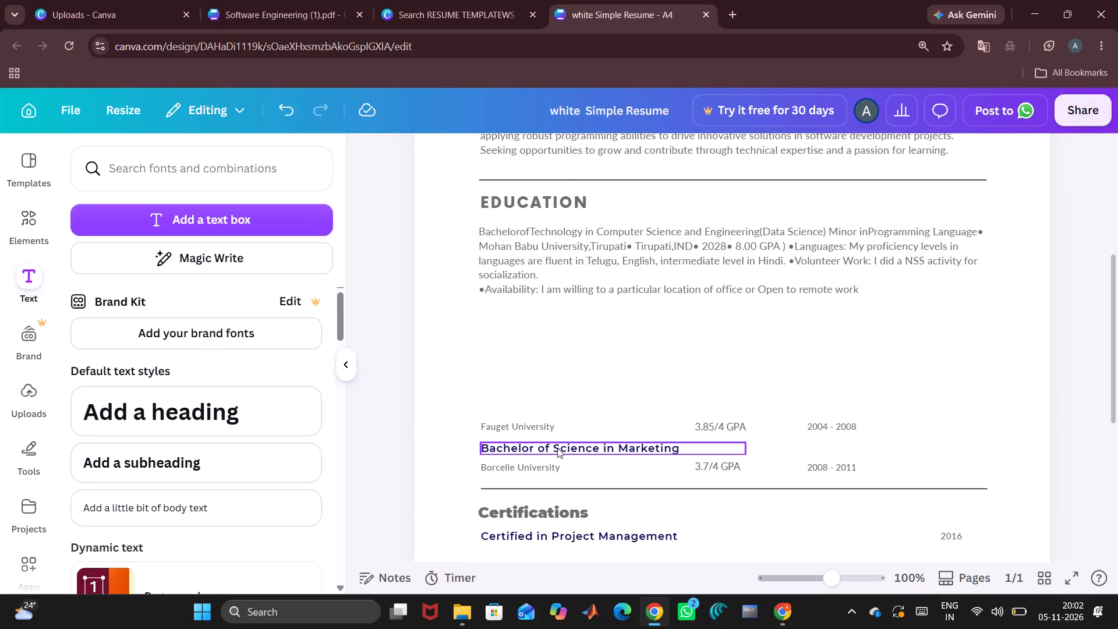
{"action": "left_click", "coordinate": [557, 448]}
{"action": "key", "text": "Delete"}
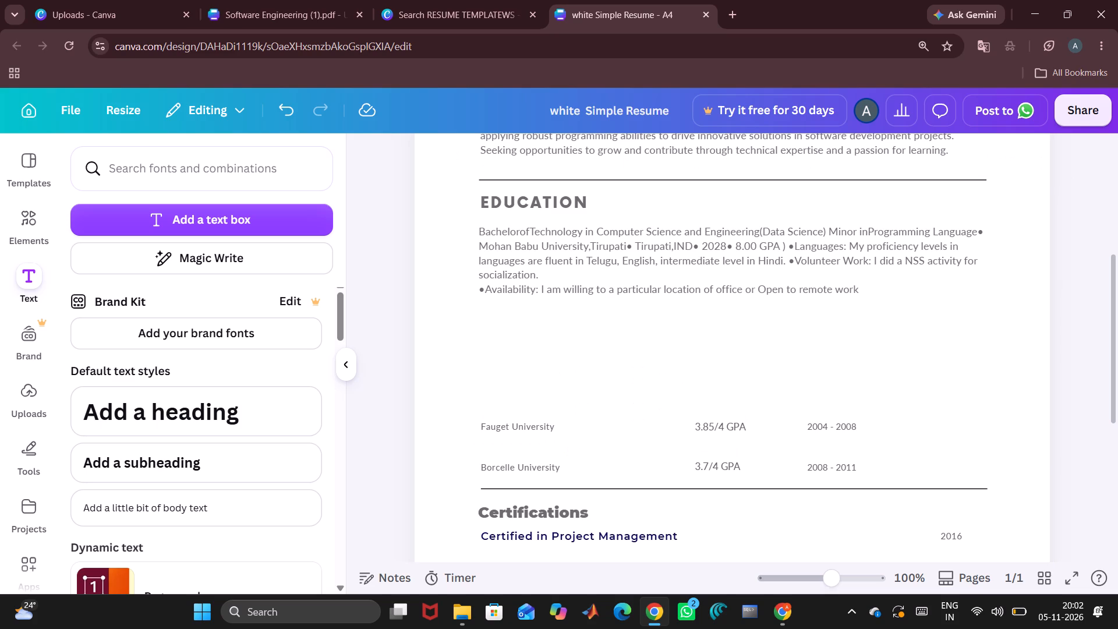
Delete the remaining template GPA values, date ranges, and the Fauget University and Borcelle University names from the education section.
{"action": "left_click", "coordinate": [710, 418]}
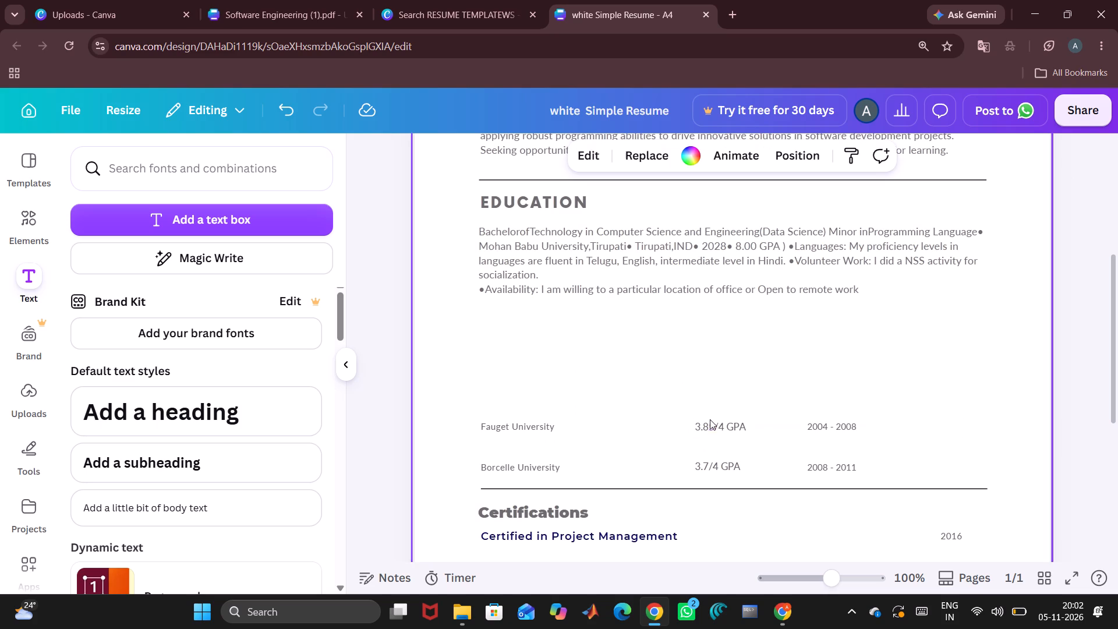
{"action": "left_click", "coordinate": [708, 426]}
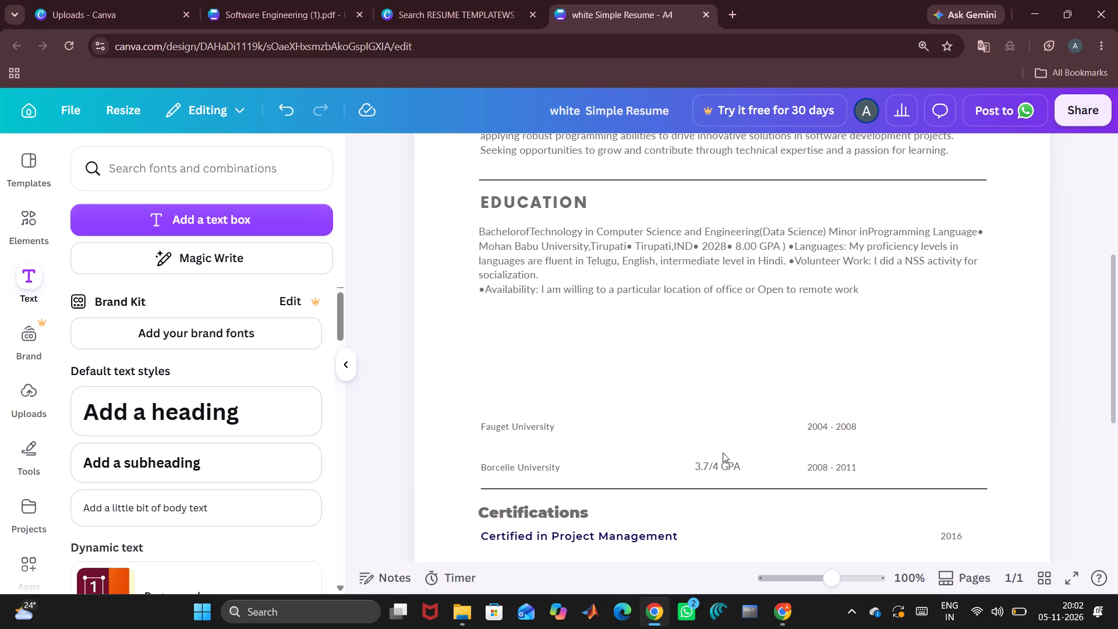
{"action": "left_click", "coordinate": [735, 472]}
{"action": "key", "text": "Delete"}
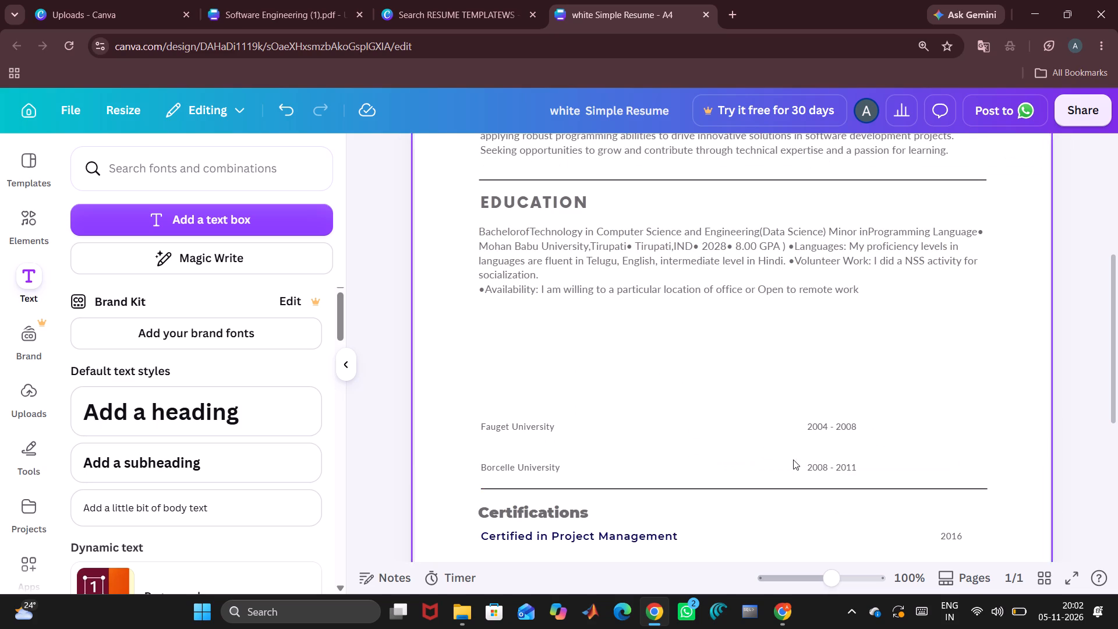
{"action": "left_click", "coordinate": [850, 429]}
{"action": "key", "text": "Delete"}
{"action": "left_click_drag", "start_coordinate": [459, 409], "coordinate": [963, 469]}
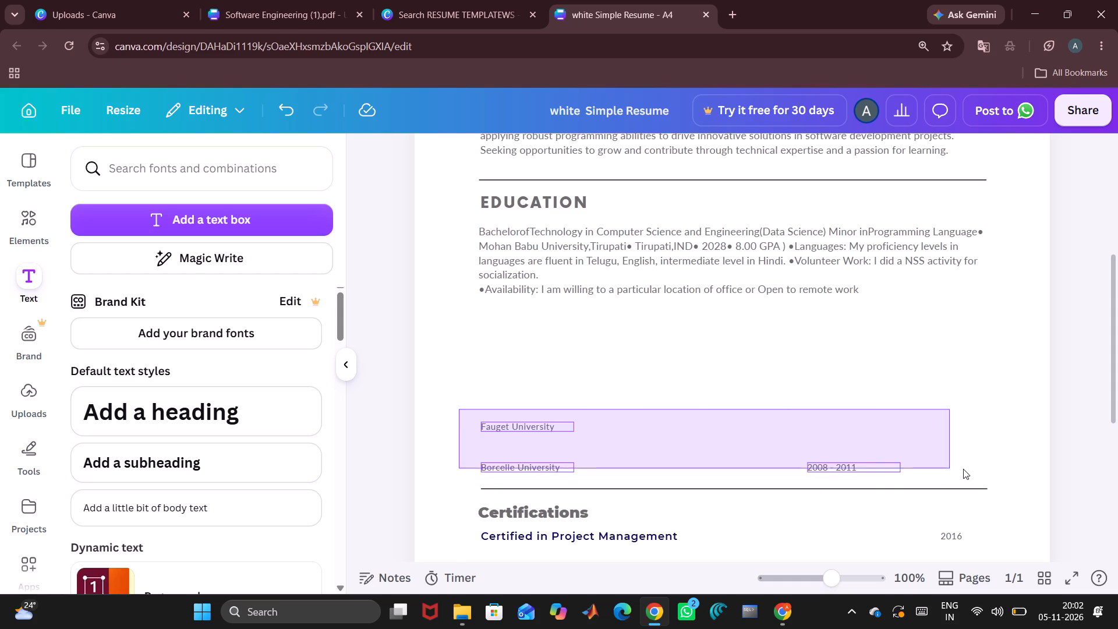
{"action": "left_click_drag", "start_coordinate": [963, 469], "coordinate": [1007, 485]}
{"action": "key", "text": "Delete"}
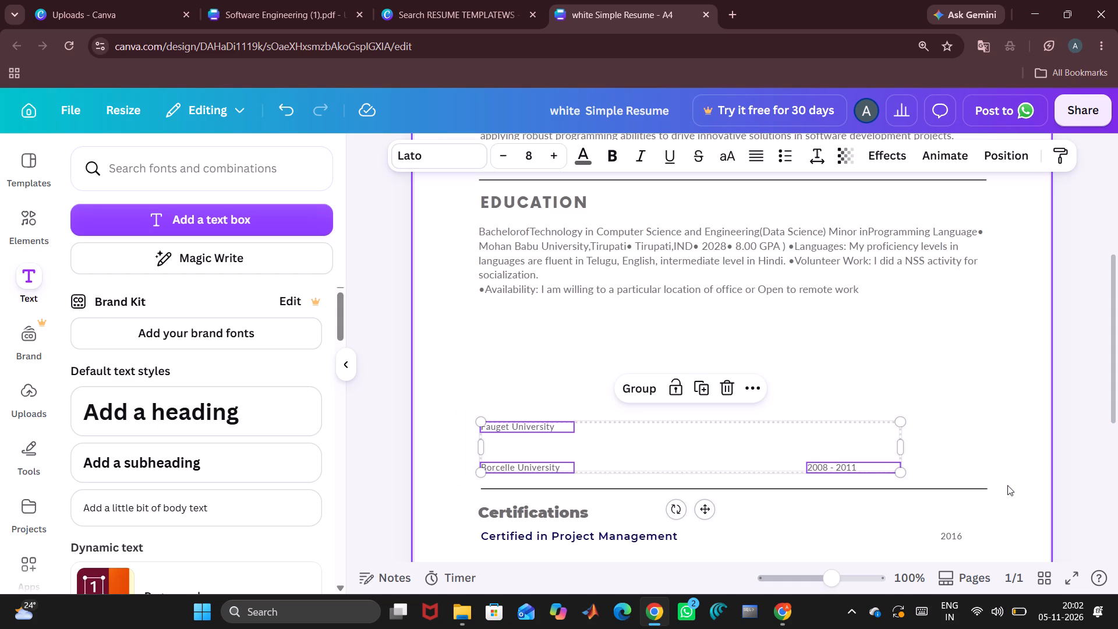
{"action": "key", "text": "Delete"}
Delete the template's Certifications and Additional Skills headings, their entry text and both divider lines.
{"action": "scroll", "coordinate": [829, 486], "scroll_direction": "down", "scroll_amount": 2}
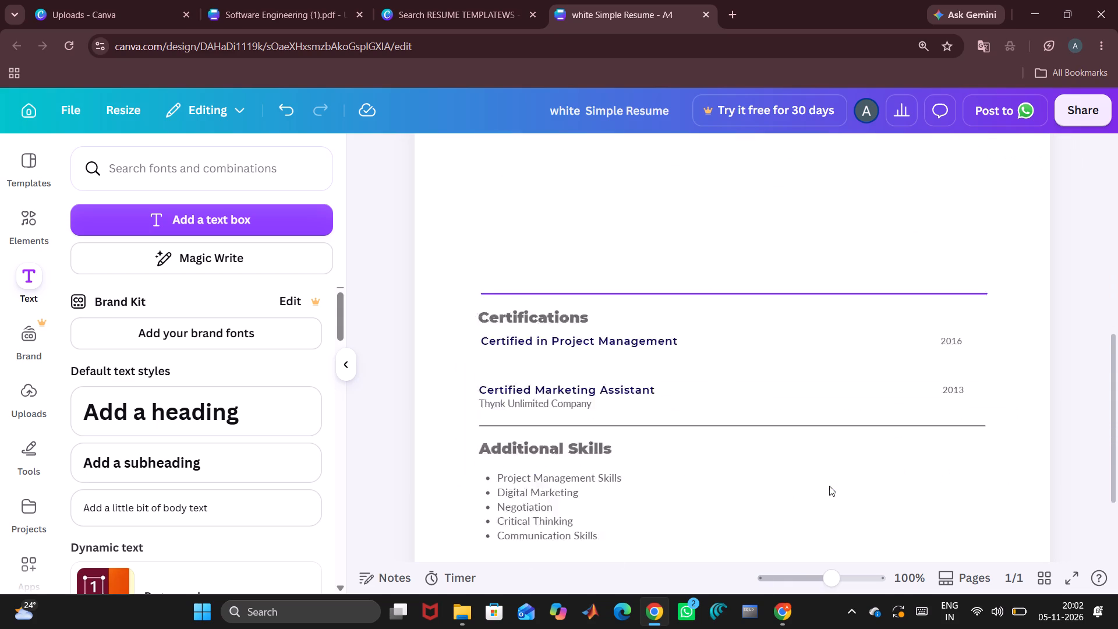
{"action": "left_click_drag", "start_coordinate": [466, 190], "coordinate": [694, 527]}
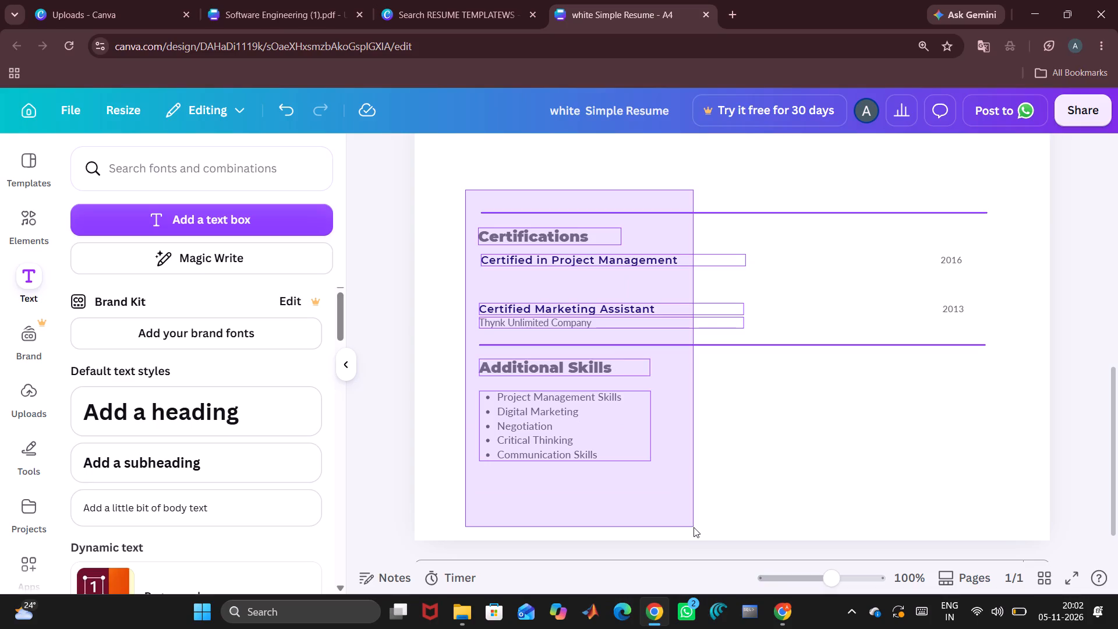
{"action": "left_click_drag", "start_coordinate": [694, 527], "coordinate": [710, 527]}
{"action": "key", "text": "Delete"}
Duplicate the divider line above EDUCATION and place the copy just below the Availability line, aligned with the section margins.
{"action": "scroll", "coordinate": [603, 267], "scroll_direction": "up", "scroll_amount": 3}
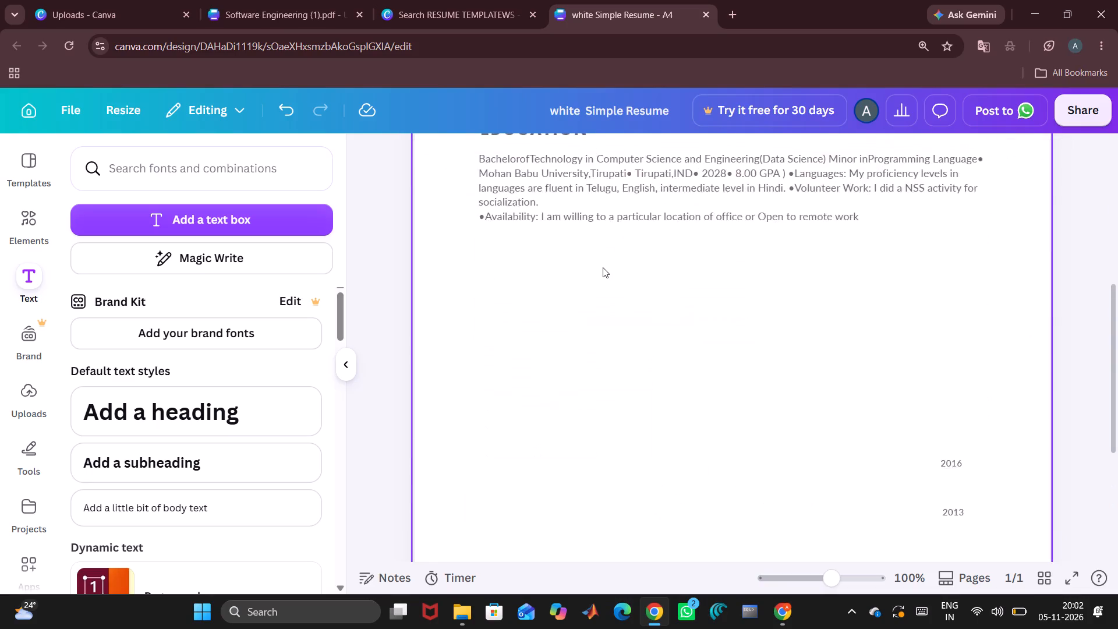
{"action": "scroll", "coordinate": [603, 267], "scroll_direction": "up", "scroll_amount": 2}
{"action": "scroll", "coordinate": [603, 267], "scroll_direction": "down", "scroll_amount": 1}
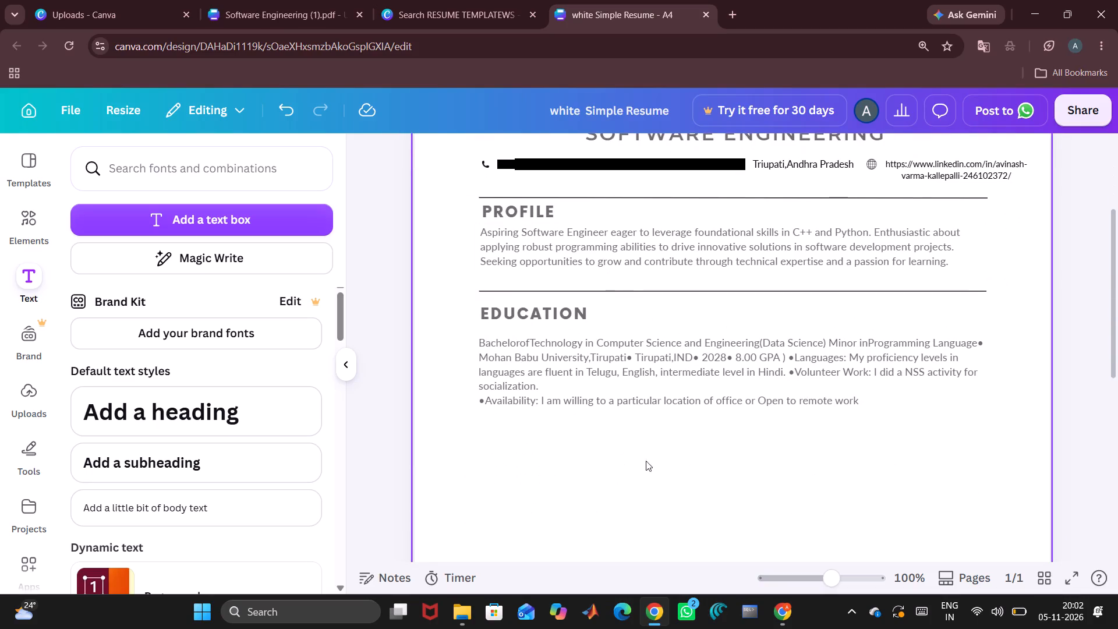
{"action": "left_click", "coordinate": [630, 438]}
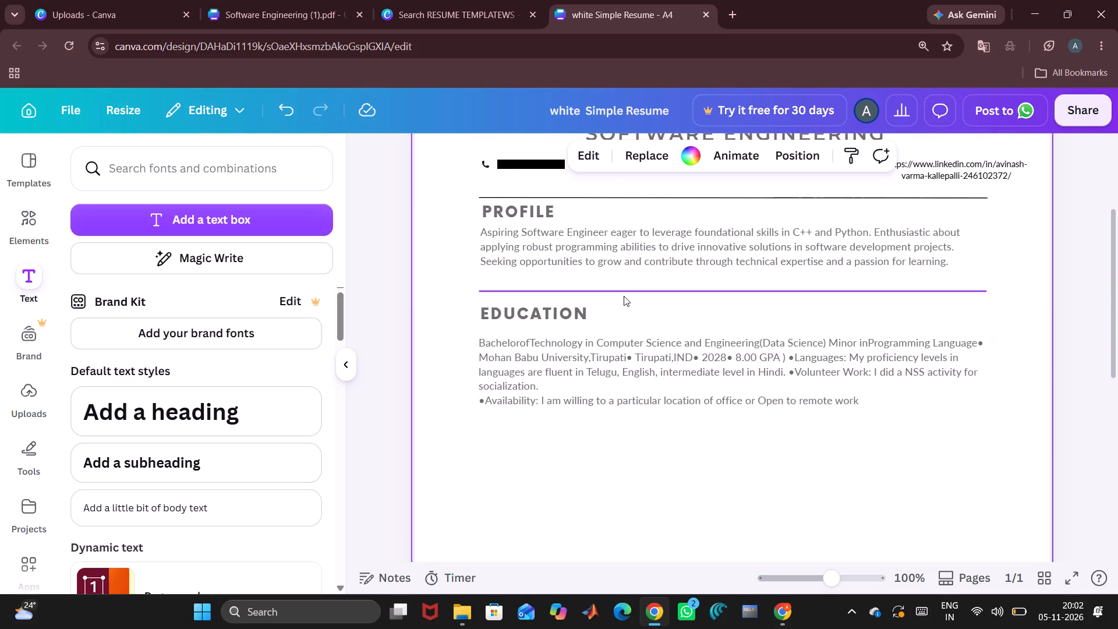
{"action": "left_click", "coordinate": [620, 290]}
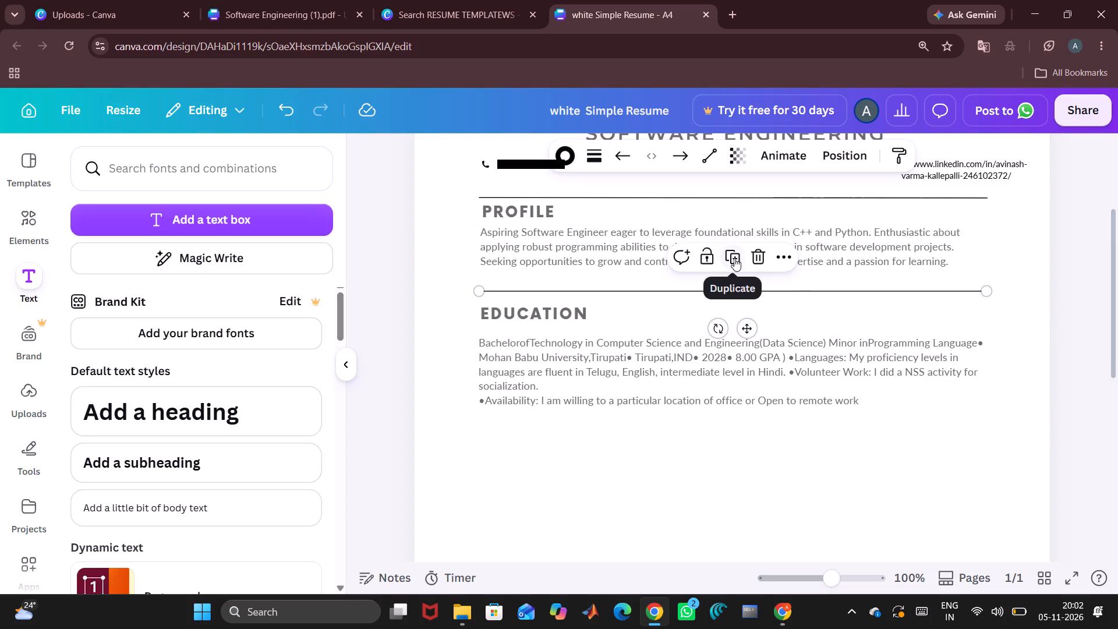
{"action": "left_click", "coordinate": [734, 258]}
{"action": "left_click_drag", "start_coordinate": [763, 341], "coordinate": [769, 434]}
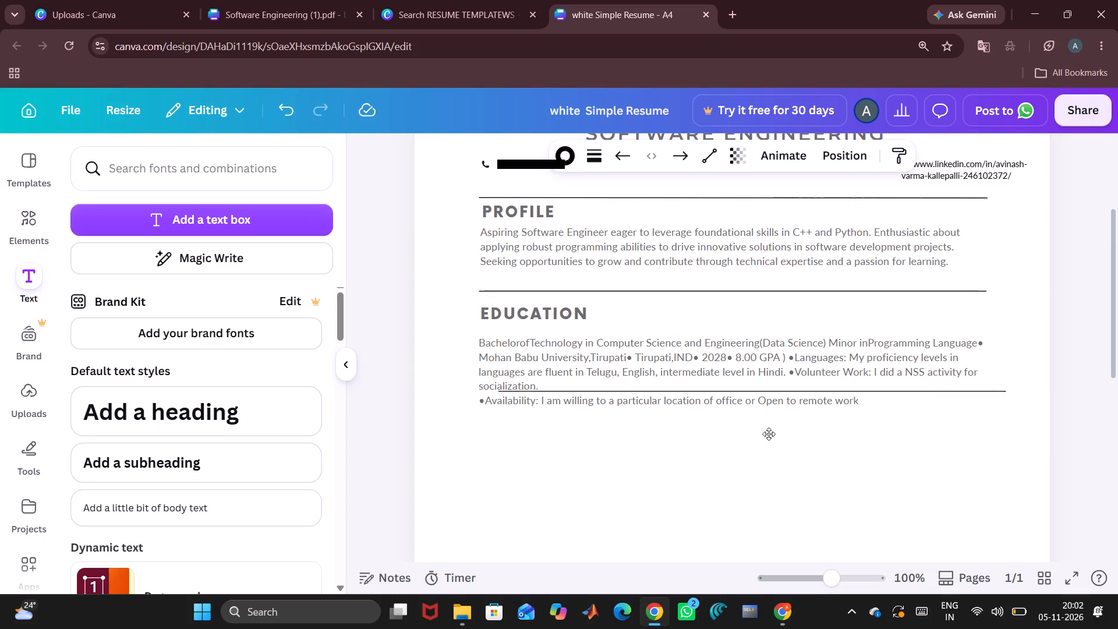
{"action": "left_click_drag", "start_coordinate": [769, 434], "coordinate": [746, 461]}
{"action": "left_click", "coordinate": [850, 447]}
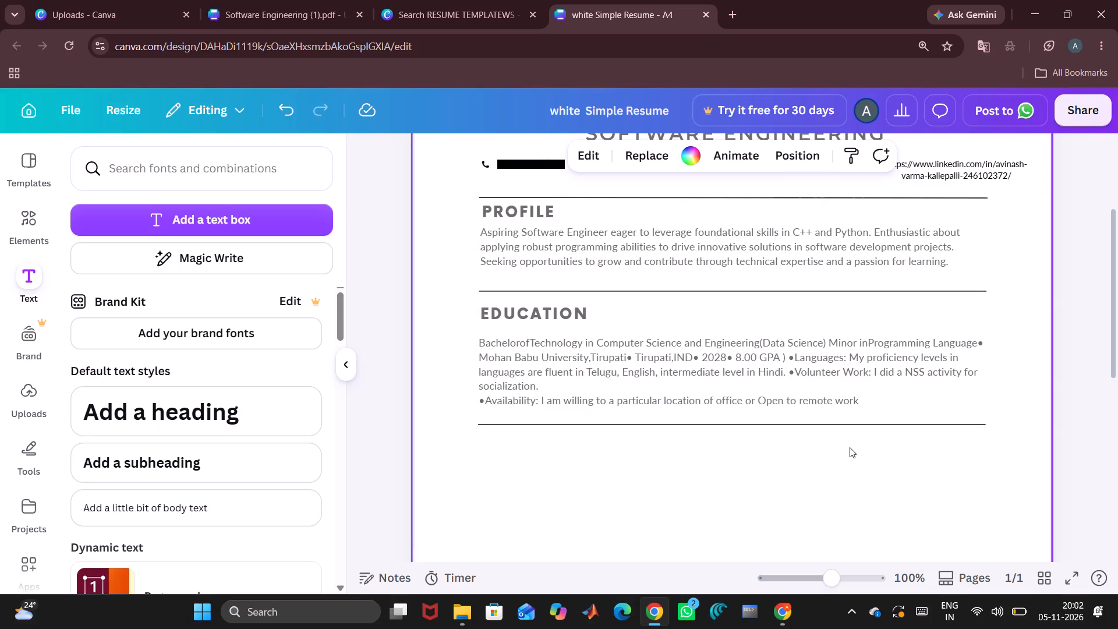
Copy the SKILLS text block from the Software Engineering (1).pdf design into the resume and place it below the new divider, at the text margin.
{"action": "left_click", "coordinate": [253, 5]}
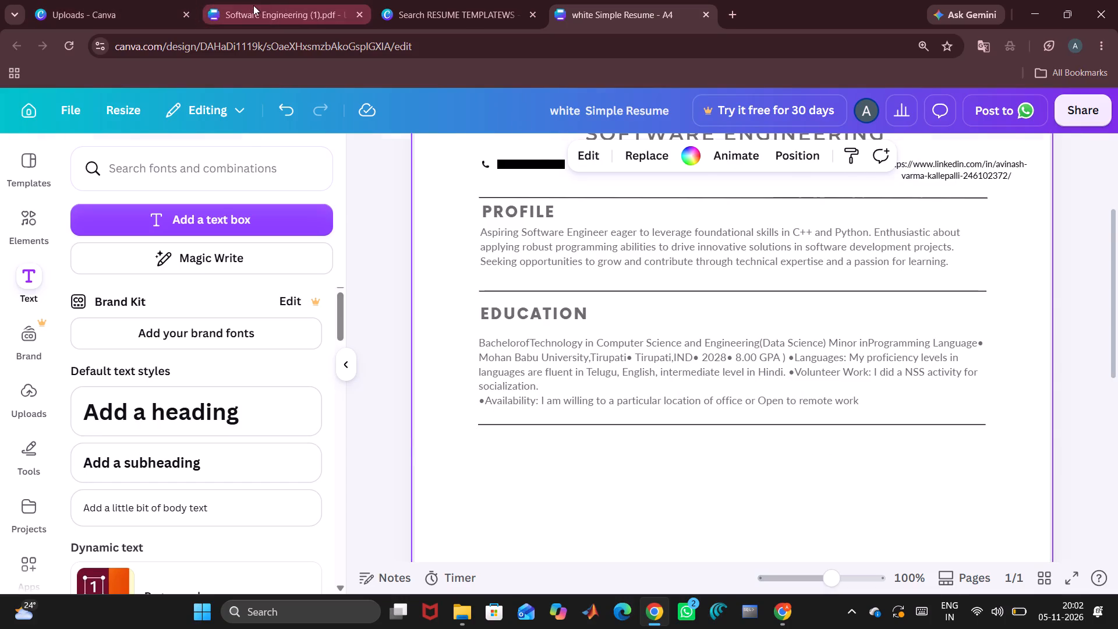
{"action": "scroll", "coordinate": [362, 298], "scroll_direction": "down", "scroll_amount": 1}
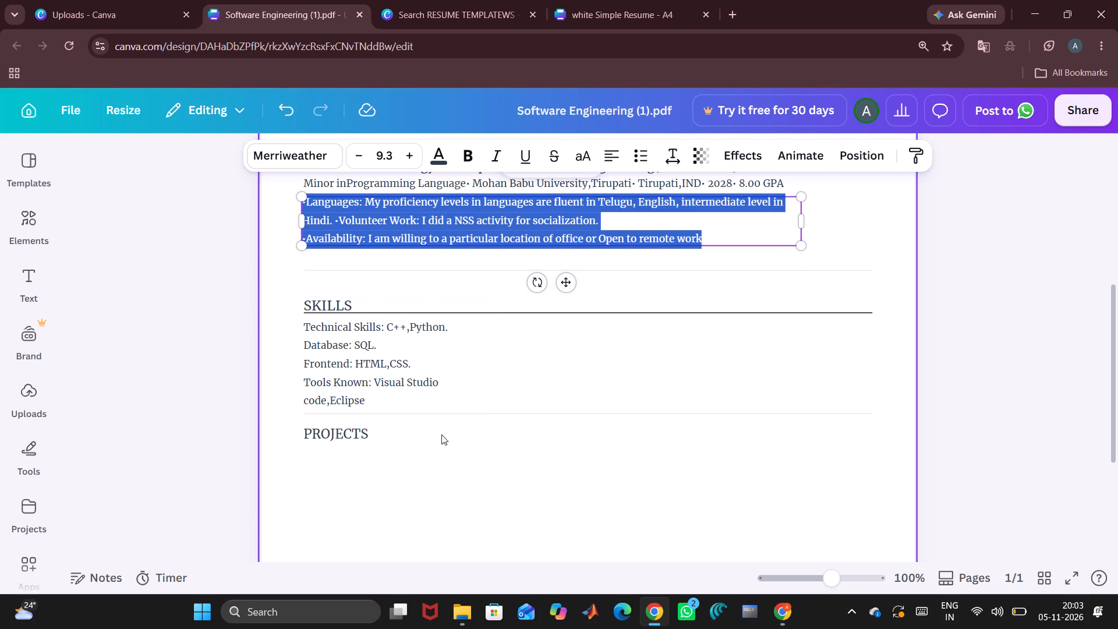
{"action": "left_click", "coordinate": [342, 312]}
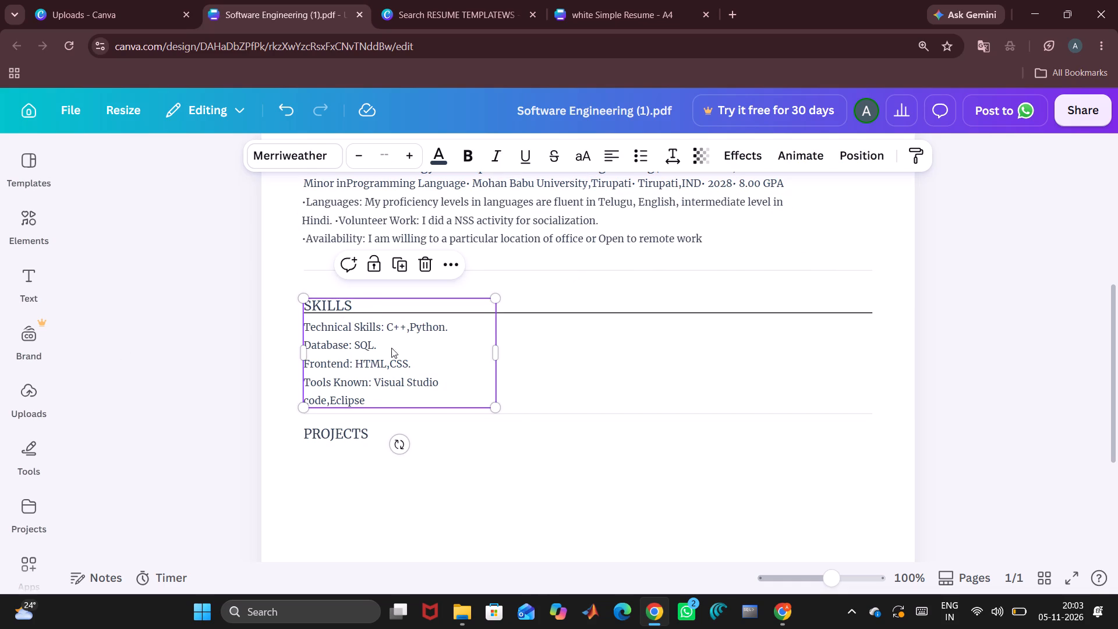
{"action": "double_click", "coordinate": [405, 371]}
{"action": "key", "text": "ctrl+c"}
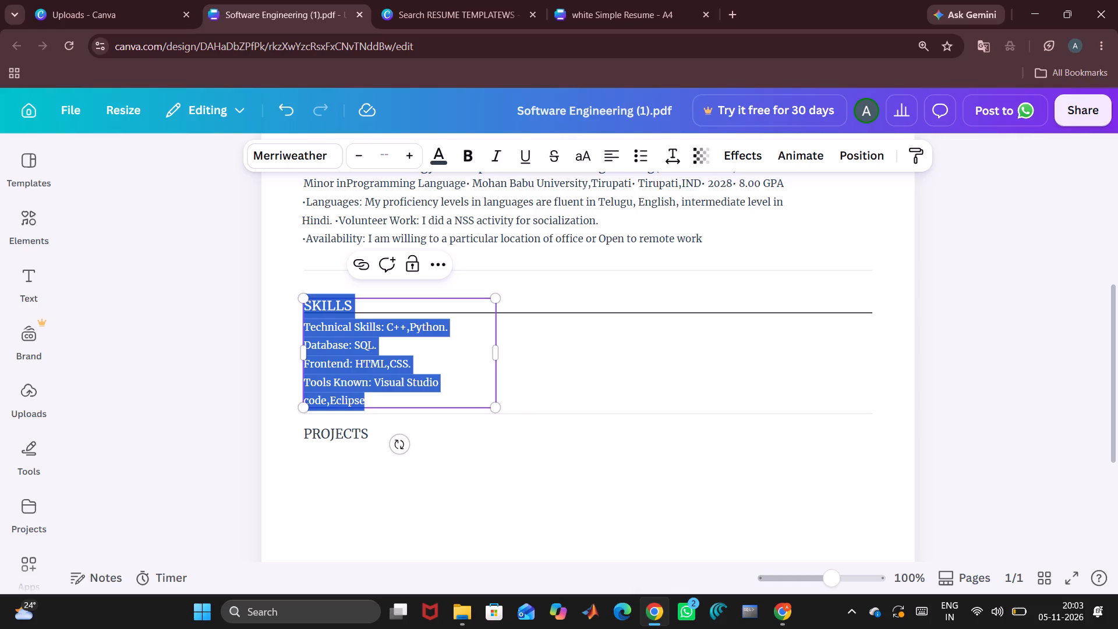
{"action": "left_click", "coordinate": [611, 17]}
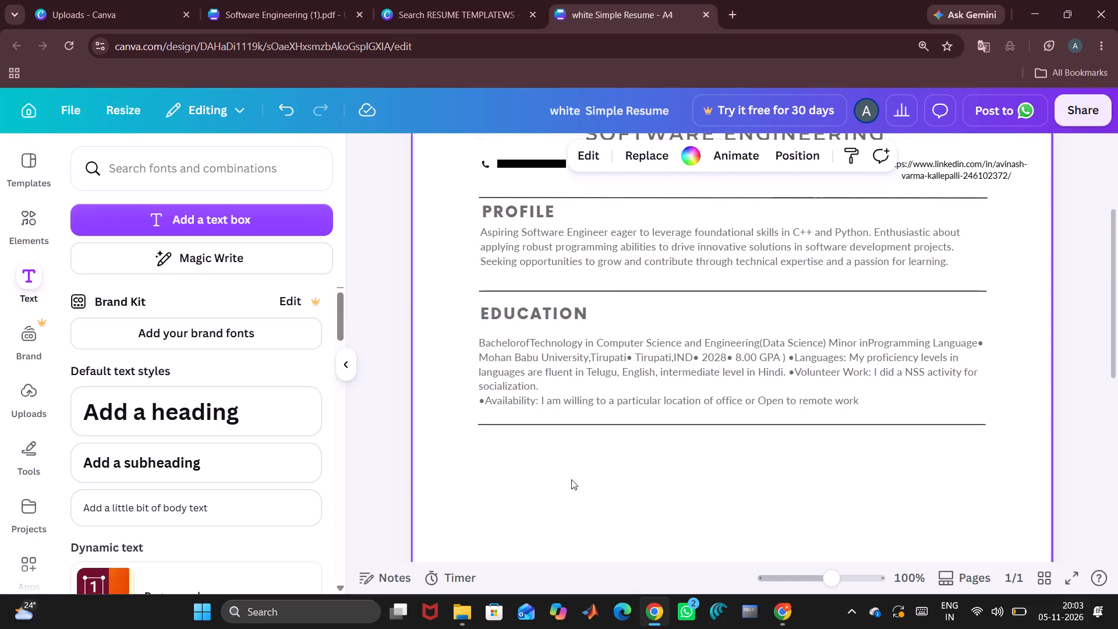
{"action": "left_click", "coordinate": [561, 469]}
{"action": "key", "text": "ctrl+v"}
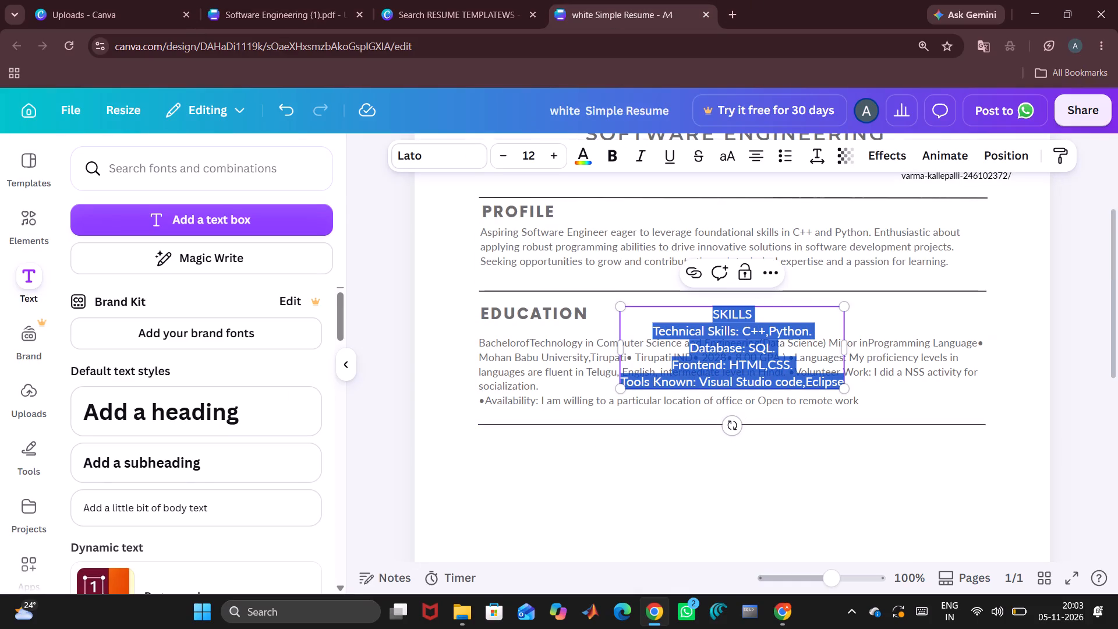
{"action": "left_click", "coordinate": [786, 313]}
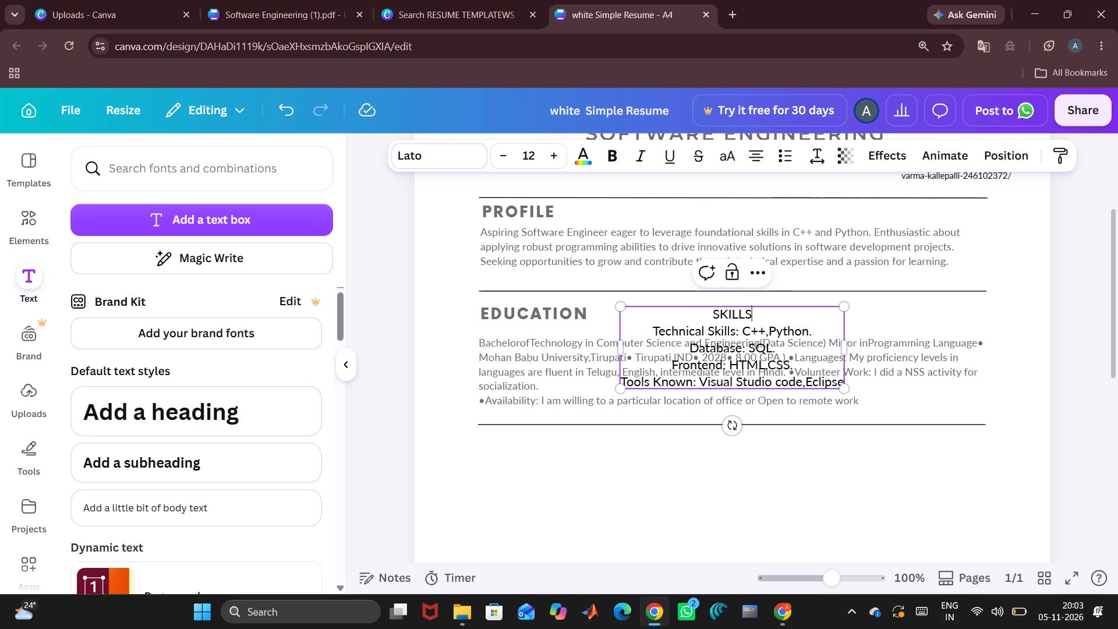
{"action": "left_click_drag", "start_coordinate": [779, 306], "coordinate": [639, 440]}
Remove the word SKILLS from the first line of the pasted skills text.
{"action": "left_click", "coordinate": [624, 448]}
{"action": "double_click", "coordinate": [626, 448]}
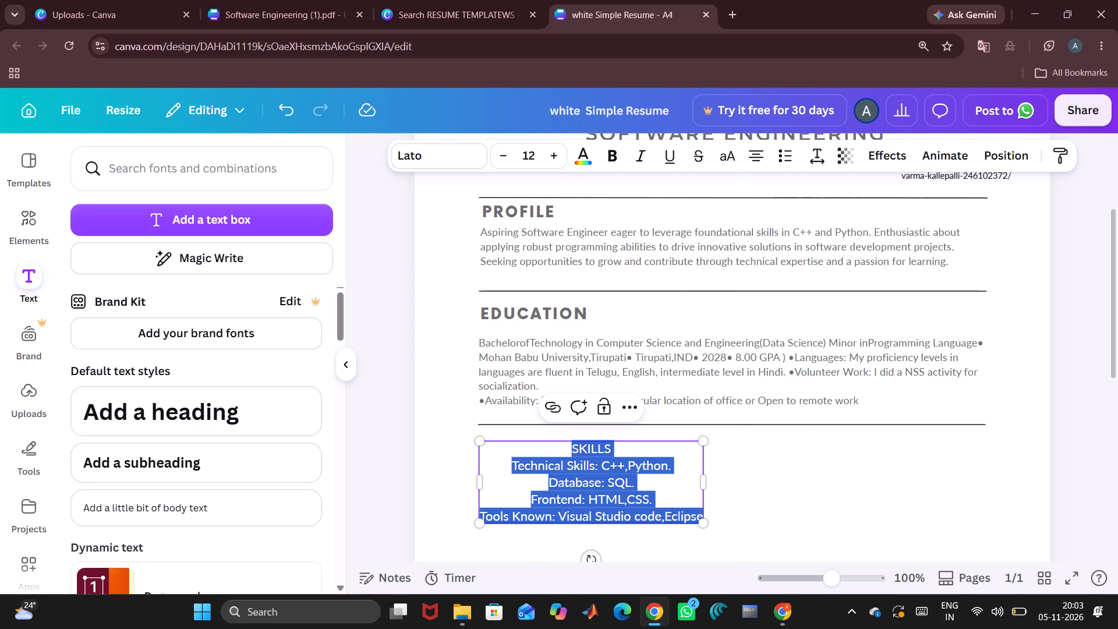
{"action": "left_click", "coordinate": [626, 448]}
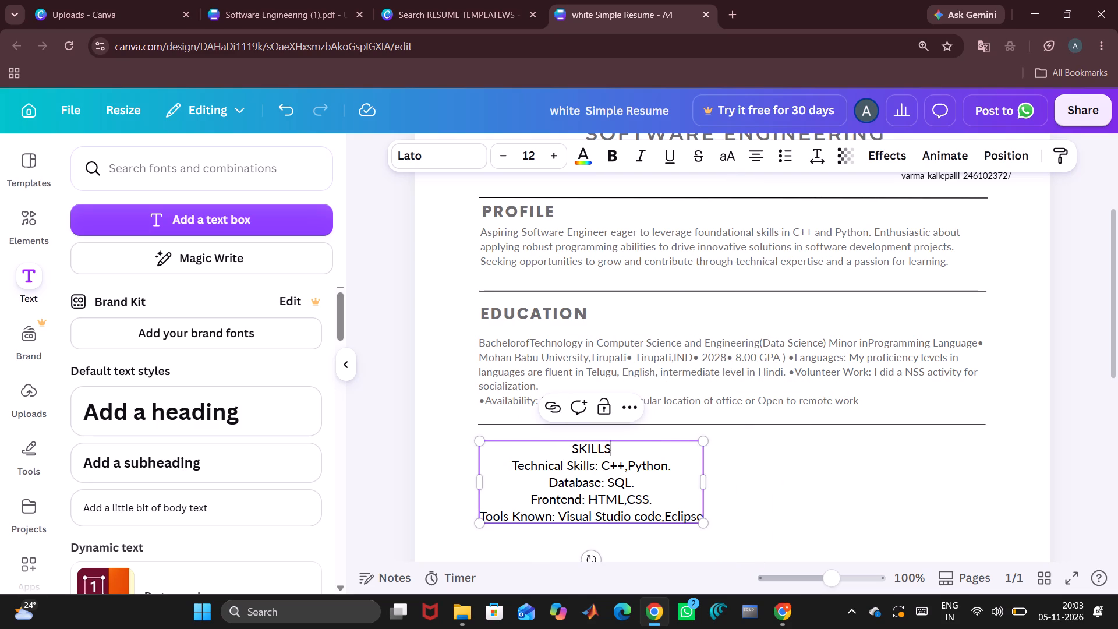
{"action": "key", "text": "BackSpace"}
{"action": "key", "text": "BackSpace"}
{"action": "key", "text": "BackSpace"}
{"action": "key", "text": "BackSpace"}
{"action": "key", "text": "BackSpace"}
{"action": "key", "text": "BackSpace"}
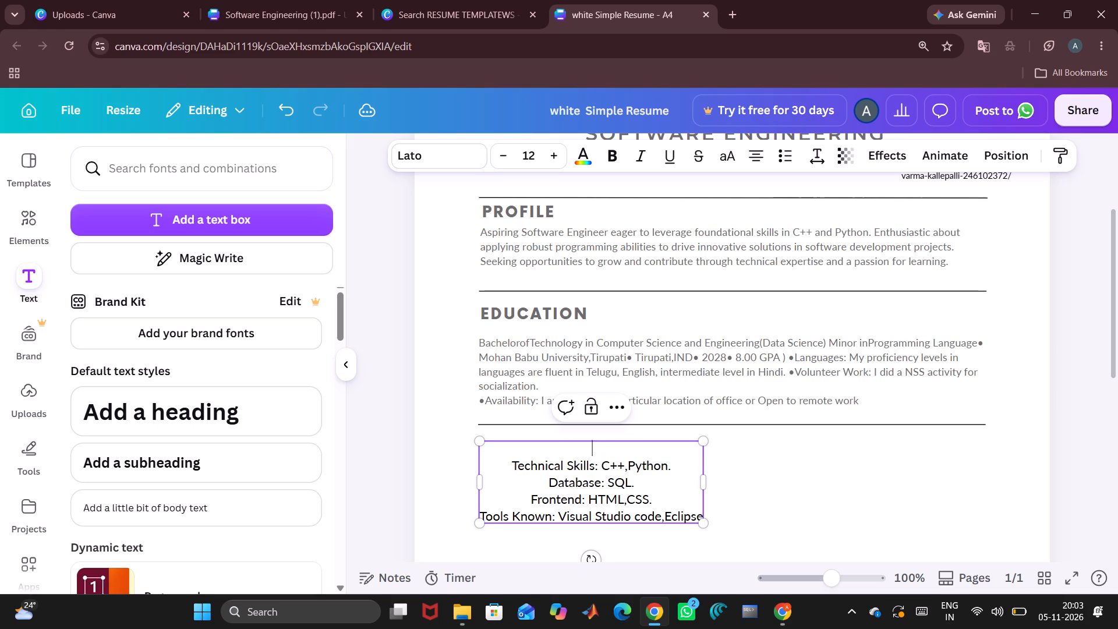
{"action": "key", "text": "BackSpace"}
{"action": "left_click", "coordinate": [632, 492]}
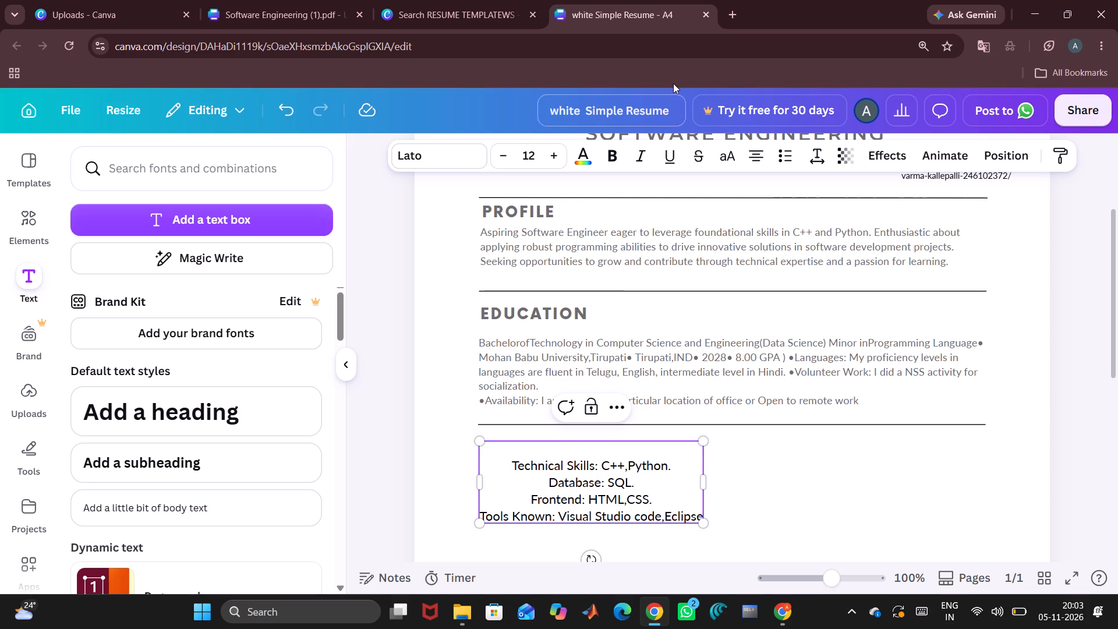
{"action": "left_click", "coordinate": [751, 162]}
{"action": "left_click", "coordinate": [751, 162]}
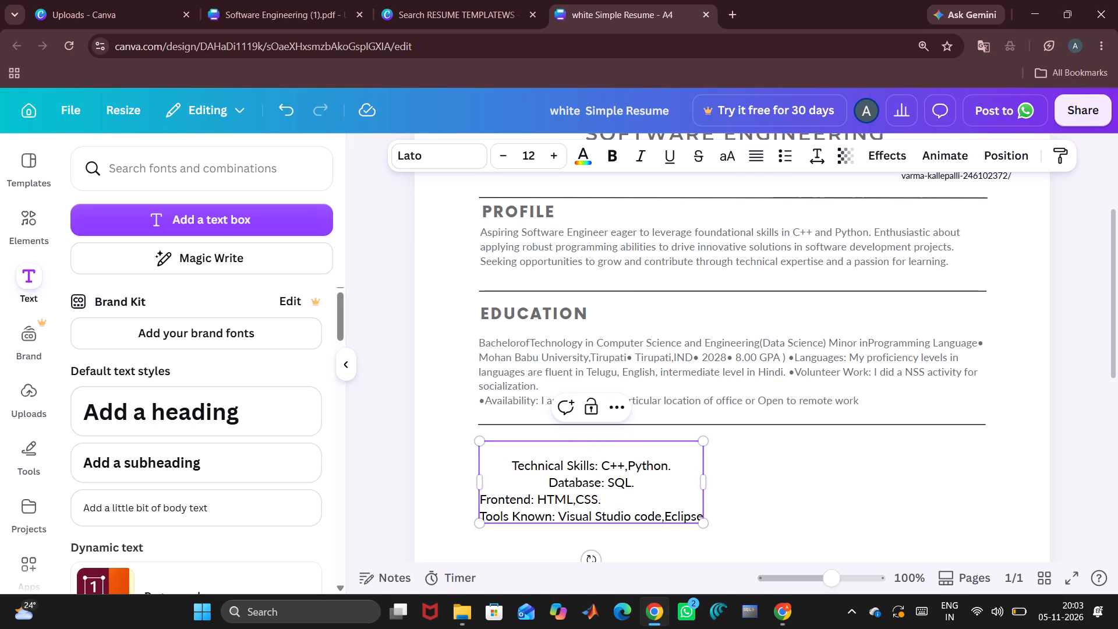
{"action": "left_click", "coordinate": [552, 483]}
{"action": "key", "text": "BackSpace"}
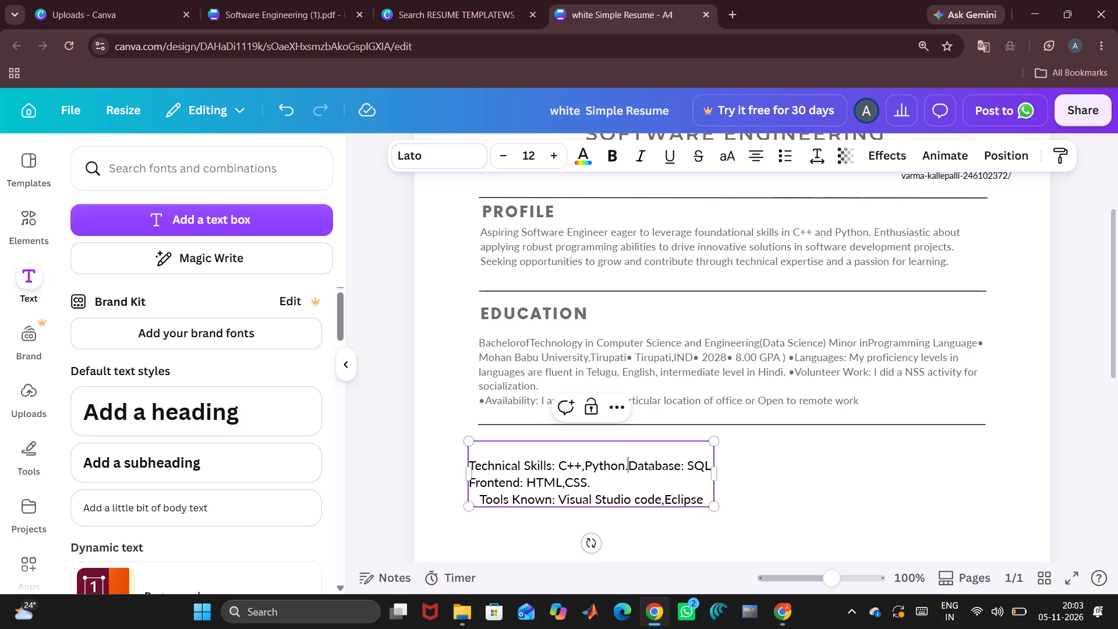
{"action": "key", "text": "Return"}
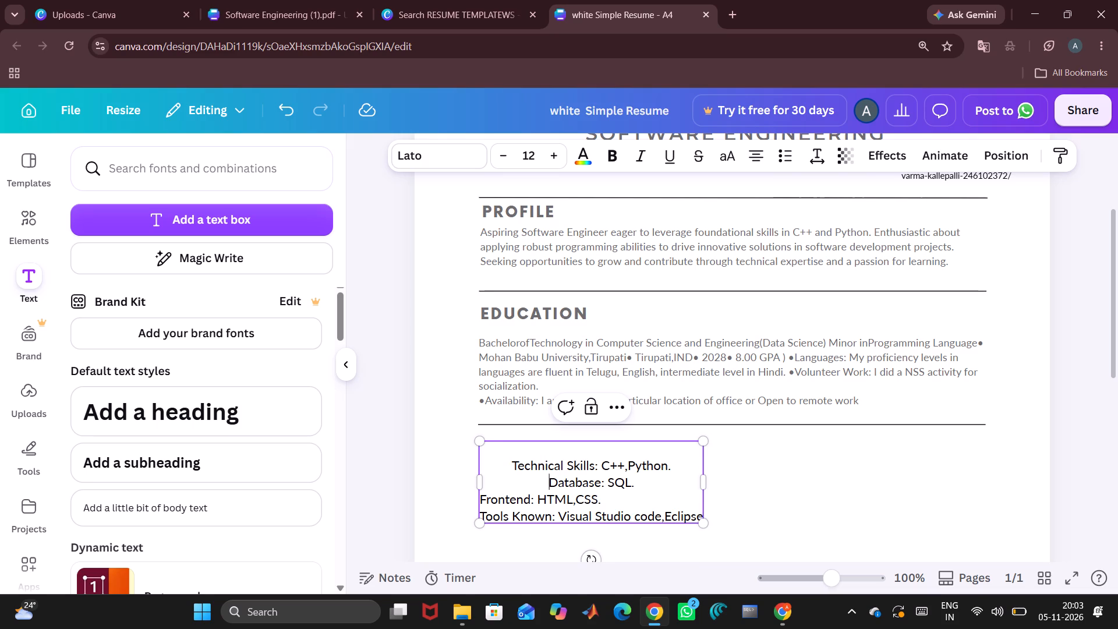
Justify all four skills lines, from Technical Skills to Tools Known.
{"action": "left_click", "coordinate": [510, 462]}
{"action": "left_click_drag", "start_coordinate": [483, 462], "coordinate": [820, 511]}
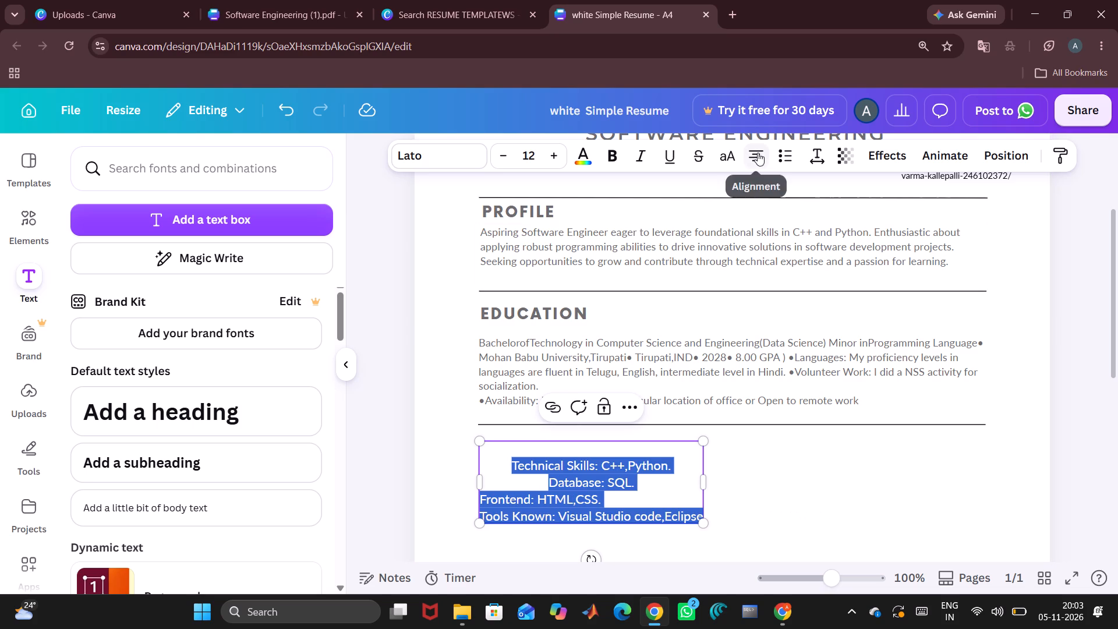
{"action": "left_click", "coordinate": [758, 151]}
{"action": "left_click", "coordinate": [758, 151]}
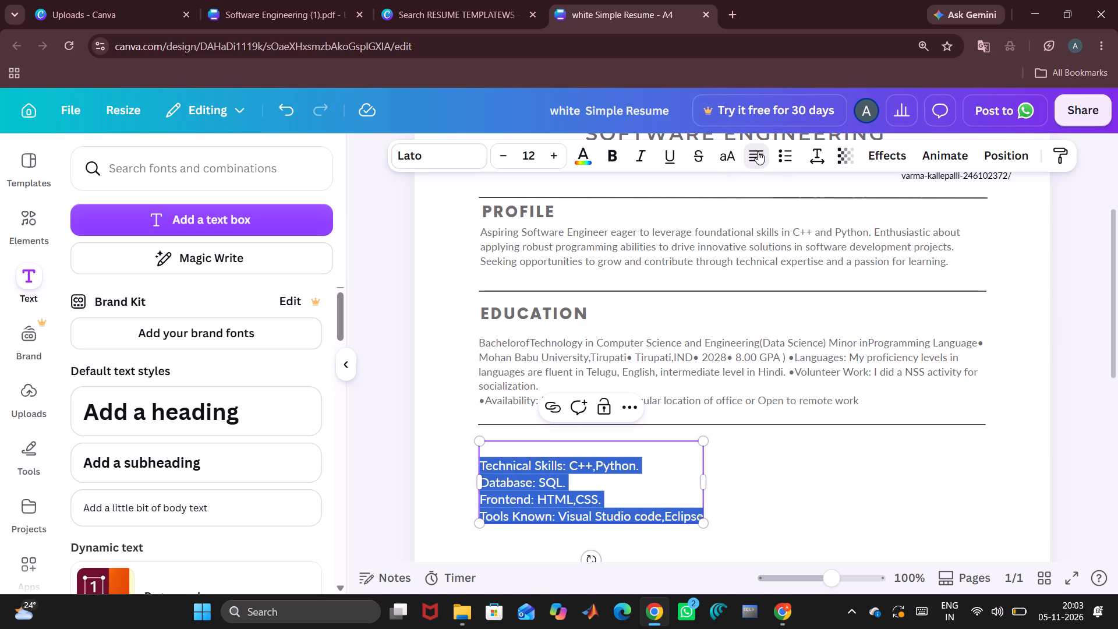
Set all the skills text to size 10 and the design's lighter grey text colour.
{"action": "left_click", "coordinate": [670, 482]}
{"action": "left_click", "coordinate": [649, 476]}
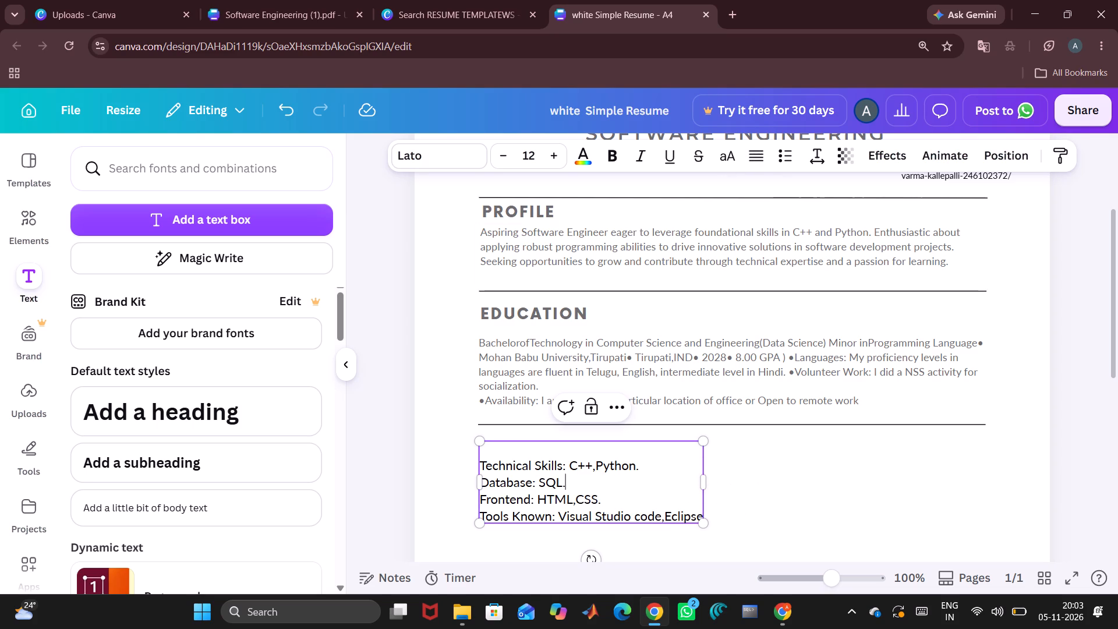
{"action": "key", "text": "ctrl+a"}
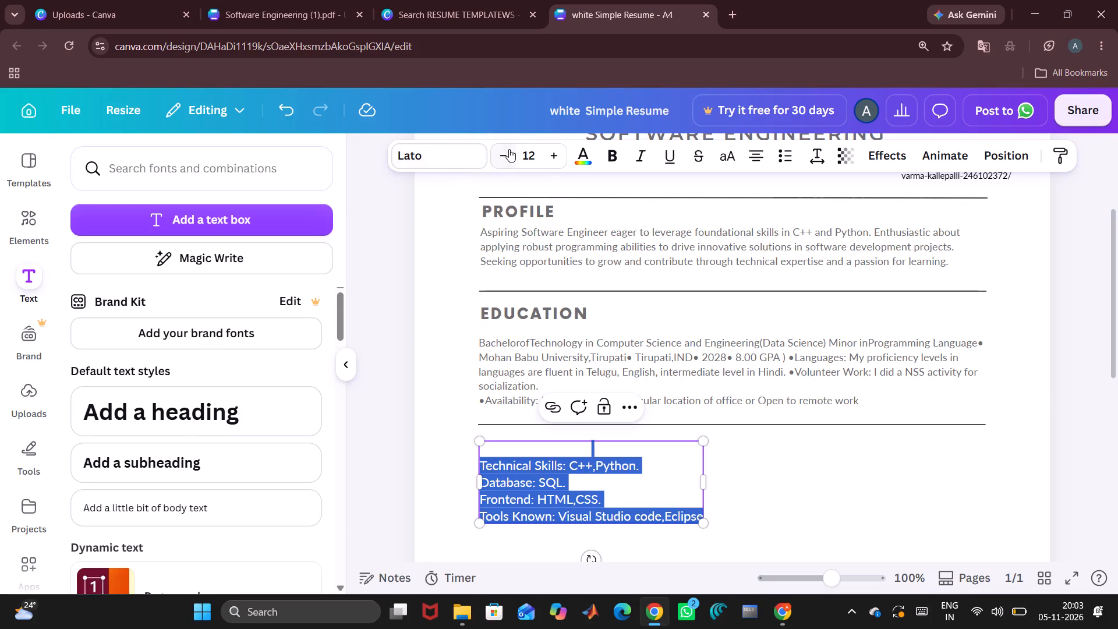
{"action": "left_click", "coordinate": [505, 157]}
{"action": "left_click", "coordinate": [505, 157]}
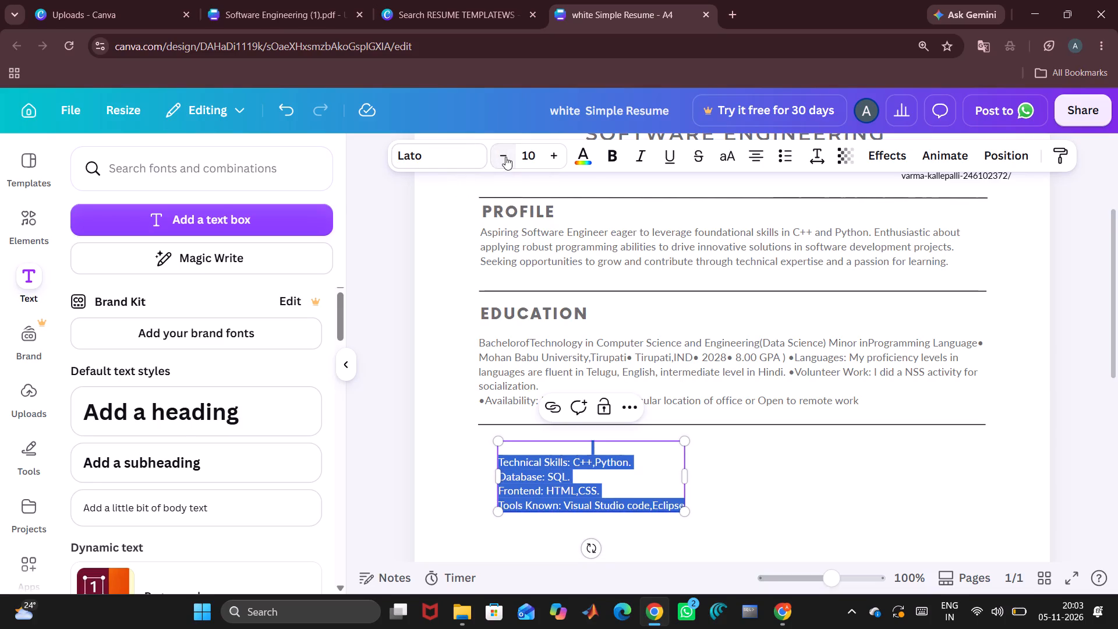
{"action": "left_click", "coordinate": [584, 164]}
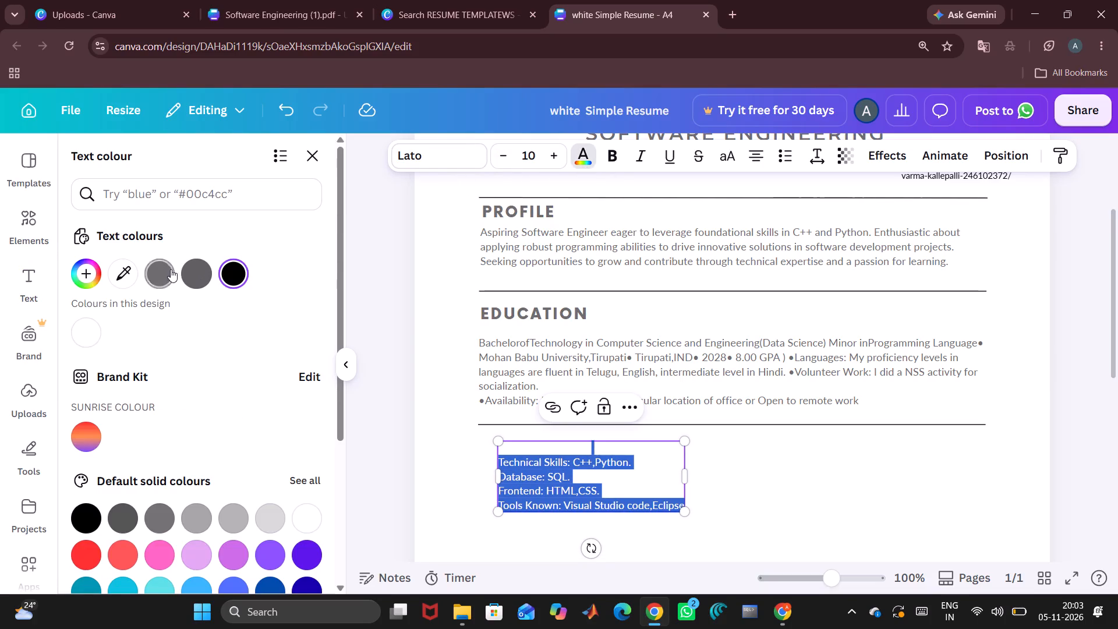
{"action": "left_click", "coordinate": [159, 269]}
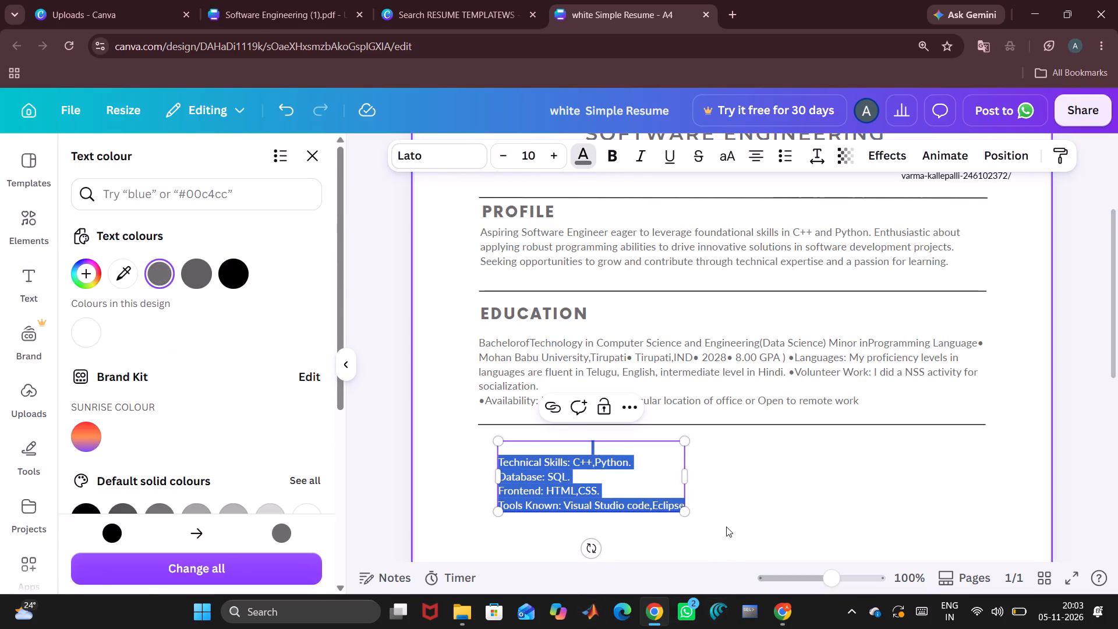
{"action": "left_click", "coordinate": [726, 526]}
Move the skills text block farther below the divider and align it with the text margin of the sections above.
{"action": "left_click_drag", "start_coordinate": [643, 477], "coordinate": [627, 496]}
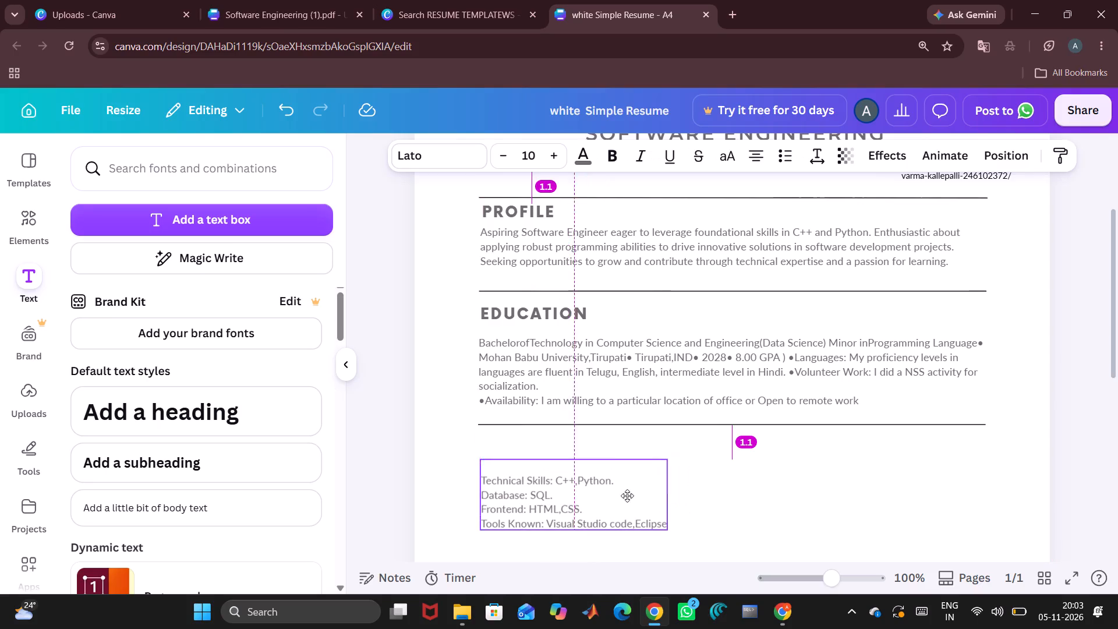
{"action": "left_click_drag", "start_coordinate": [627, 496], "coordinate": [624, 497]}
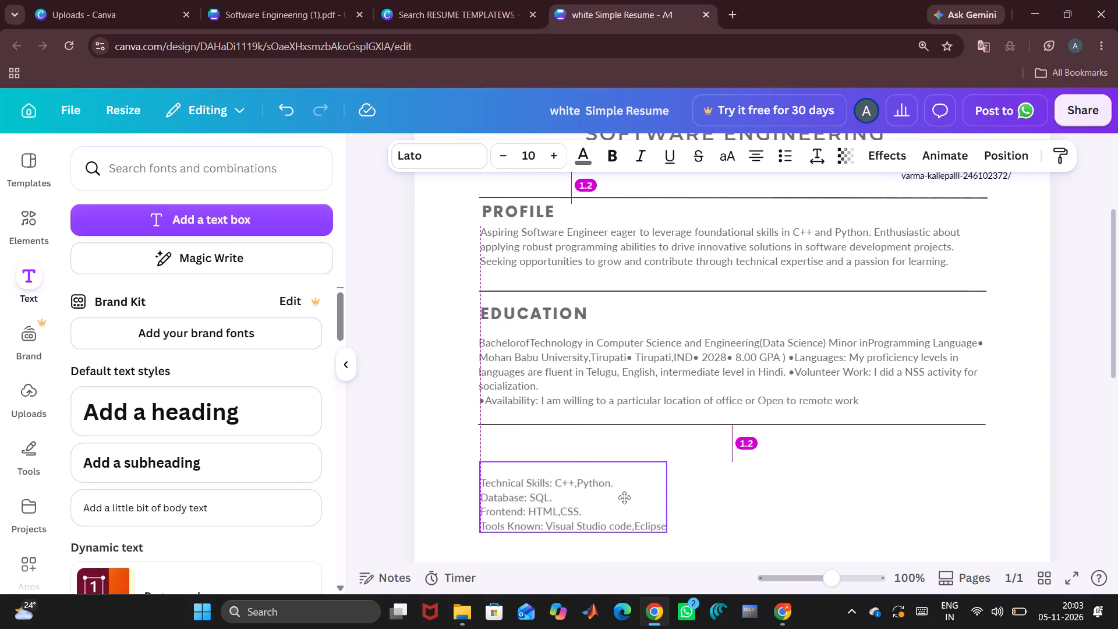
{"action": "left_click_drag", "start_coordinate": [624, 497], "coordinate": [624, 501]}
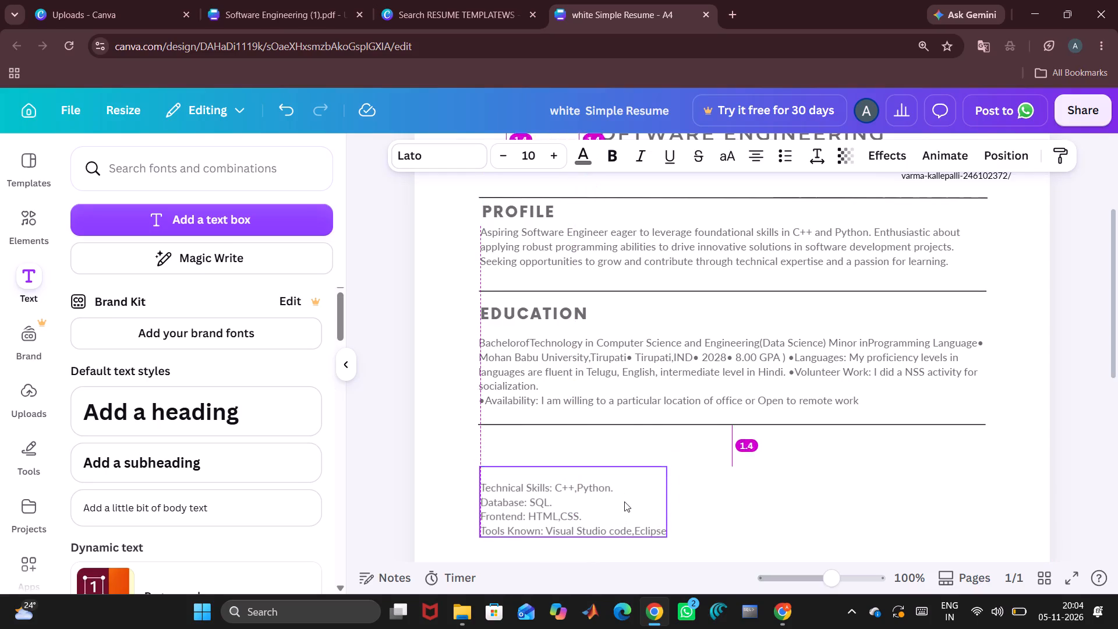
{"action": "left_click", "coordinate": [656, 444]}
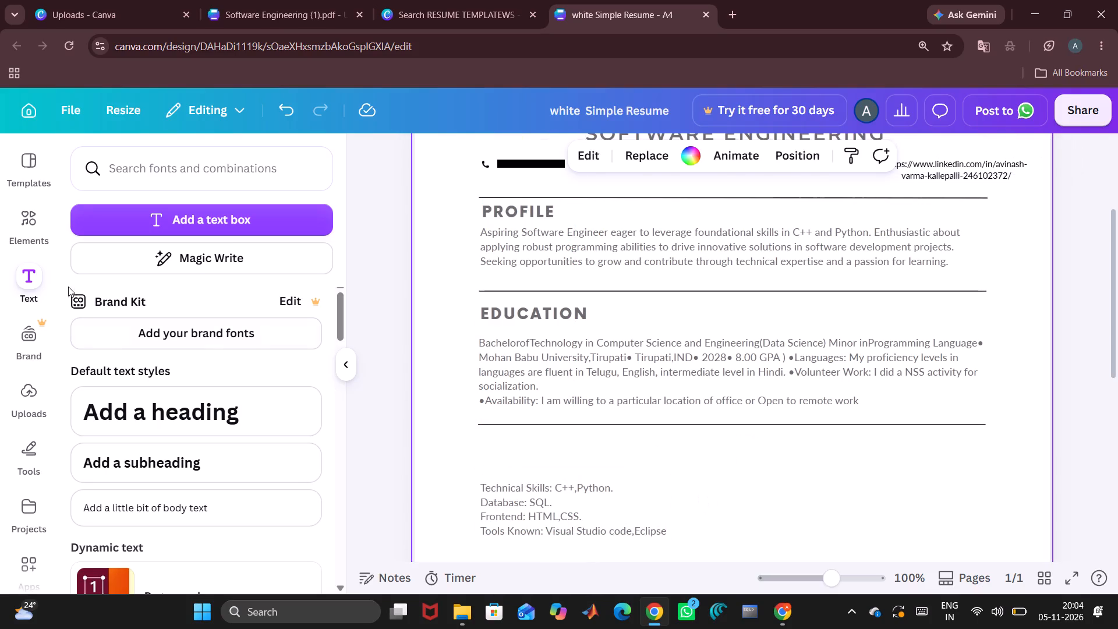
Add a text box between the lowest divider and the skills text, reading TECHNICAL SKILLS.
{"action": "left_click", "coordinate": [30, 272]}
{"action": "left_click", "coordinate": [30, 272]}
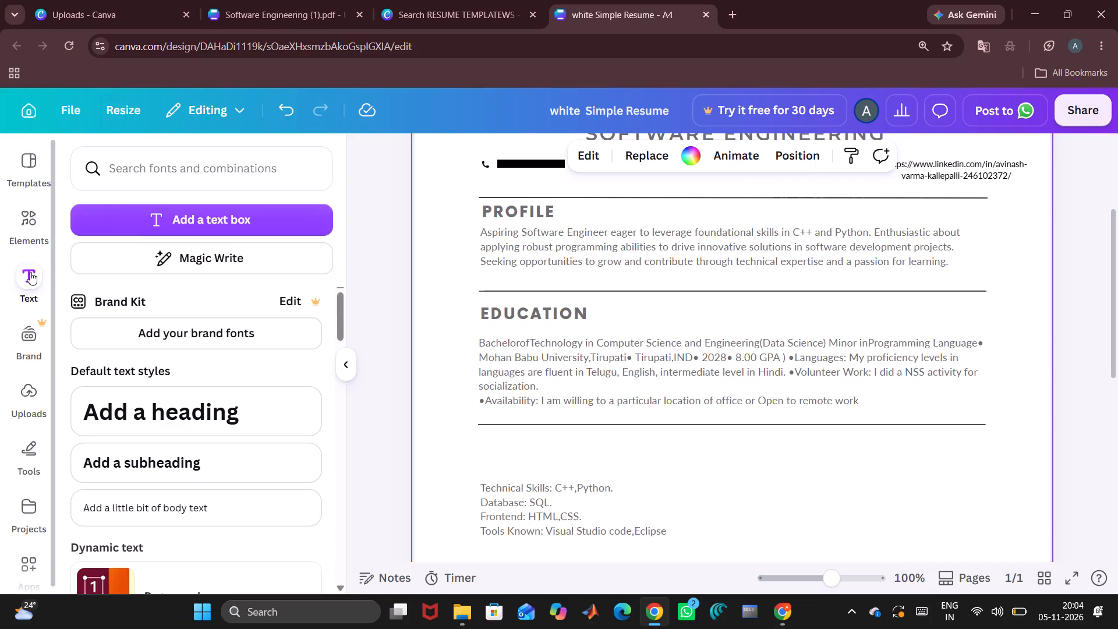
{"action": "left_click", "coordinate": [153, 206]}
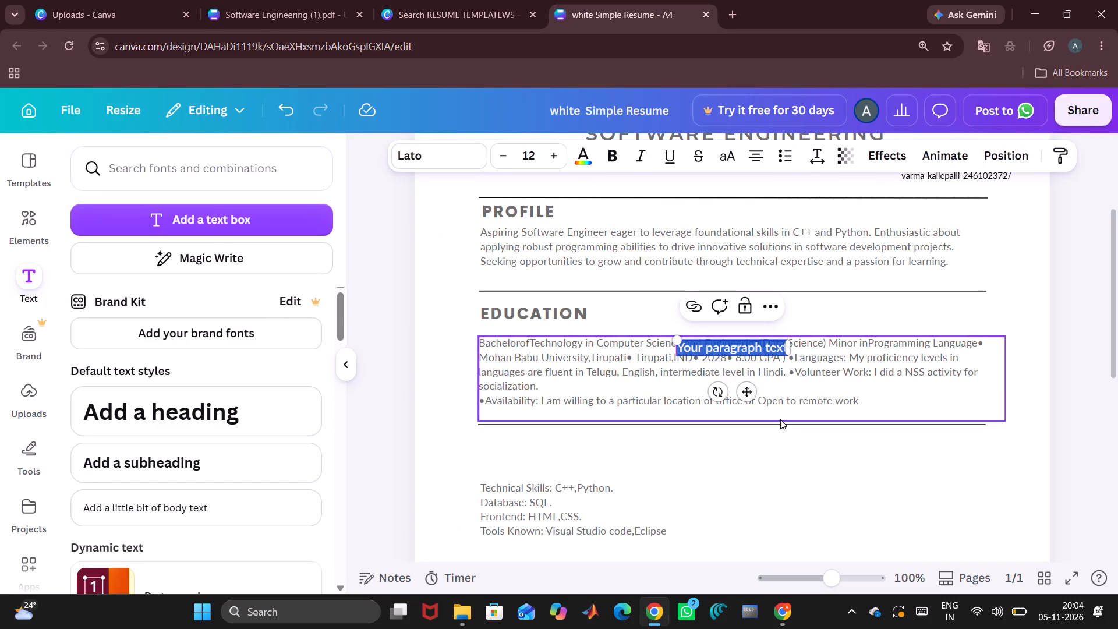
{"action": "left_click_drag", "start_coordinate": [745, 387], "coordinate": [734, 486]}
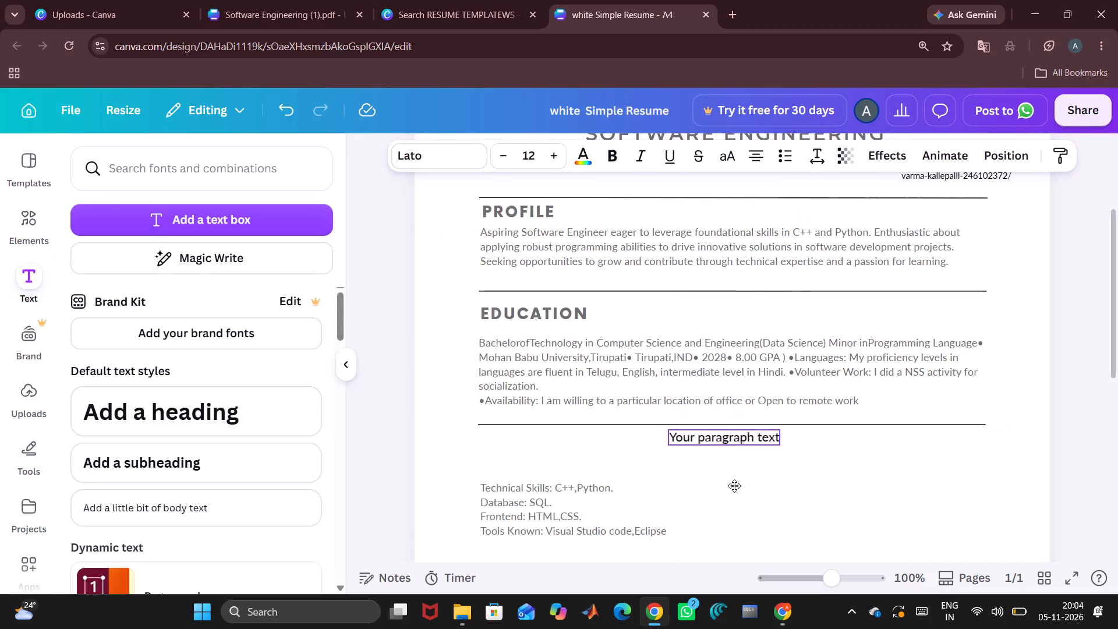
{"action": "left_click_drag", "start_coordinate": [734, 486], "coordinate": [732, 497]}
{"action": "double_click", "coordinate": [727, 451]}
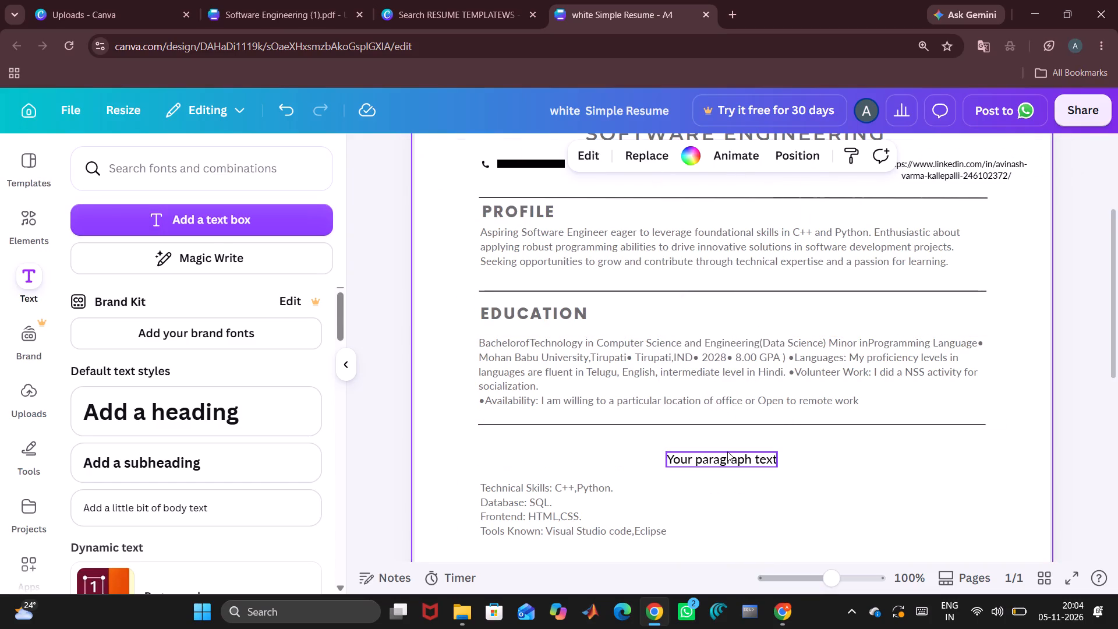
{"action": "key", "text": "BackSpace"}
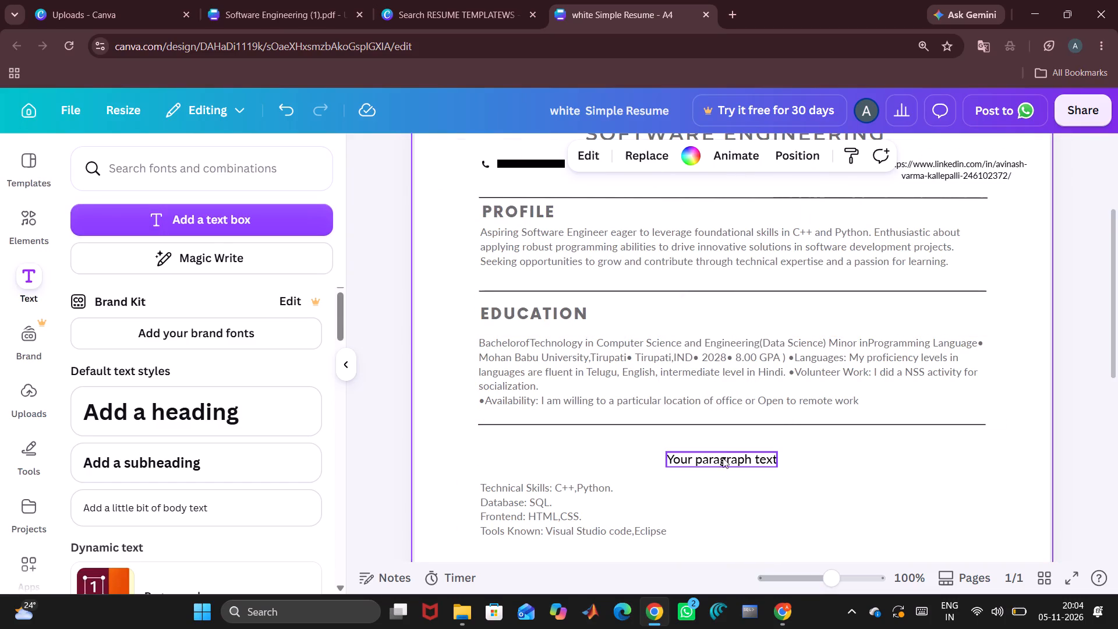
{"action": "double_click", "coordinate": [724, 457]}
{"action": "key", "text": "BackSpace"}
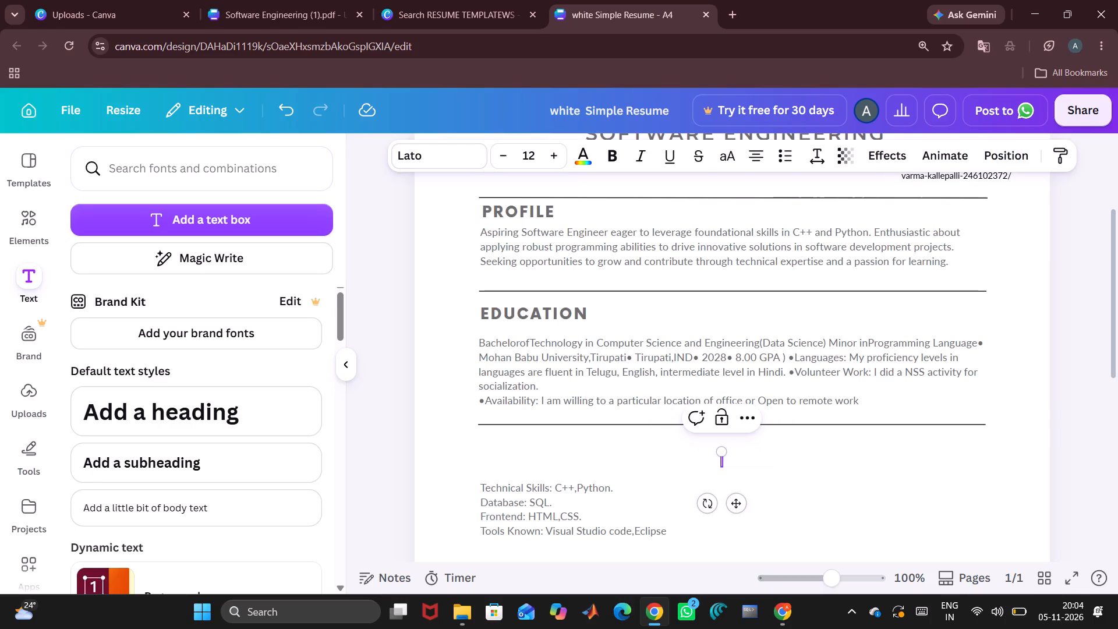
{"action": "type", "text": "TEC"}
{"action": "type", "text": "HNICAL"}
{"action": "key", "text": "space"}
{"action": "type", "text": "SKILLS"}
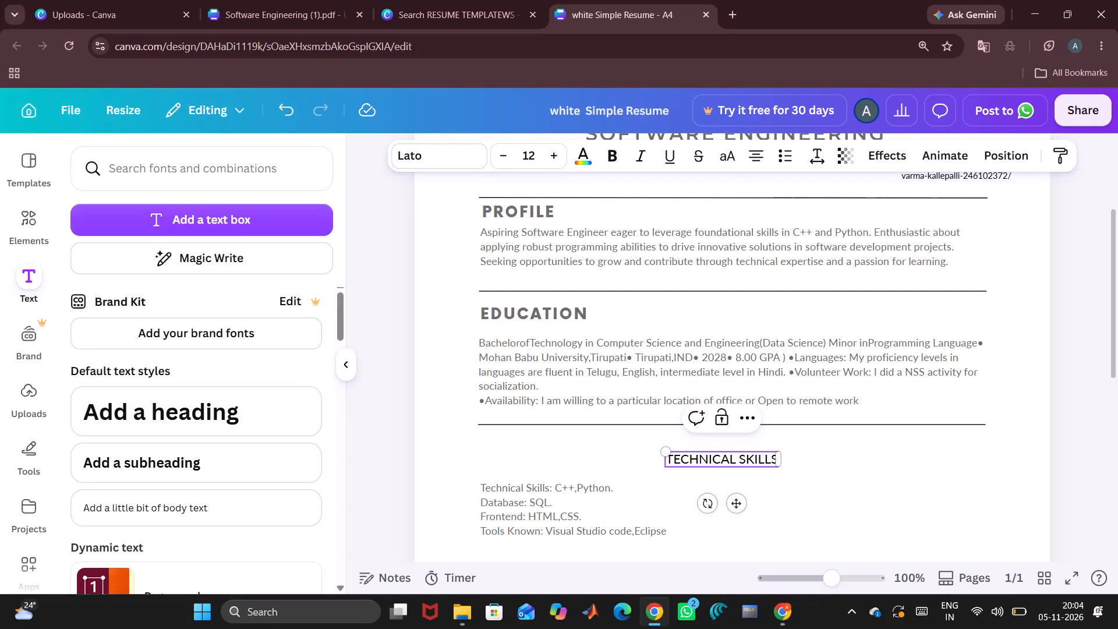
Set the TECHNICAL SKILLS heading in the Now font with letter spacing 110.
{"action": "key", "text": "ctrl+a"}
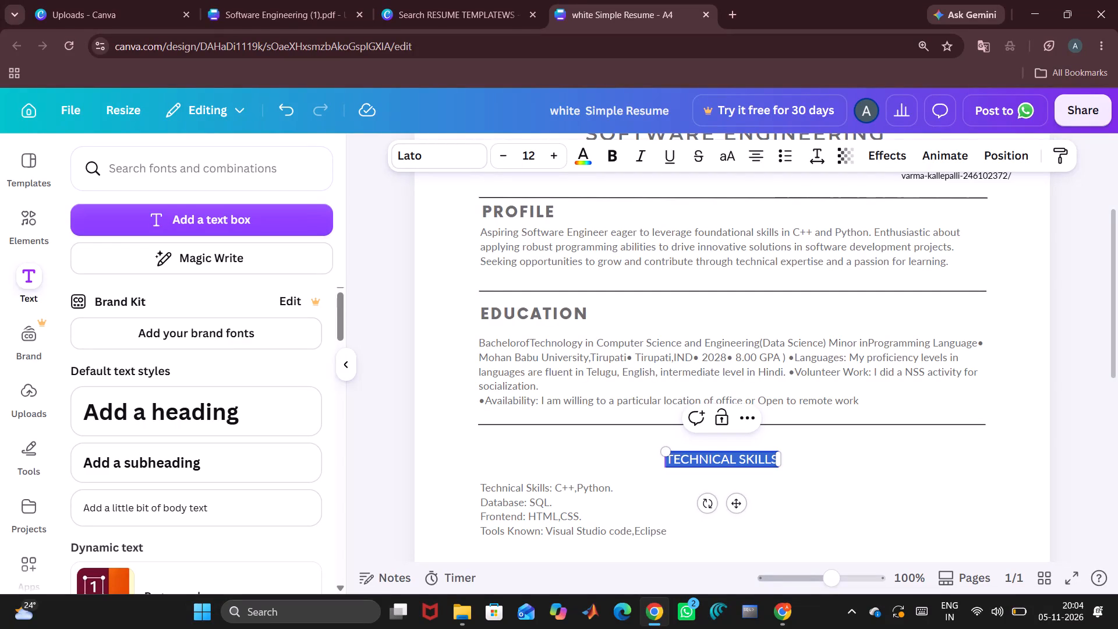
{"action": "left_click", "coordinate": [430, 152]}
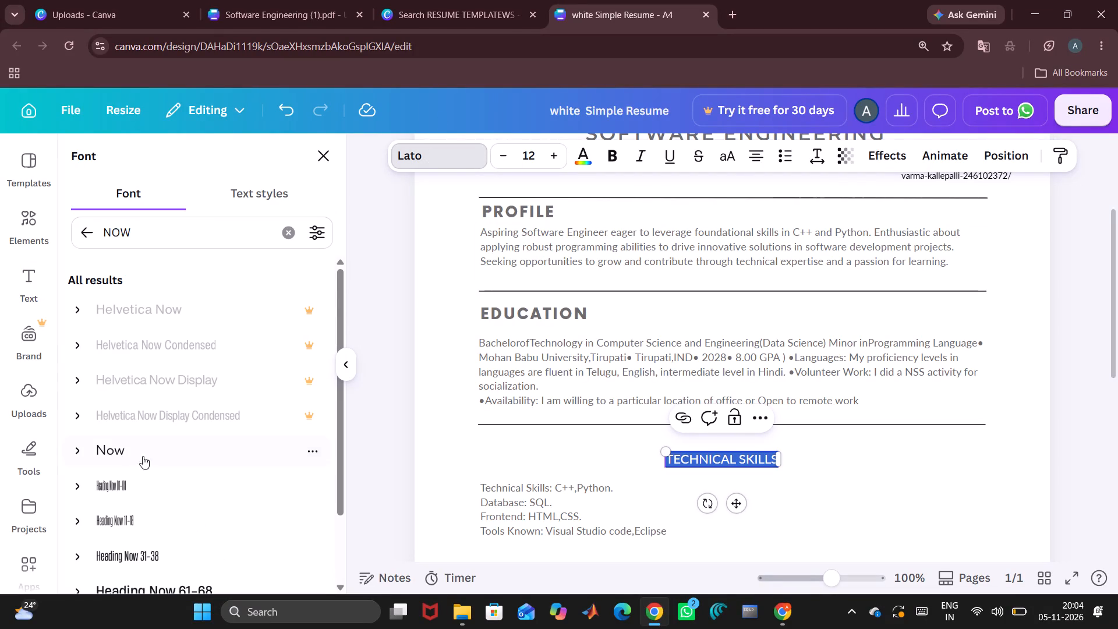
{"action": "left_click", "coordinate": [121, 460]}
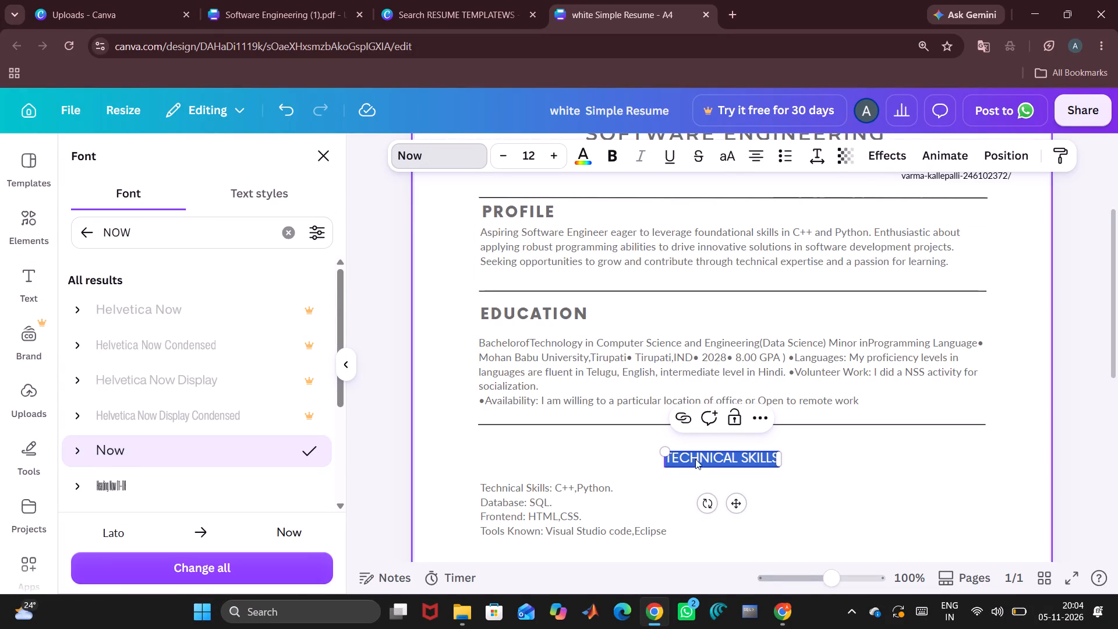
{"action": "left_click", "coordinate": [811, 480]}
{"action": "left_click", "coordinate": [753, 463]}
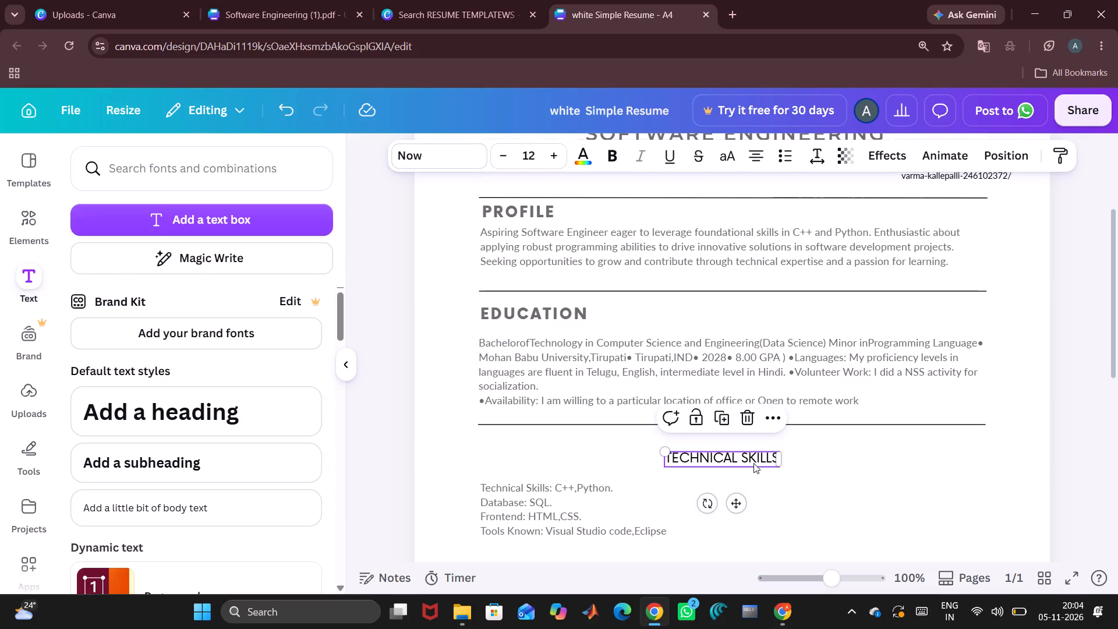
{"action": "left_click", "coordinate": [741, 461]}
{"action": "key", "text": "ctrl+a"}
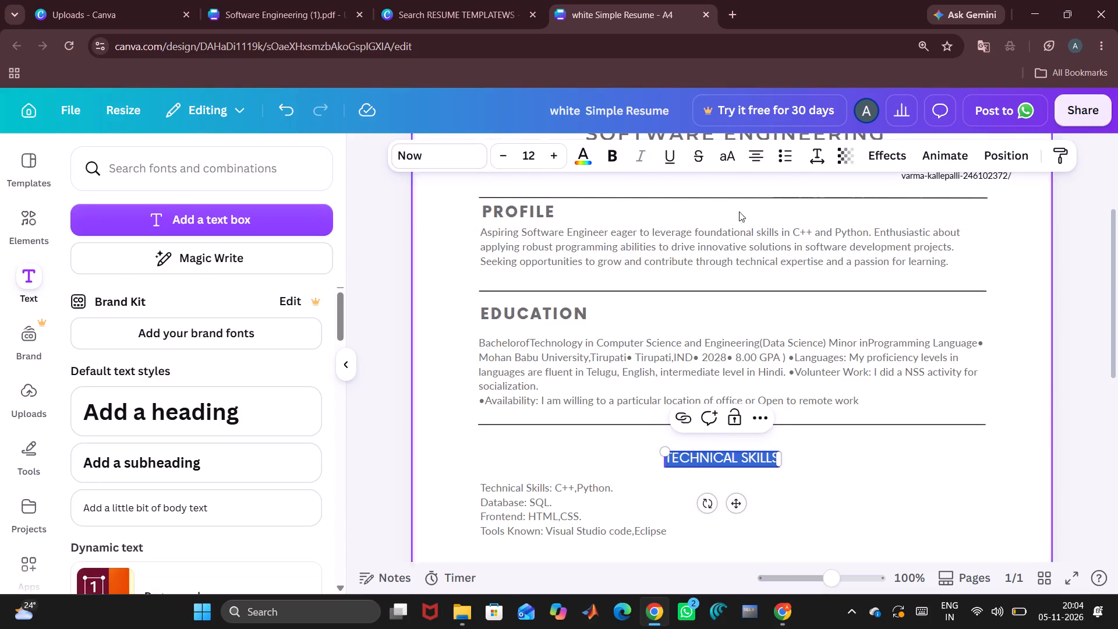
{"action": "left_click", "coordinate": [816, 161]}
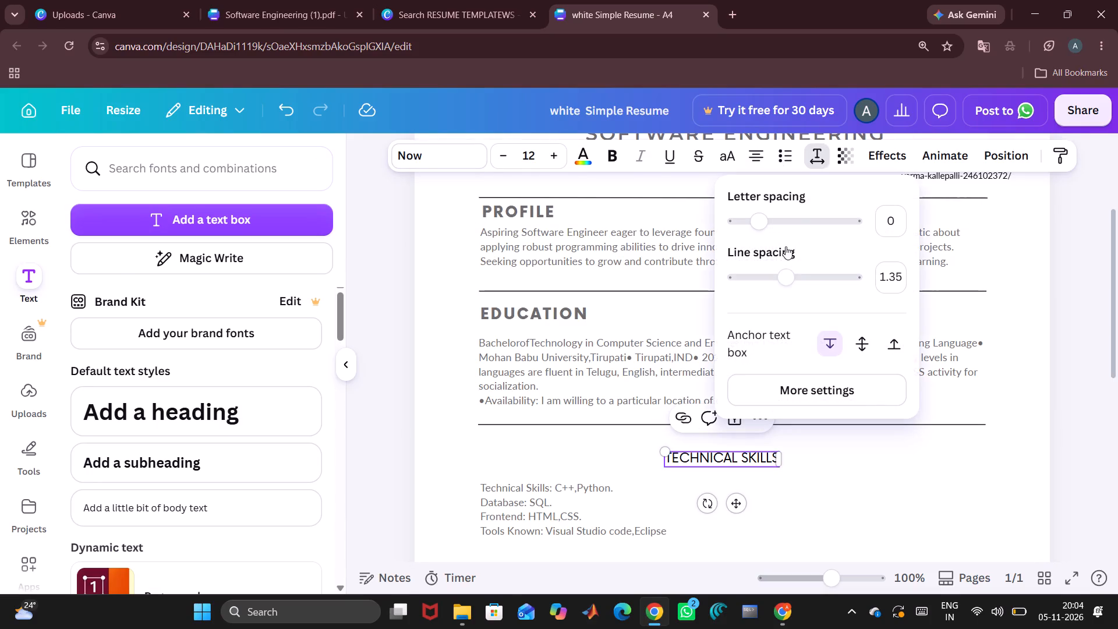
{"action": "left_click", "coordinate": [883, 215]}
{"action": "type", "text": "110"}
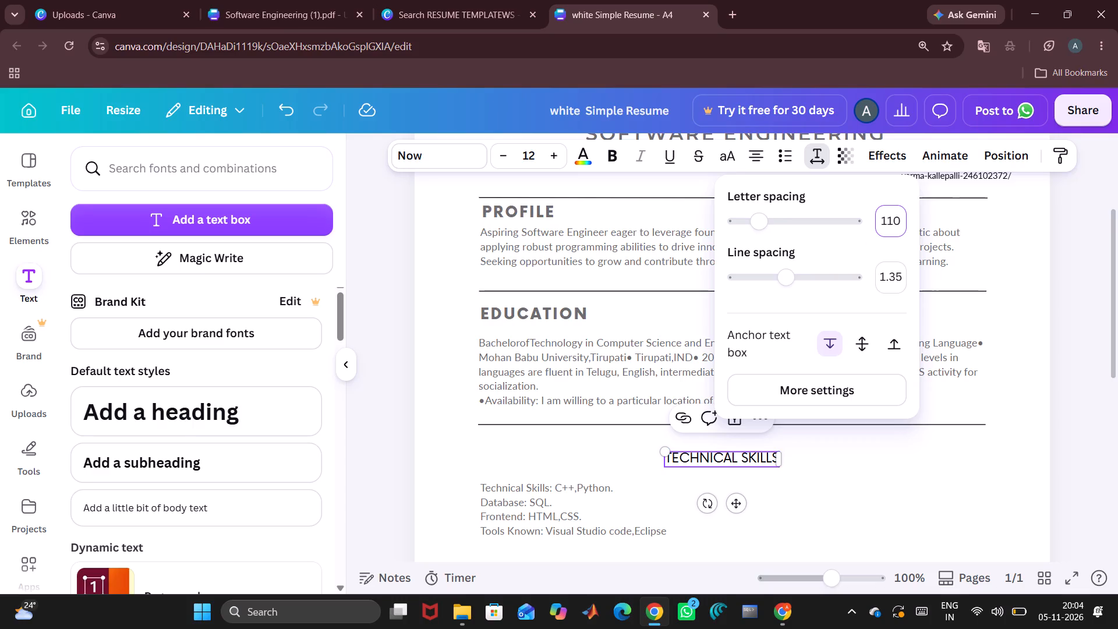
{"action": "key", "text": "Return"}
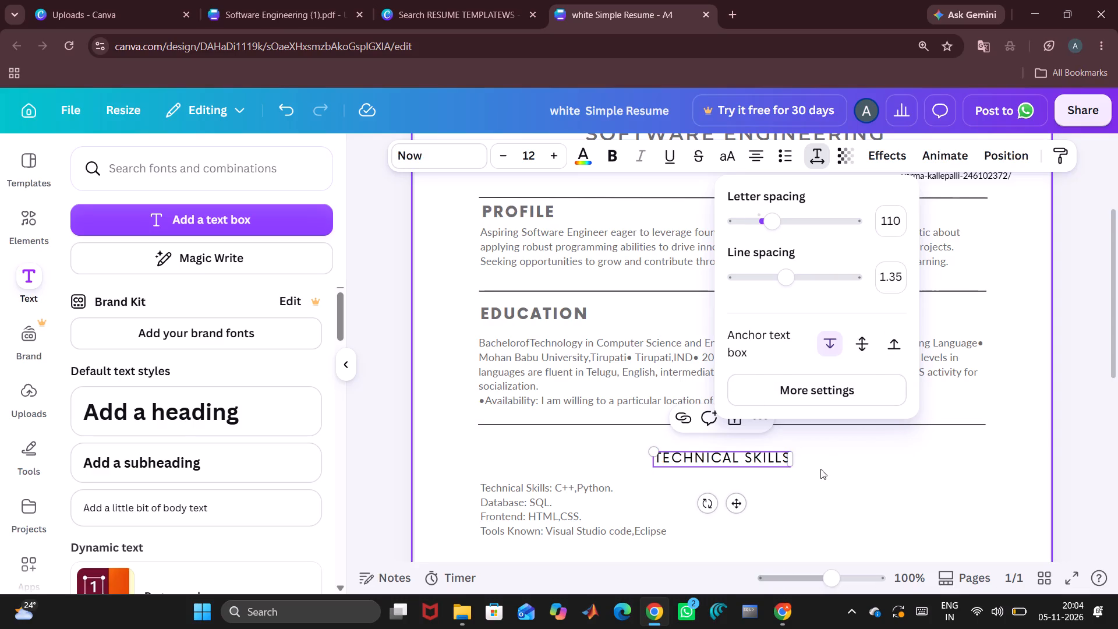
{"action": "left_click", "coordinate": [826, 472]}
Position the TECHNICAL SKILLS heading just below the divider, aligned with the text margin of the other sections.
{"action": "left_click_drag", "start_coordinate": [758, 461], "coordinate": [633, 460]}
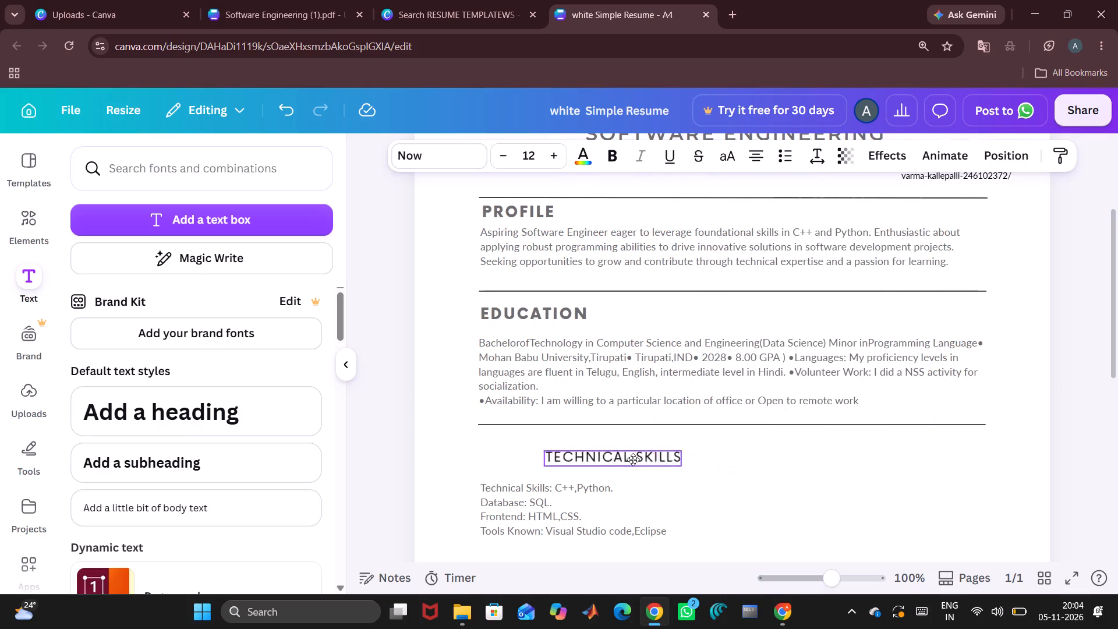
{"action": "left_click_drag", "start_coordinate": [633, 460], "coordinate": [584, 453]}
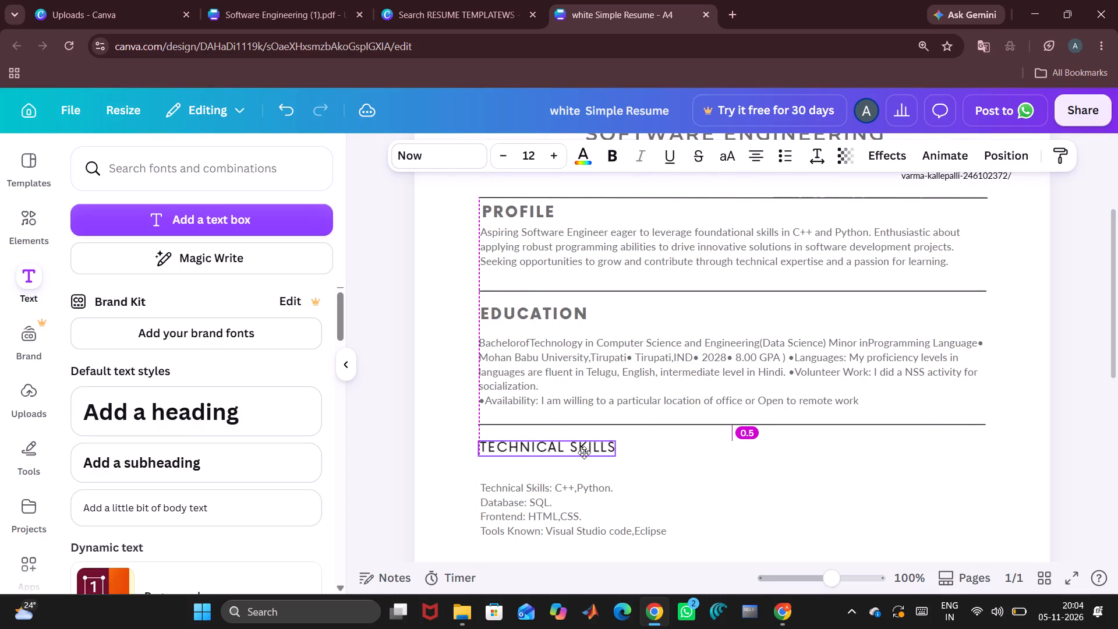
{"action": "left_click_drag", "start_coordinate": [584, 453], "coordinate": [584, 457]}
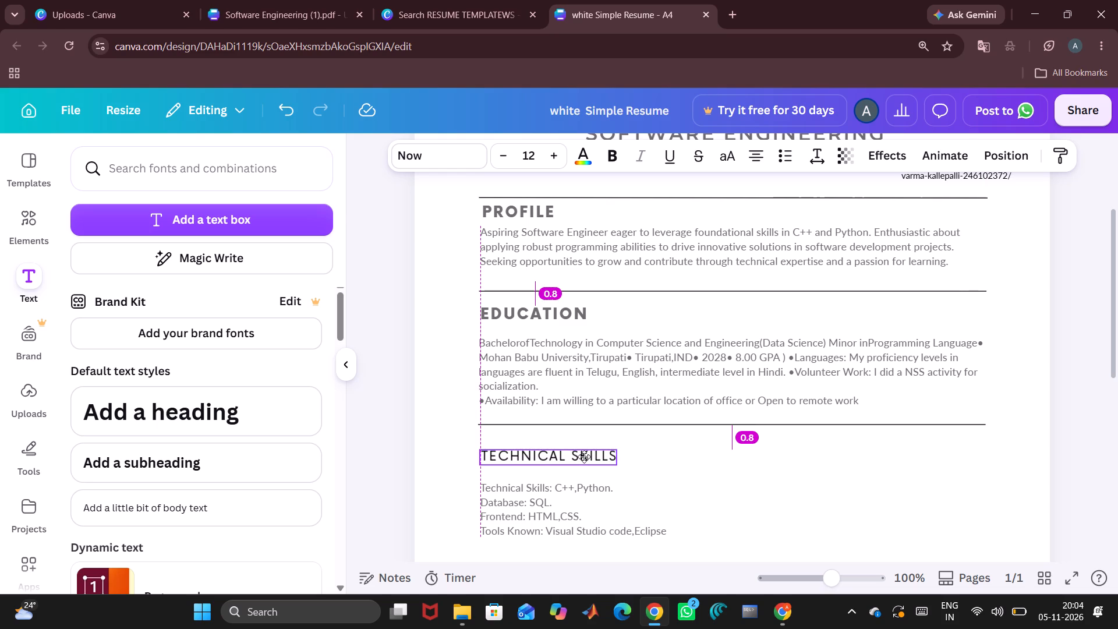
{"action": "left_click_drag", "start_coordinate": [584, 457], "coordinate": [584, 454]}
Match the TECHNICAL SKILLS heading to the EDUCATION heading's size 14 and bold weight.
{"action": "left_click", "coordinate": [566, 450]}
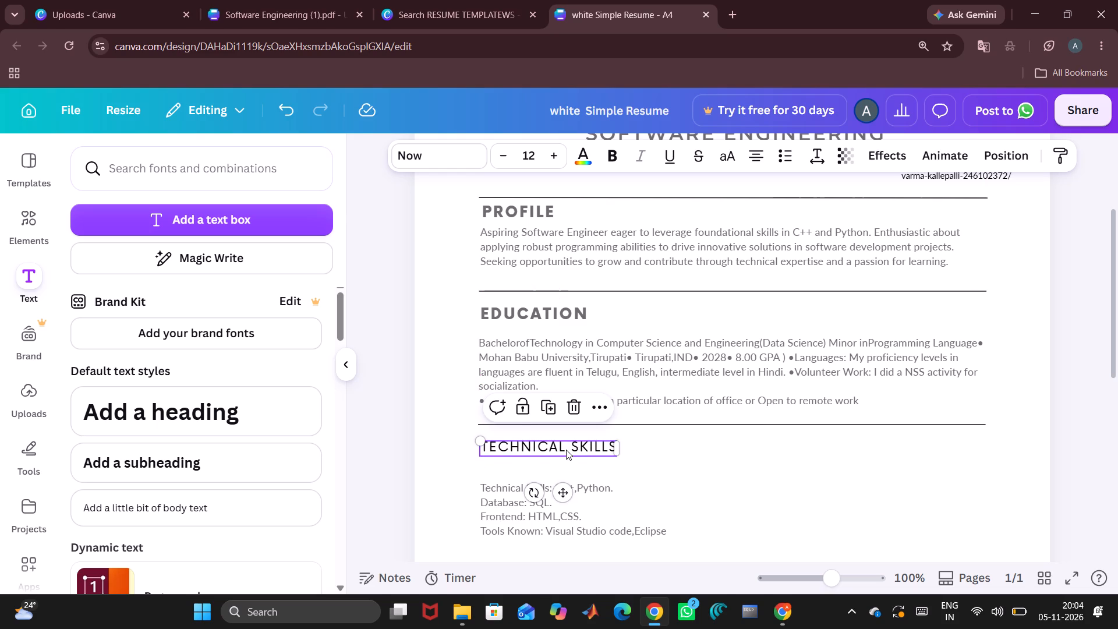
{"action": "left_click", "coordinate": [543, 306]}
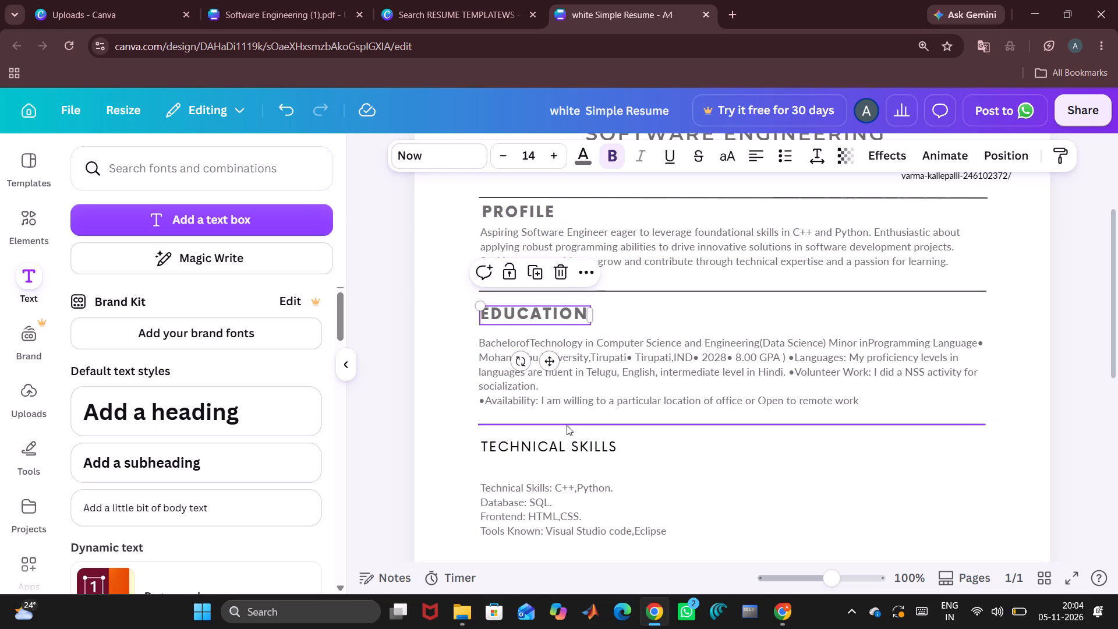
{"action": "left_click", "coordinate": [562, 450]}
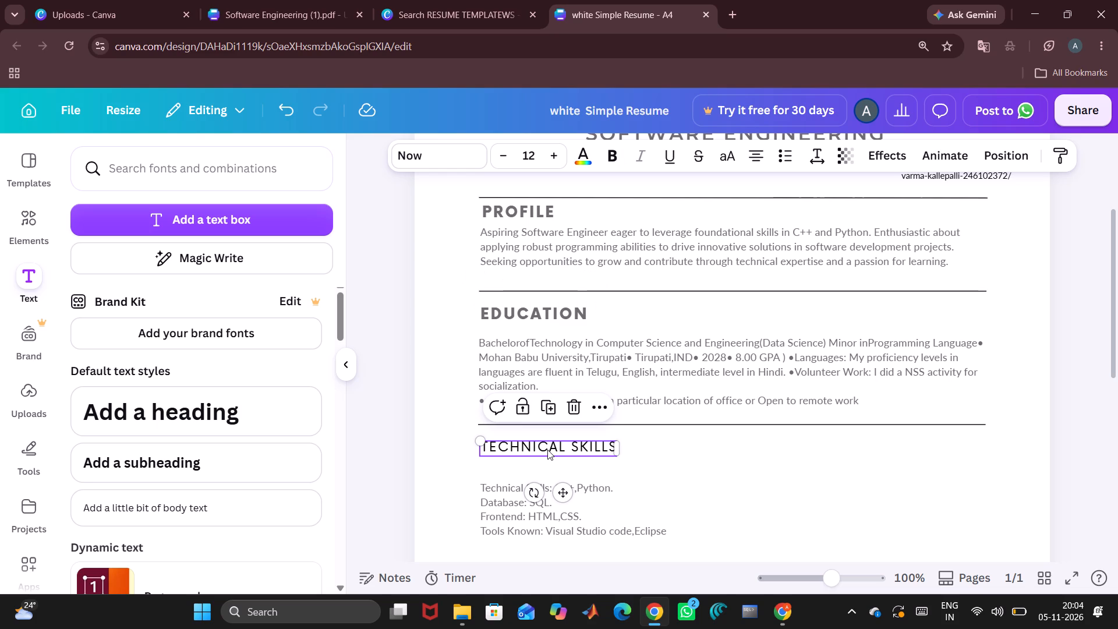
{"action": "left_click", "coordinate": [547, 450]}
{"action": "left_click", "coordinate": [549, 161]}
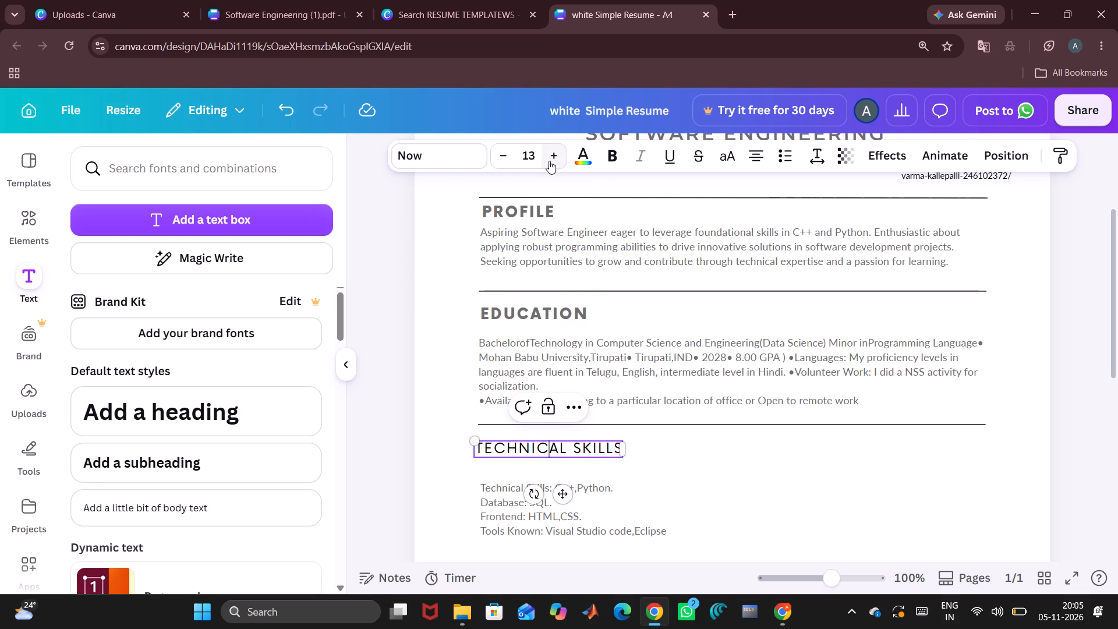
{"action": "left_click", "coordinate": [549, 161]}
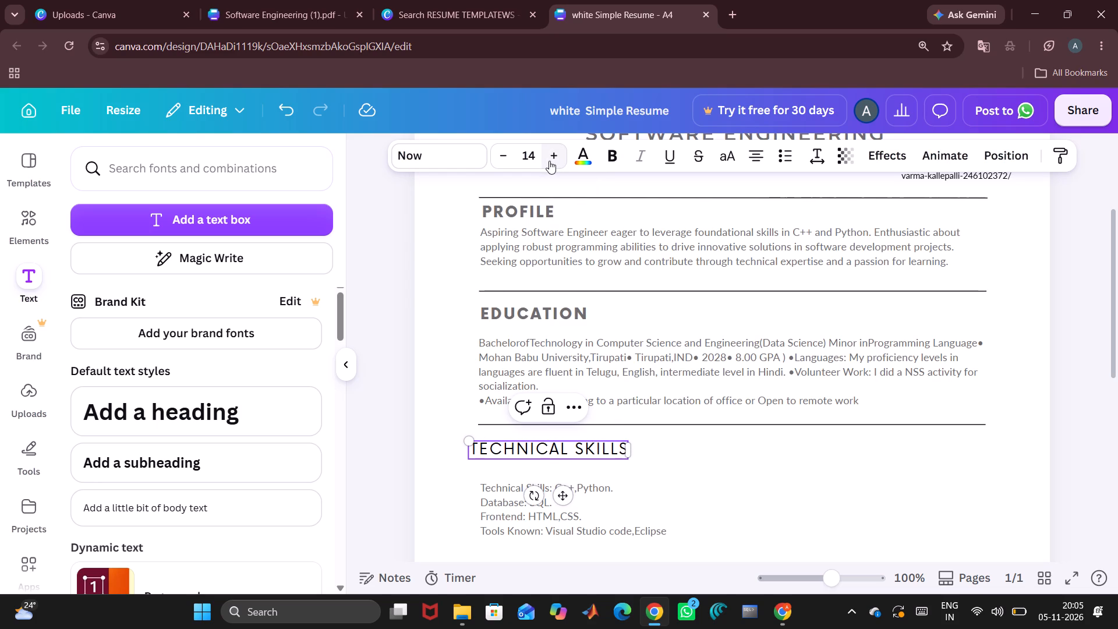
{"action": "left_click", "coordinate": [608, 154]}
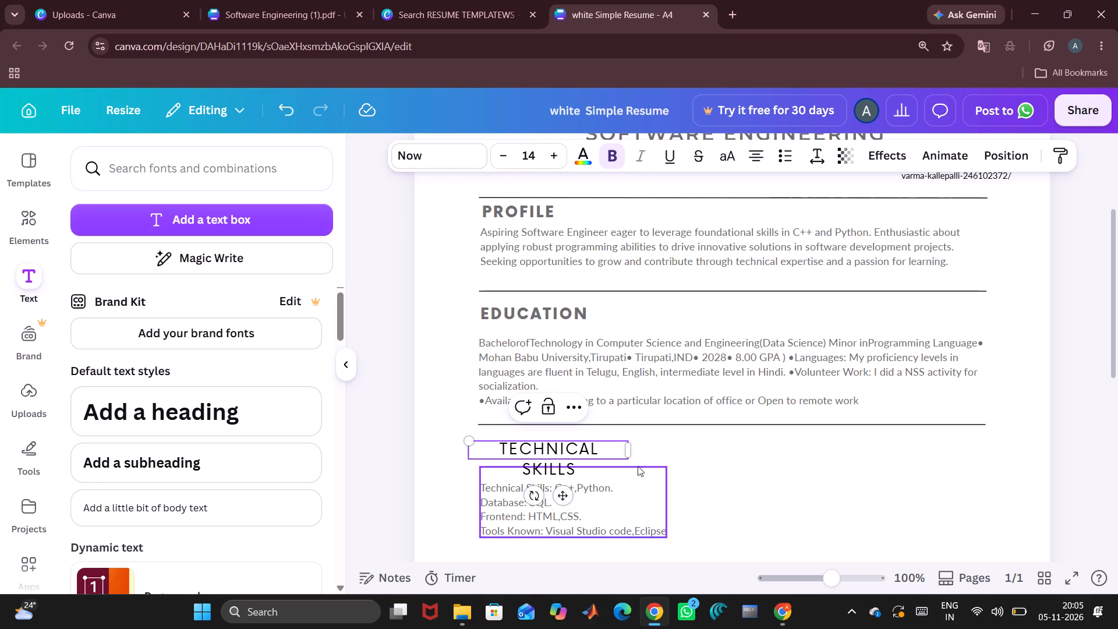
Resize the TECHNICAL SKILLS text box to fit the heading on one line, starting at the body text's margin.
{"action": "left_click_drag", "start_coordinate": [630, 454], "coordinate": [652, 455]}
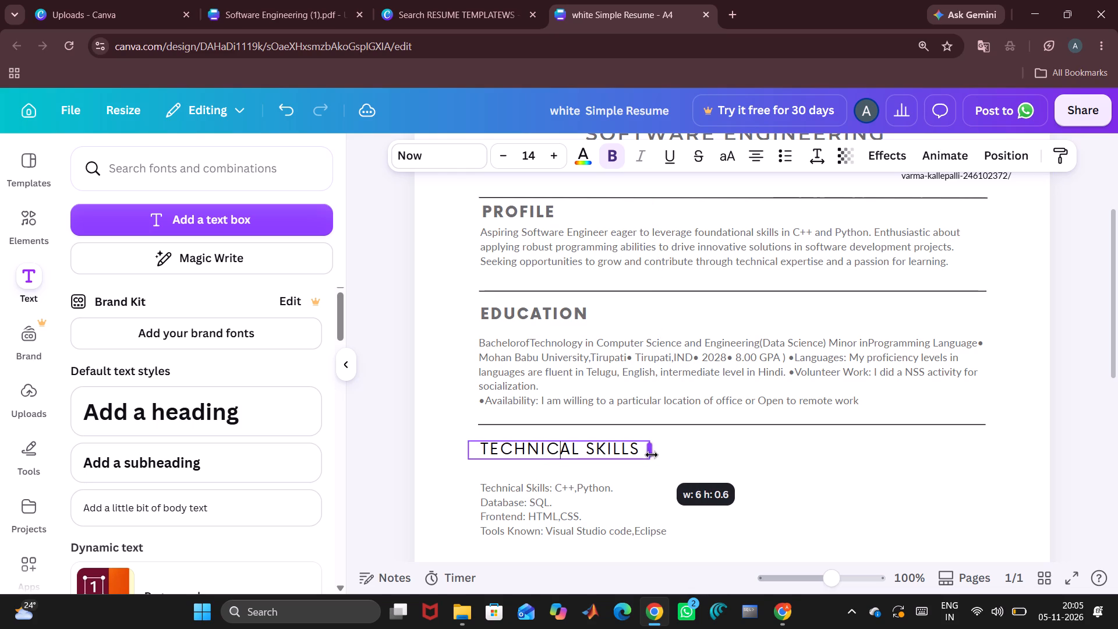
{"action": "left_click_drag", "start_coordinate": [652, 455], "coordinate": [650, 457]}
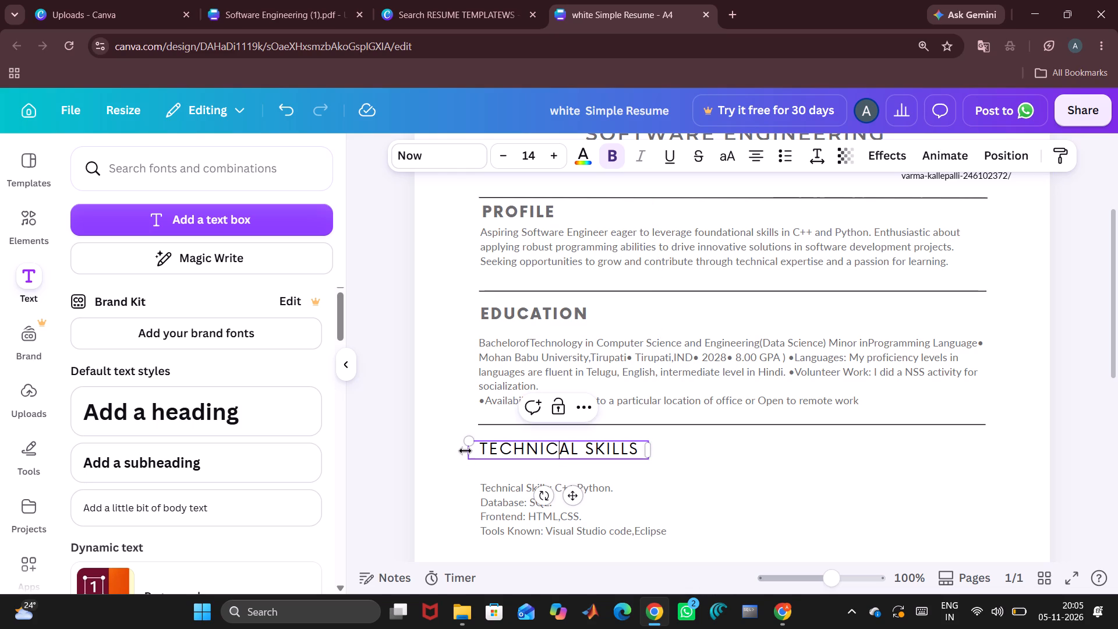
{"action": "left_click_drag", "start_coordinate": [465, 447], "coordinate": [482, 445]}
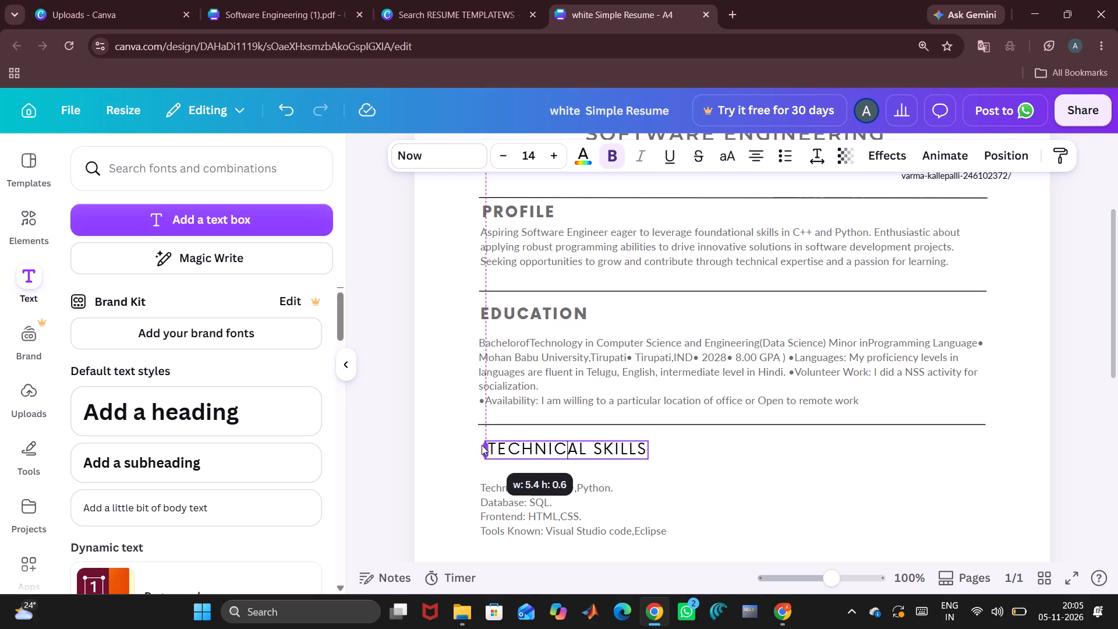
{"action": "left_click_drag", "start_coordinate": [482, 445], "coordinate": [478, 445]}
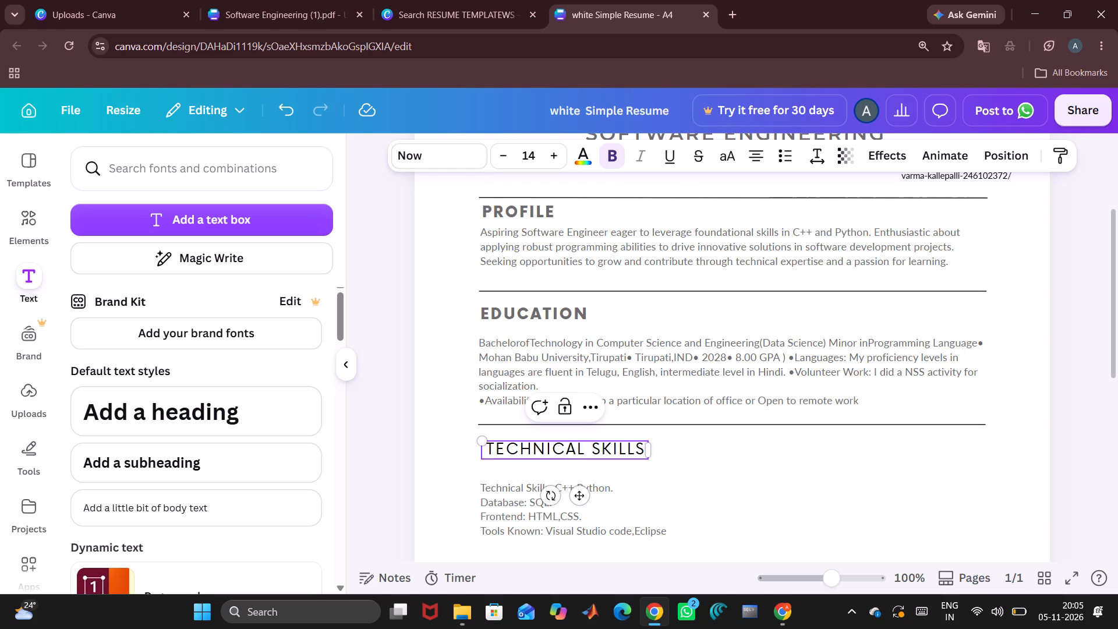
Set the TECHNICAL SKILLS heading's text colour to grey #6d6d6d.
{"action": "left_click", "coordinate": [529, 448]}
{"action": "left_click", "coordinate": [579, 162]}
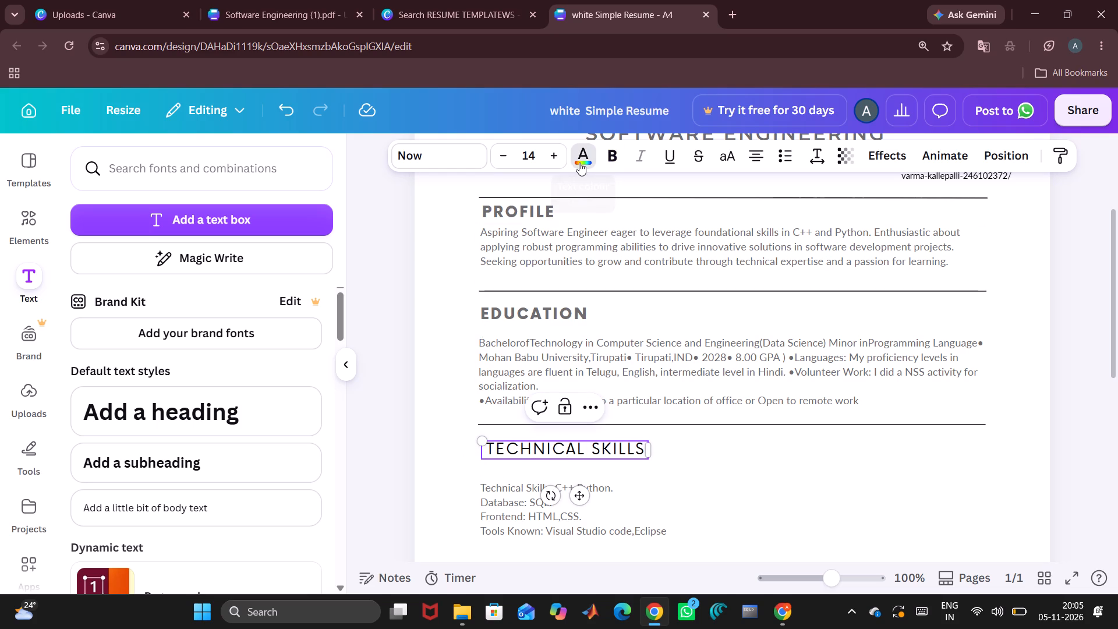
{"action": "left_click", "coordinate": [170, 275]}
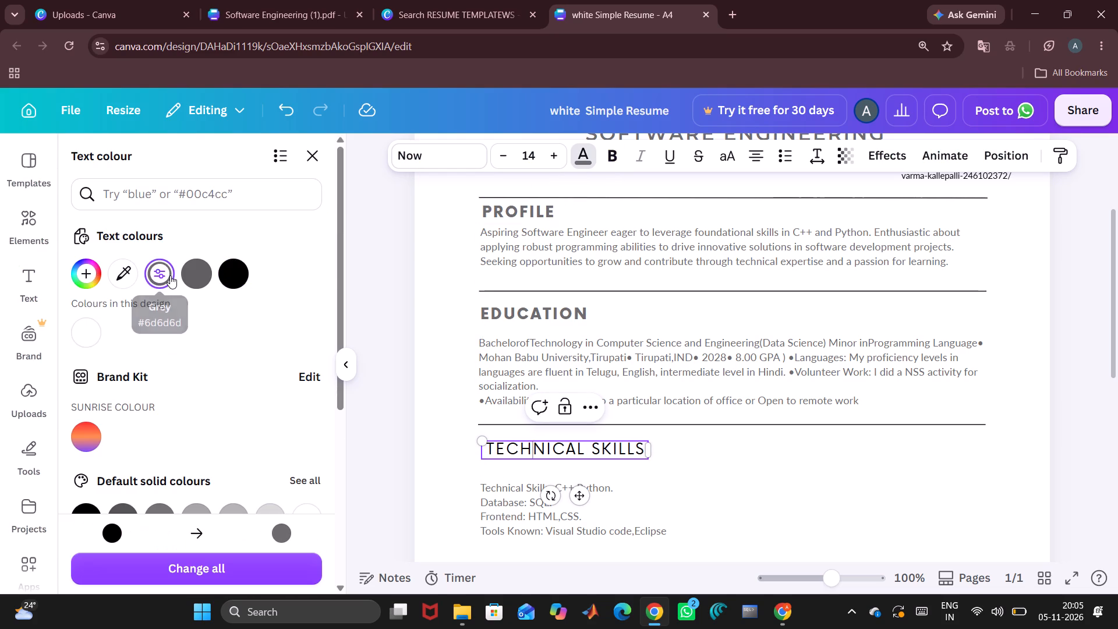
{"action": "left_click", "coordinate": [627, 450]}
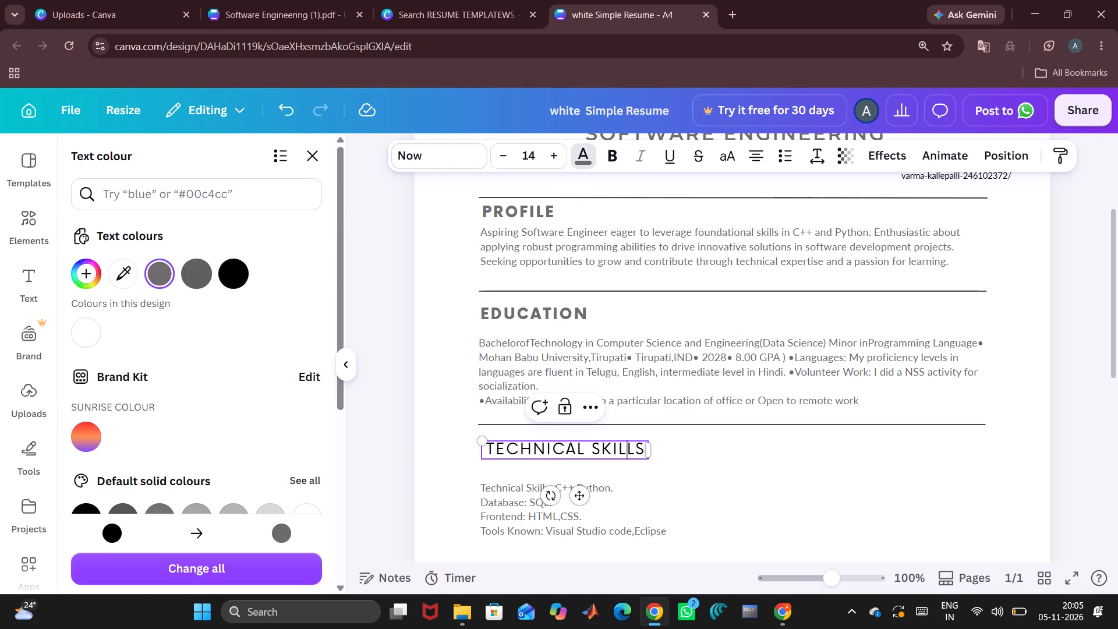
{"action": "key", "text": "ctrl+a"}
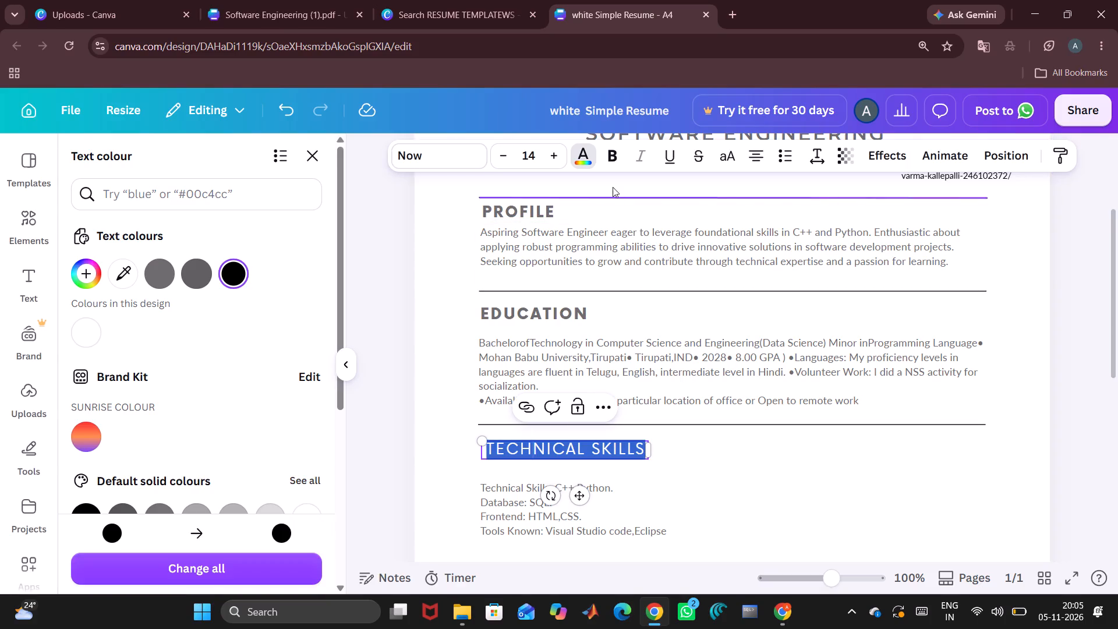
{"action": "left_click", "coordinate": [160, 275]}
{"action": "left_click", "coordinate": [666, 459]}
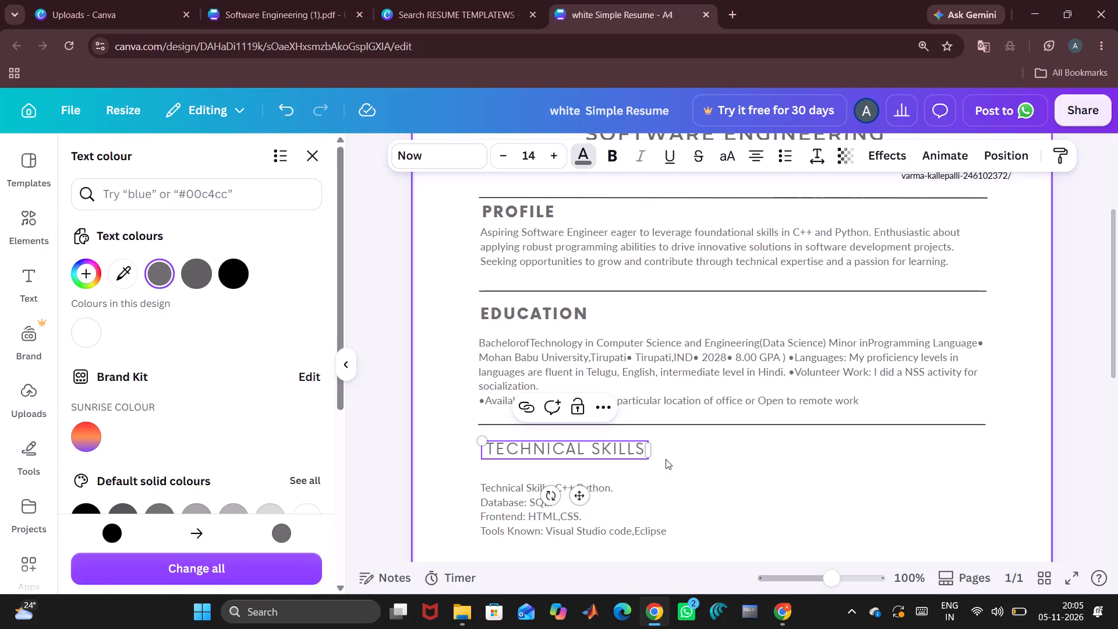
Compare the TECHNICAL SKILLS heading's text formatting with that of the EDUCATION heading.
{"action": "left_click", "coordinate": [588, 453]}
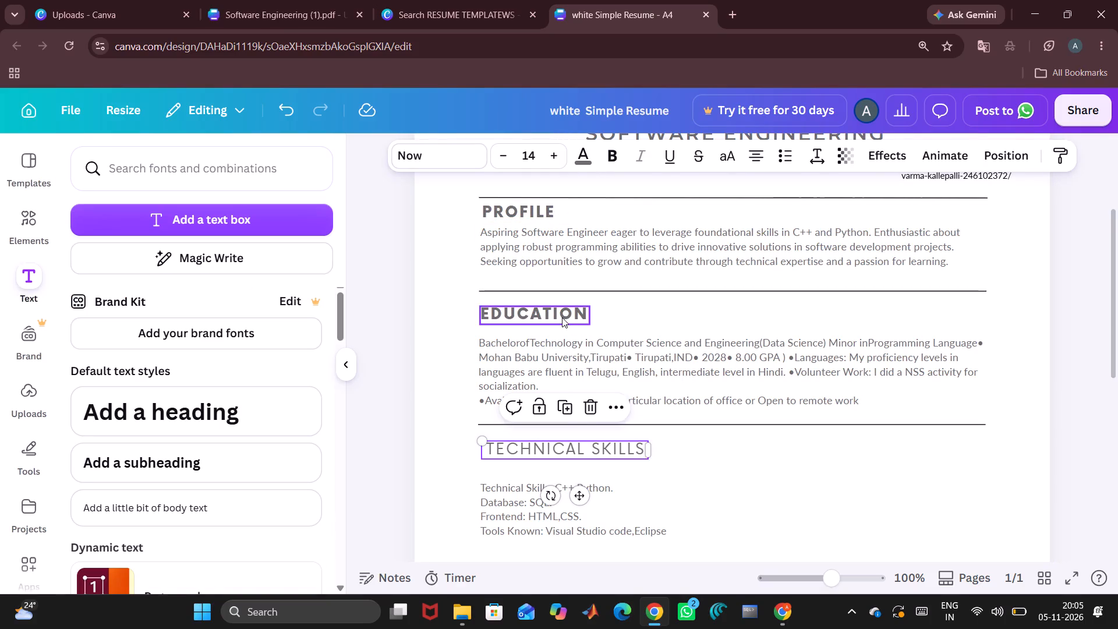
{"action": "left_click", "coordinate": [562, 317]}
{"action": "left_click", "coordinate": [562, 317]}
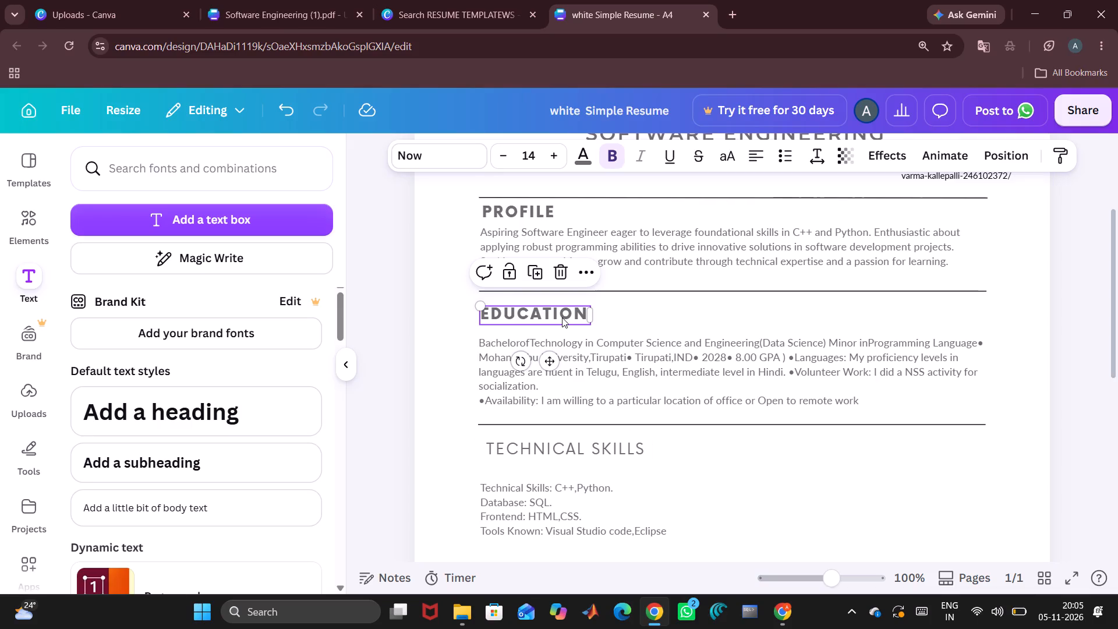
{"action": "left_click", "coordinate": [554, 317]}
{"action": "key", "text": "ctrl+a"}
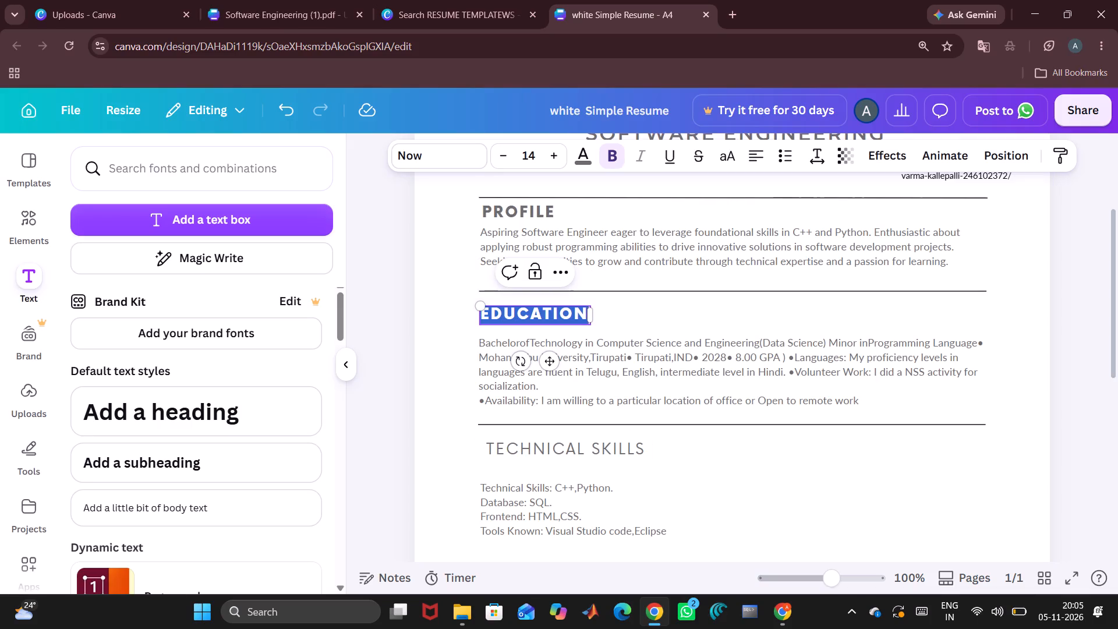
{"action": "left_click", "coordinate": [692, 491]}
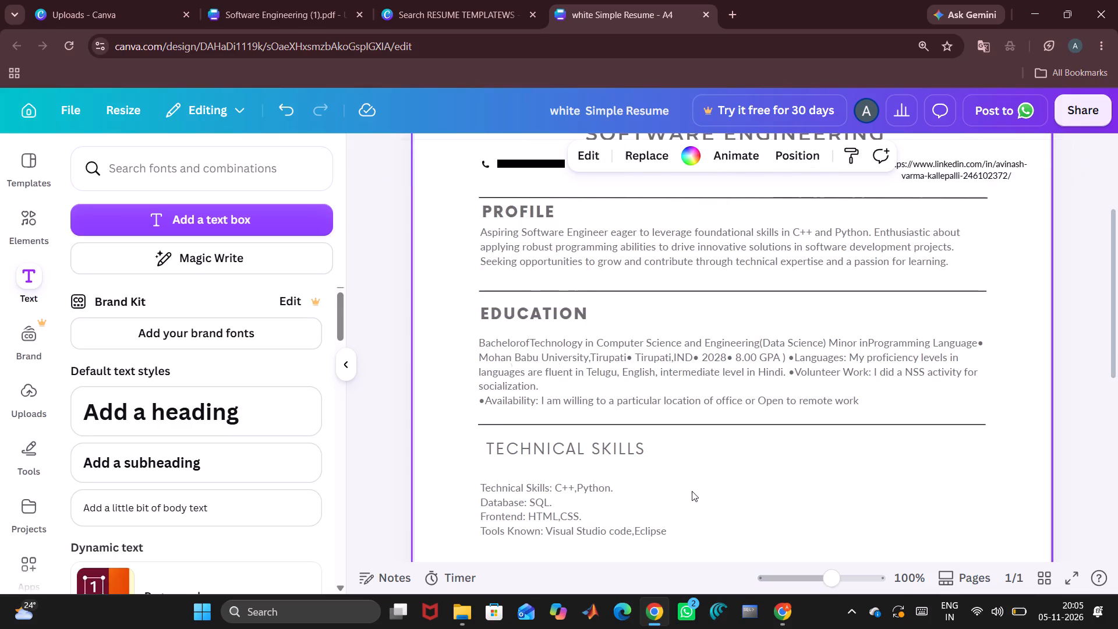
{"action": "double_click", "coordinate": [581, 452]}
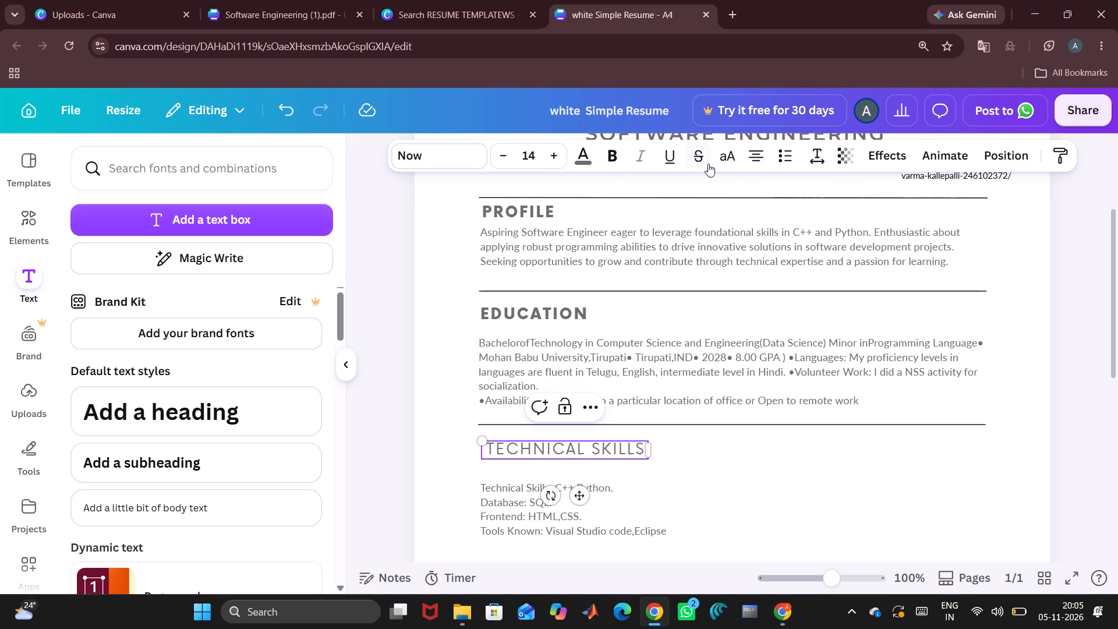
{"action": "scroll", "coordinate": [708, 164], "scroll_direction": "up", "scroll_amount": 2}
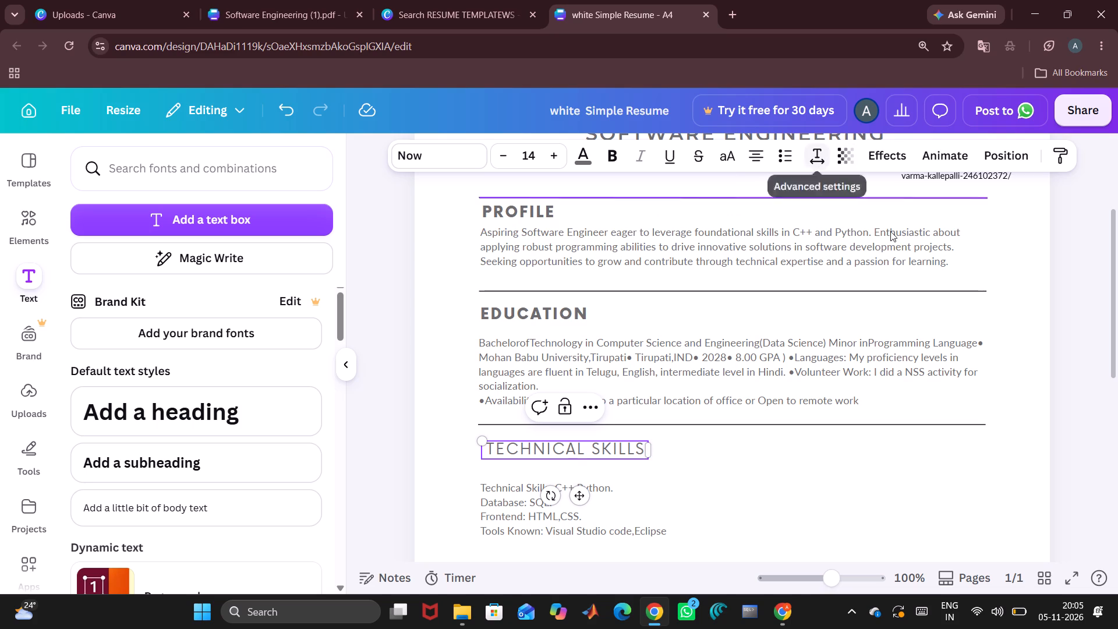
{"action": "left_click", "coordinate": [560, 441]}
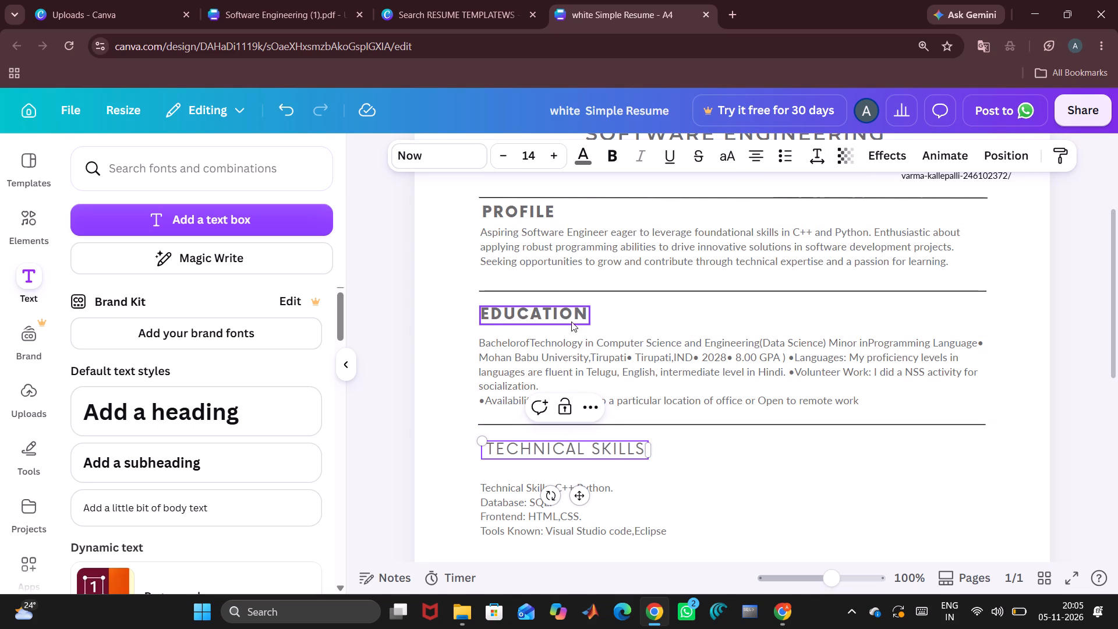
{"action": "left_click", "coordinate": [625, 452]}
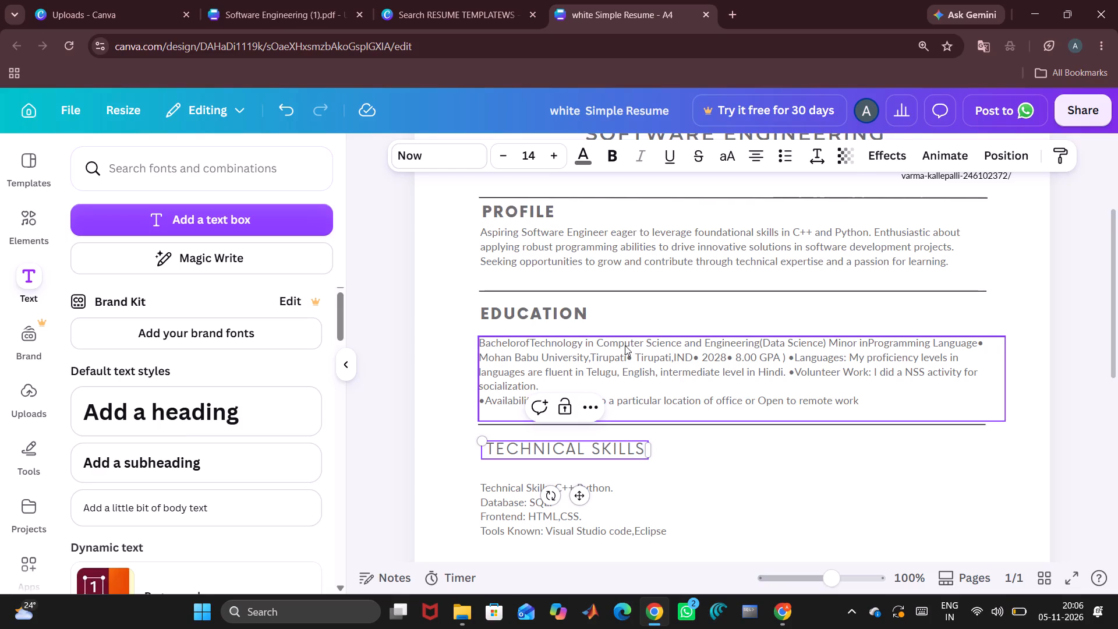
{"action": "scroll", "coordinate": [625, 345], "scroll_direction": "up", "scroll_amount": 1}
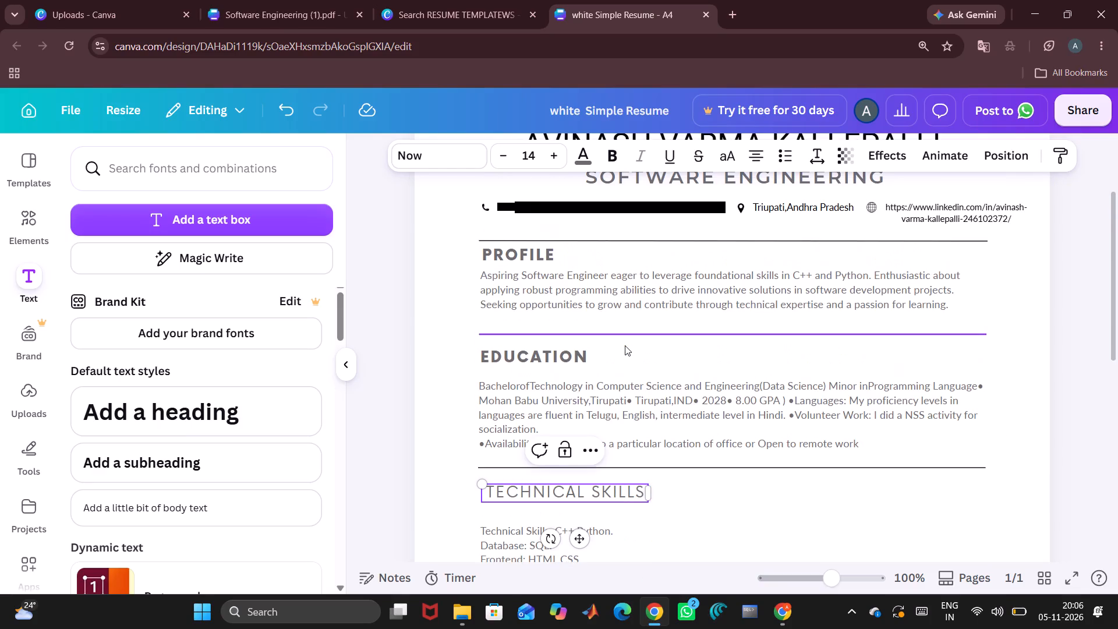